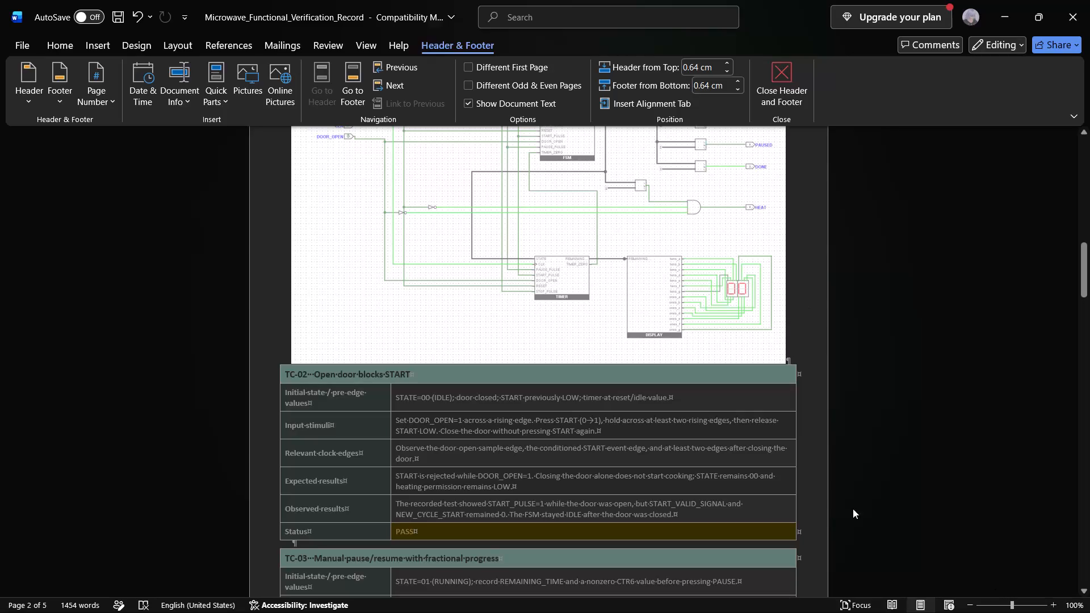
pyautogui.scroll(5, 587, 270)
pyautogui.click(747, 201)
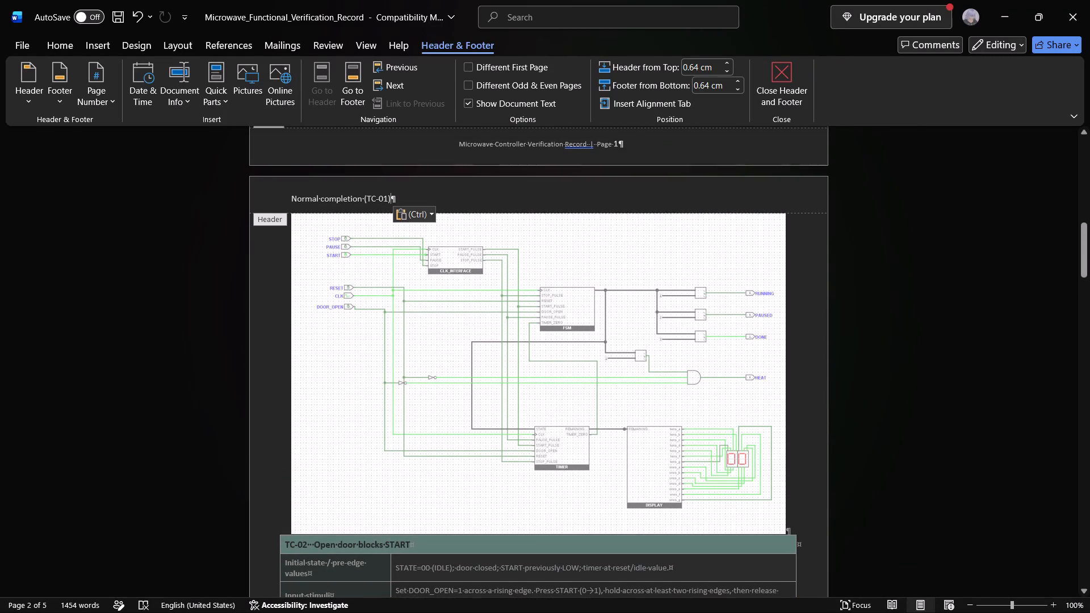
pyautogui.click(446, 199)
pyautogui.click(682, 598)
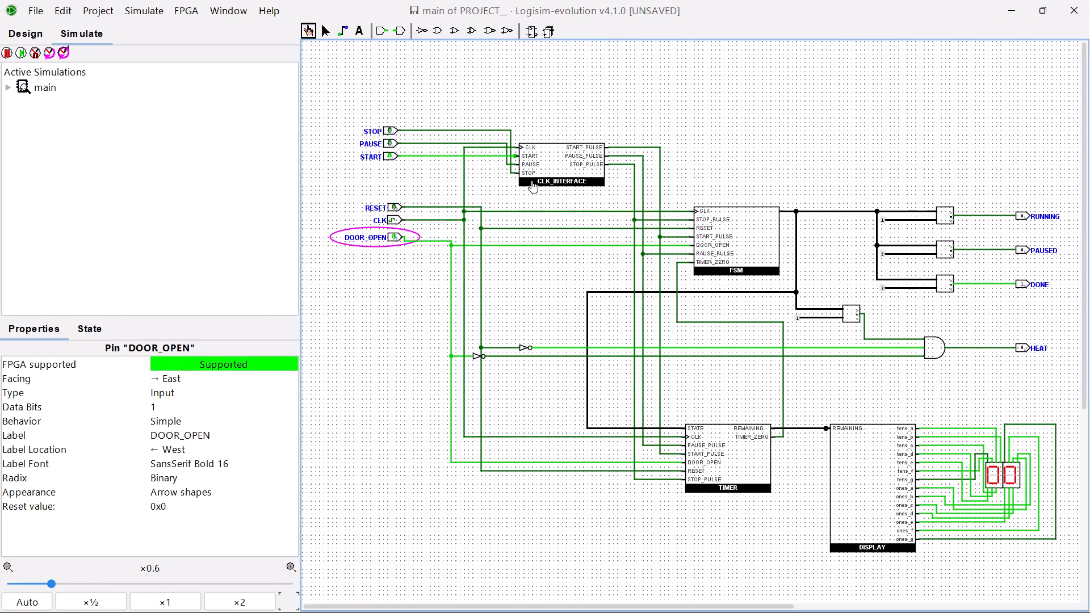
pyautogui.click(392, 205)
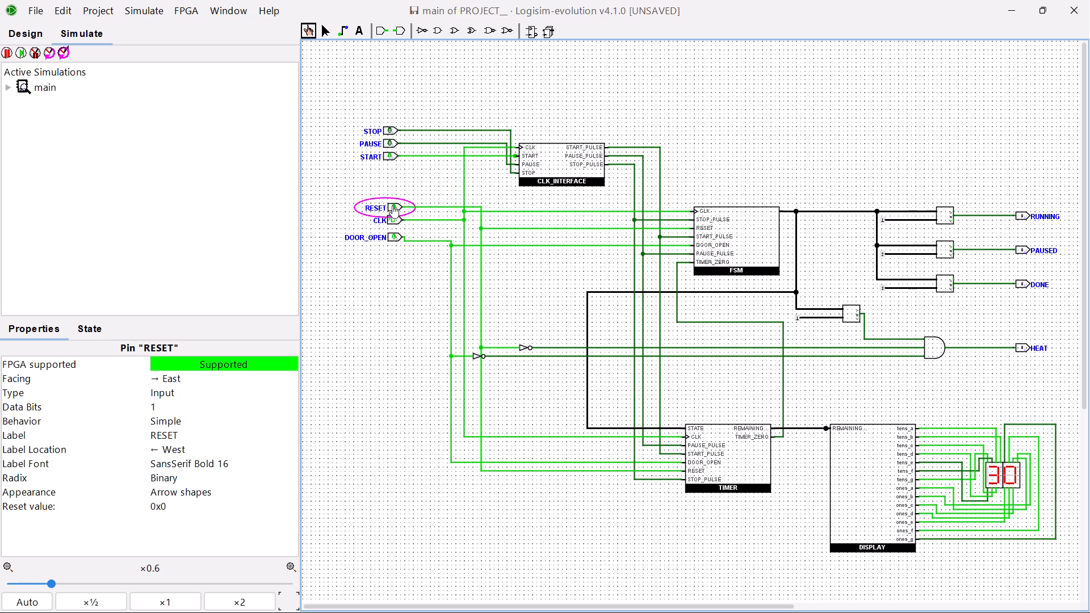
pyautogui.click(395, 231)
pyautogui.click(395, 236)
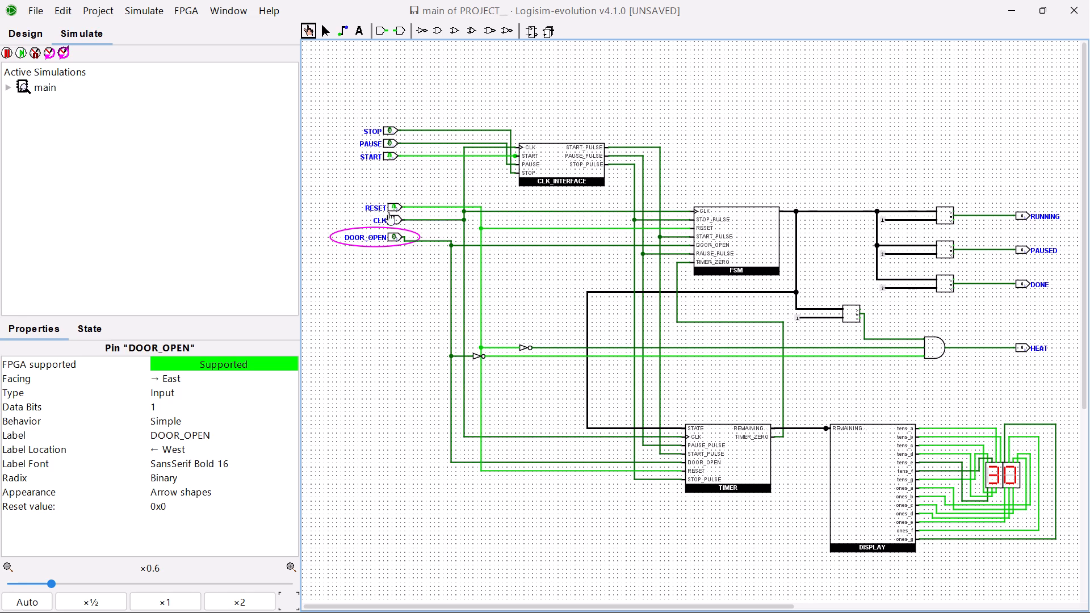
pyautogui.click(397, 203)
pyautogui.doubleClick(389, 154)
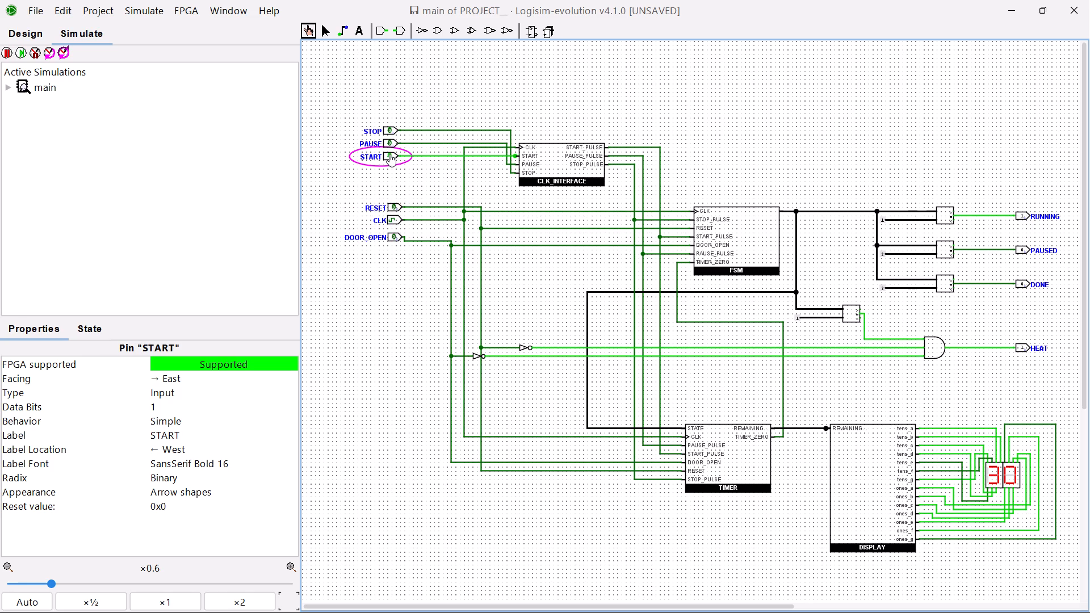
# Set DOOR_OPEN to 1 while the countdown is running, and return to the selection tool.
pyautogui.keyDown('ctrl'); pyautogui.scroll(-1, 642, 187); pyautogui.keyUp('ctrl')
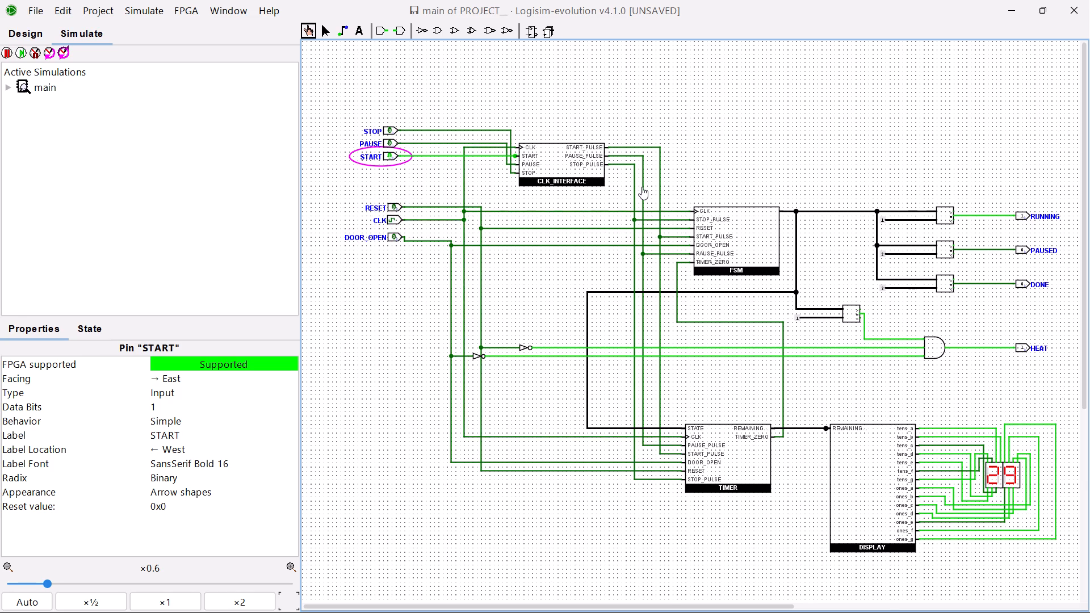
pyautogui.keyDown('ctrl'); pyautogui.scroll(1, 645, 184); pyautogui.keyUp('ctrl')
pyautogui.moveTo(671, 153); pyautogui.dragTo(730, 160, button='middle')
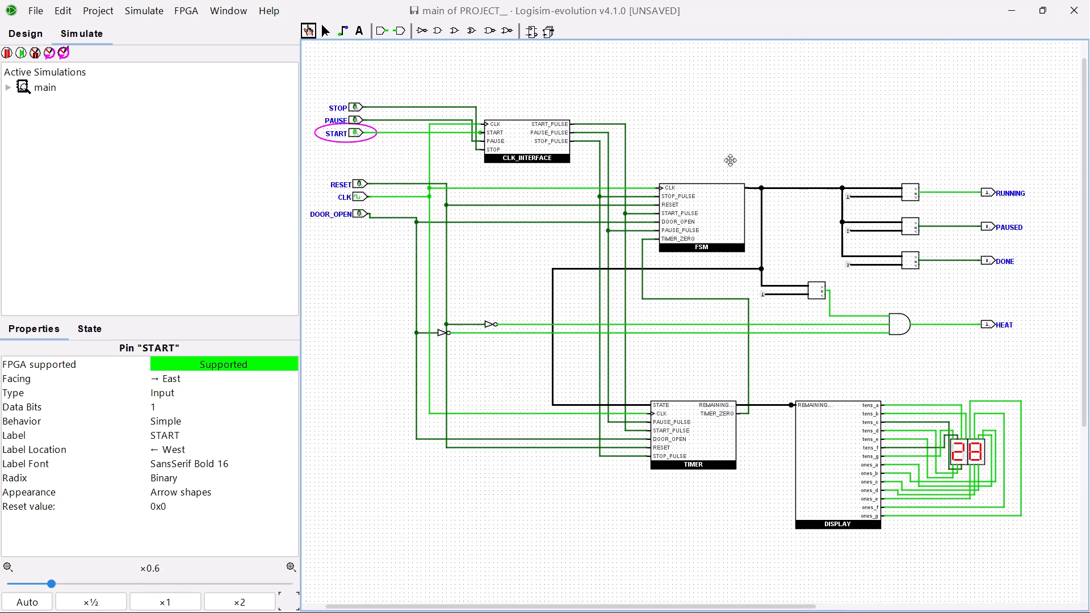
pyautogui.moveTo(730, 160); pyautogui.dragTo(730, 158, button='middle')
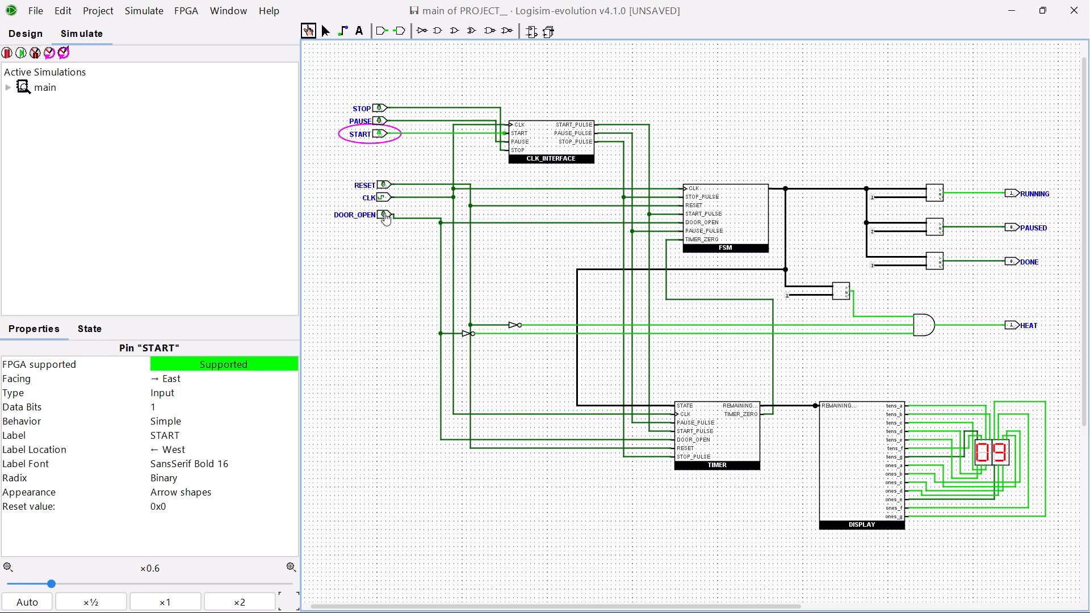
pyautogui.click(384, 213)
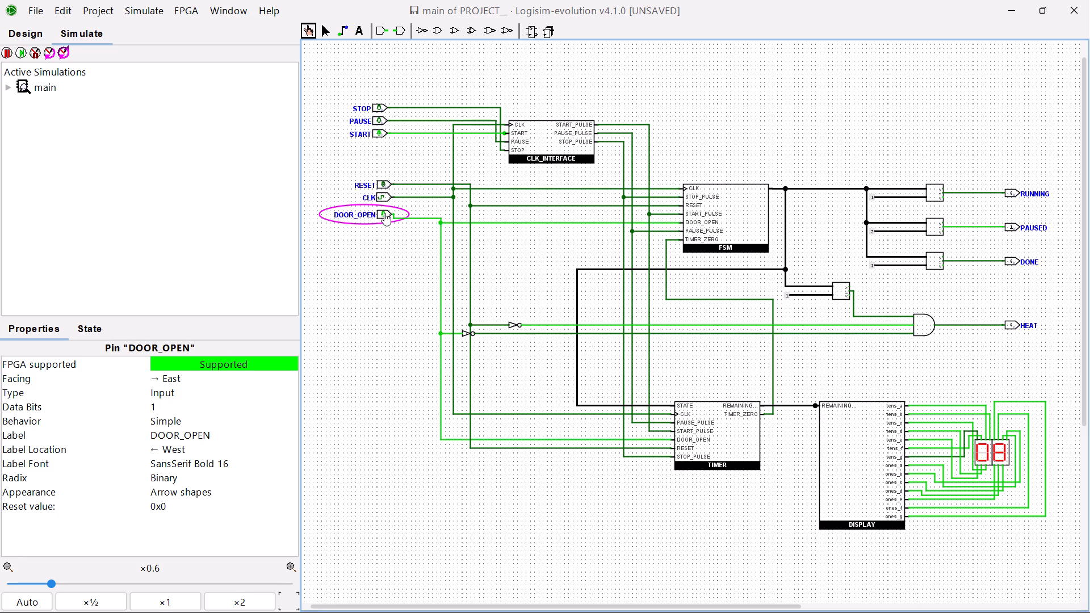
pyautogui.click(359, 298)
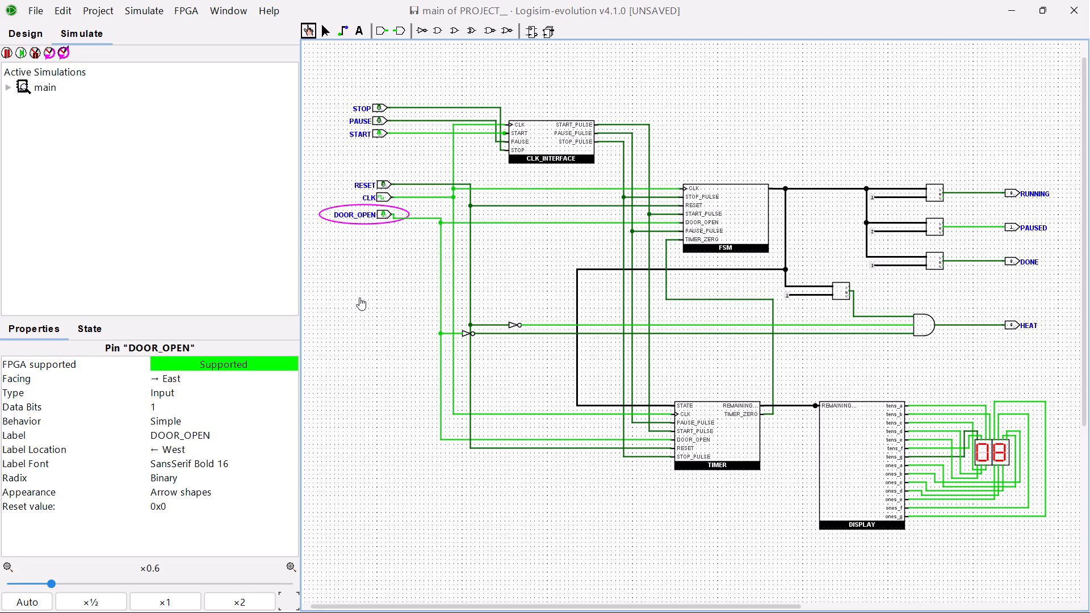
pyautogui.click(322, 28)
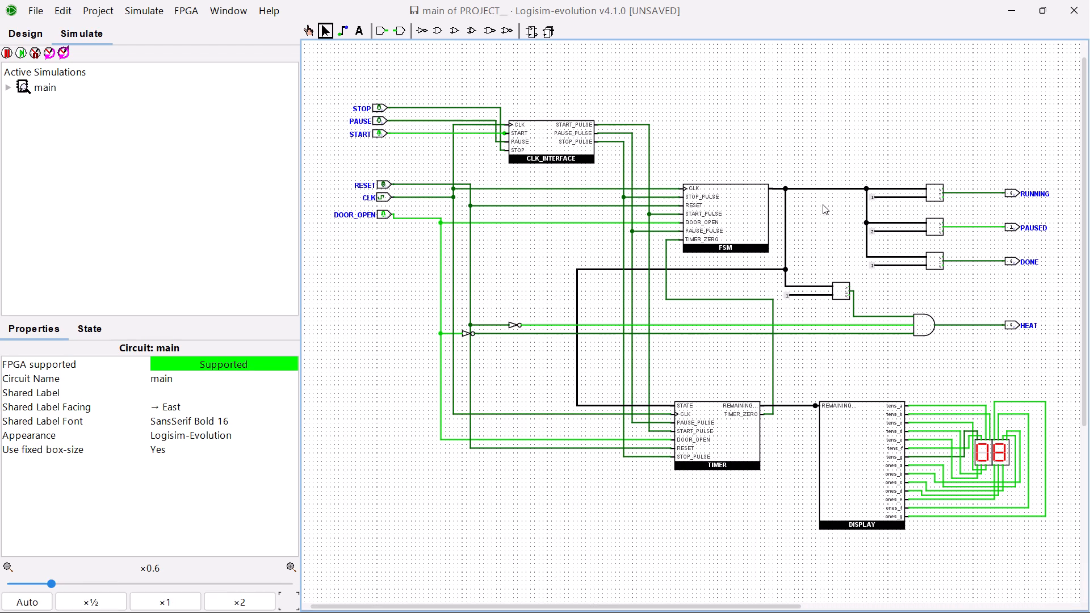
pyautogui.press('Print')
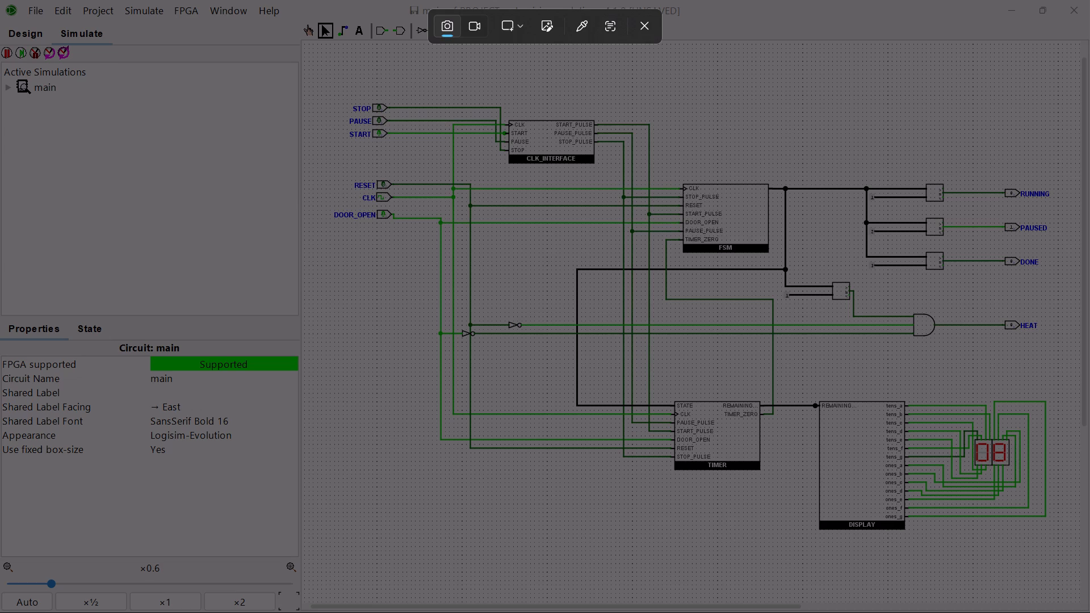
pyautogui.moveTo(303, 67); pyautogui.dragTo(1074, 592)
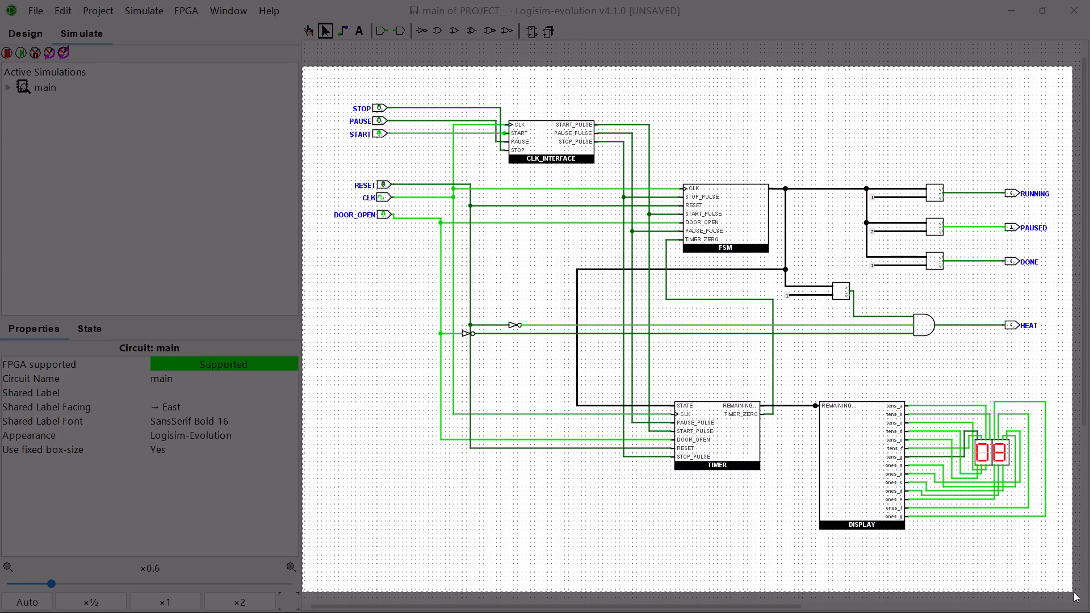
pyautogui.moveTo(1074, 592); pyautogui.dragTo(1074, 593)
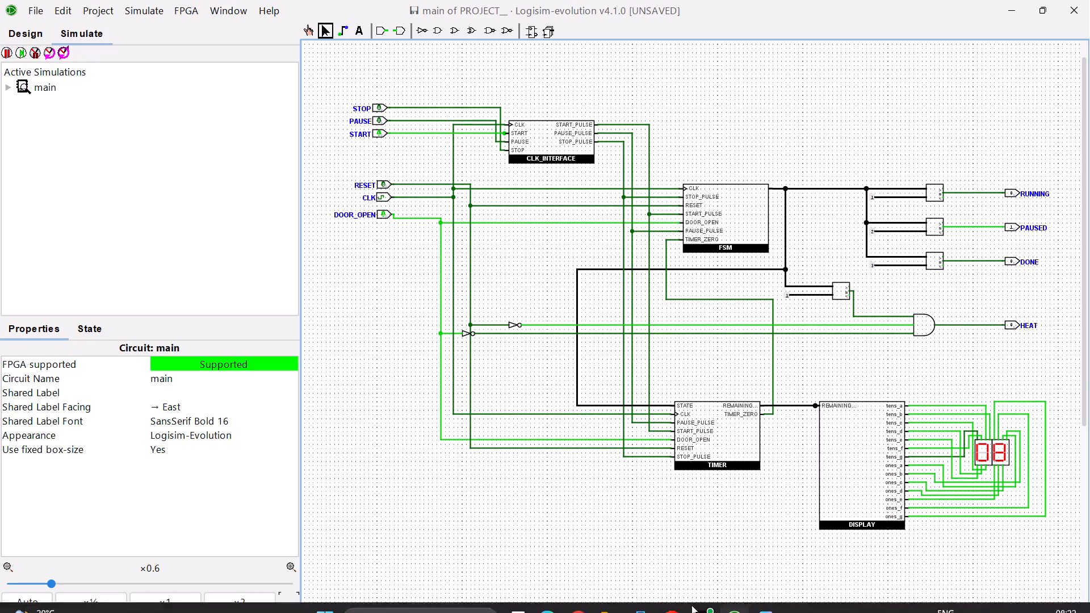
# In the Word verification record, leave header editing and insert the newest screenshot from the Screenshots folder between the TC-02 and TC-03 tables.
pyautogui.click(769, 598)
pyautogui.scroll(-2, 595, 423)
pyautogui.scroll(-5, 504, 433)
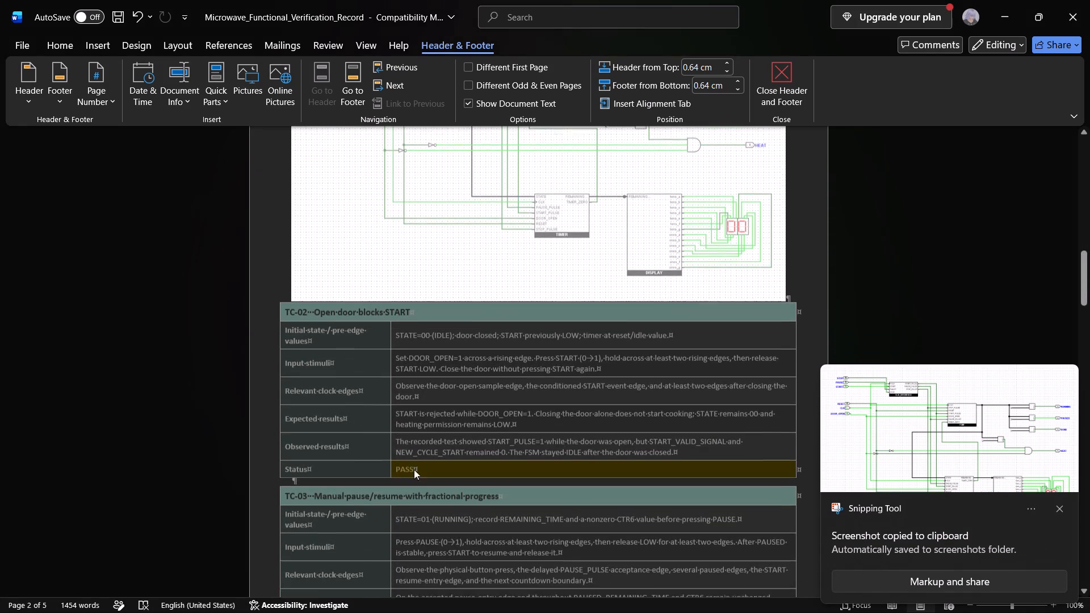
pyautogui.click(295, 475)
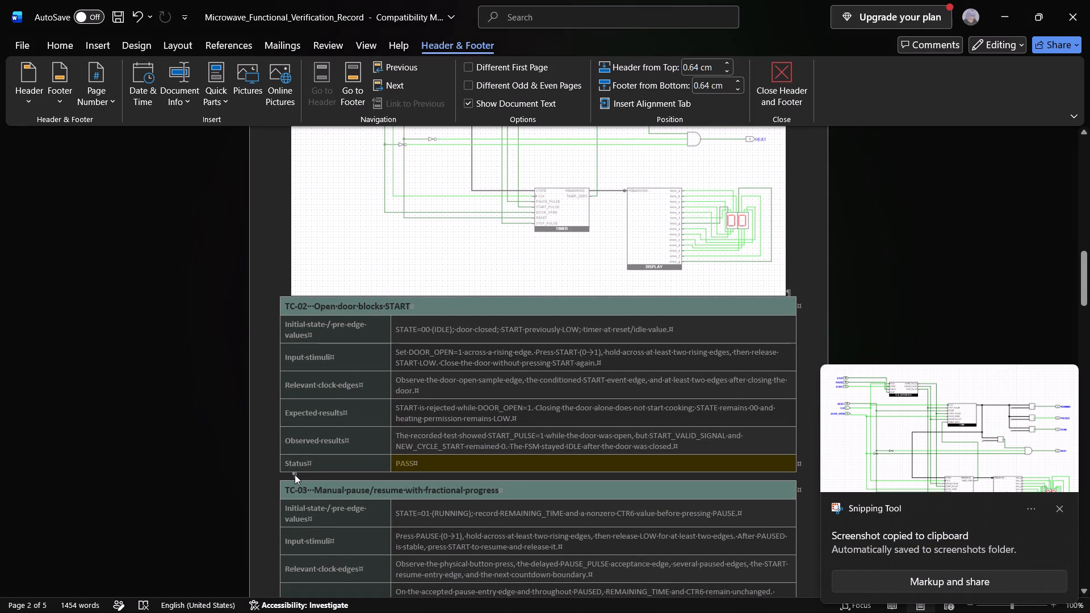
pyautogui.doubleClick(294, 475)
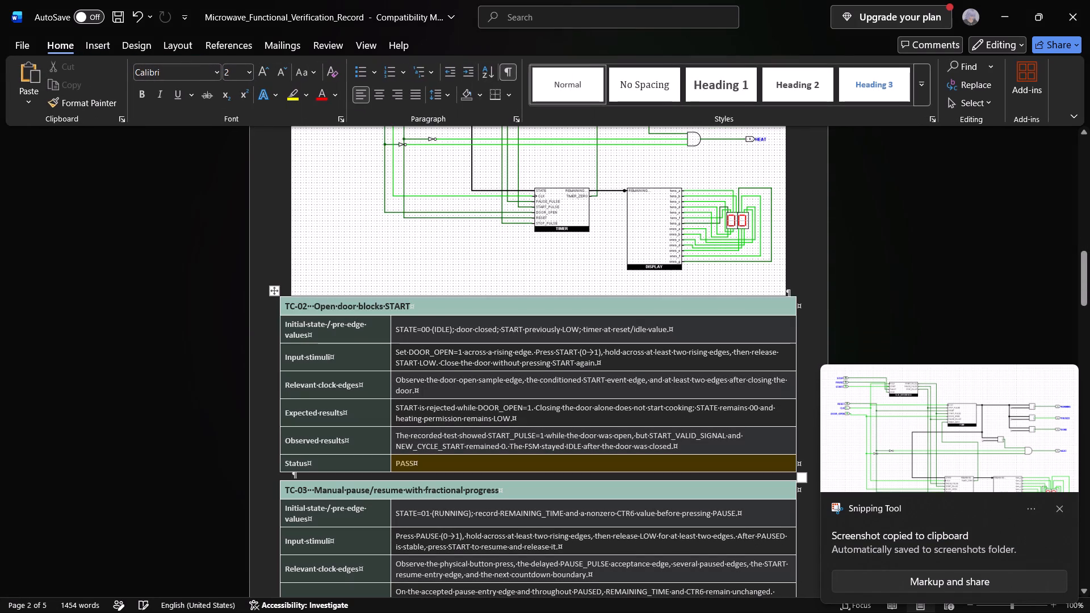
pyautogui.click(109, 48)
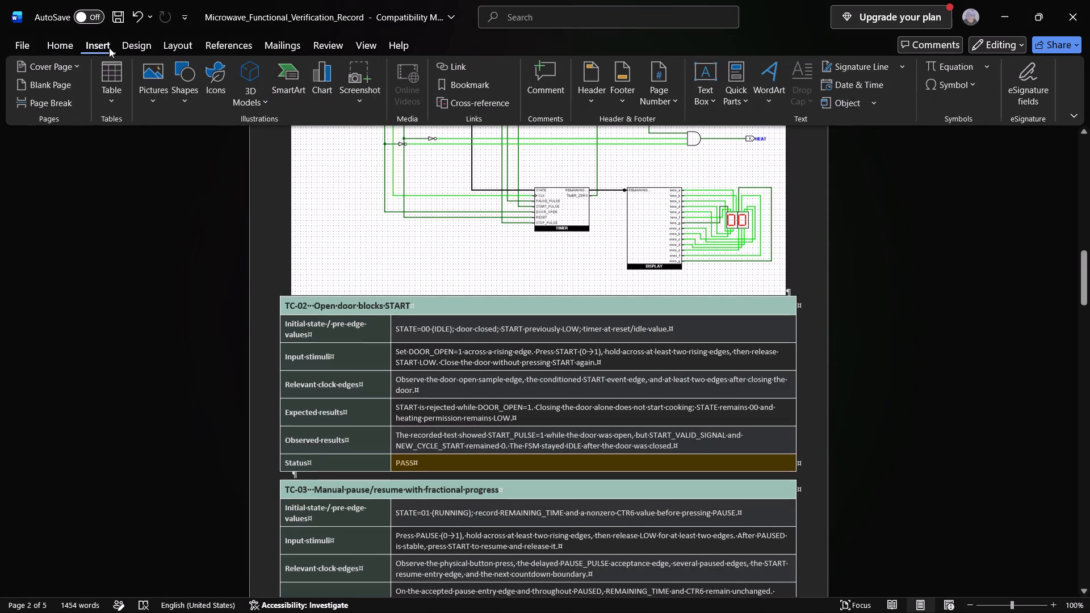
pyautogui.click(152, 103)
pyautogui.click(165, 147)
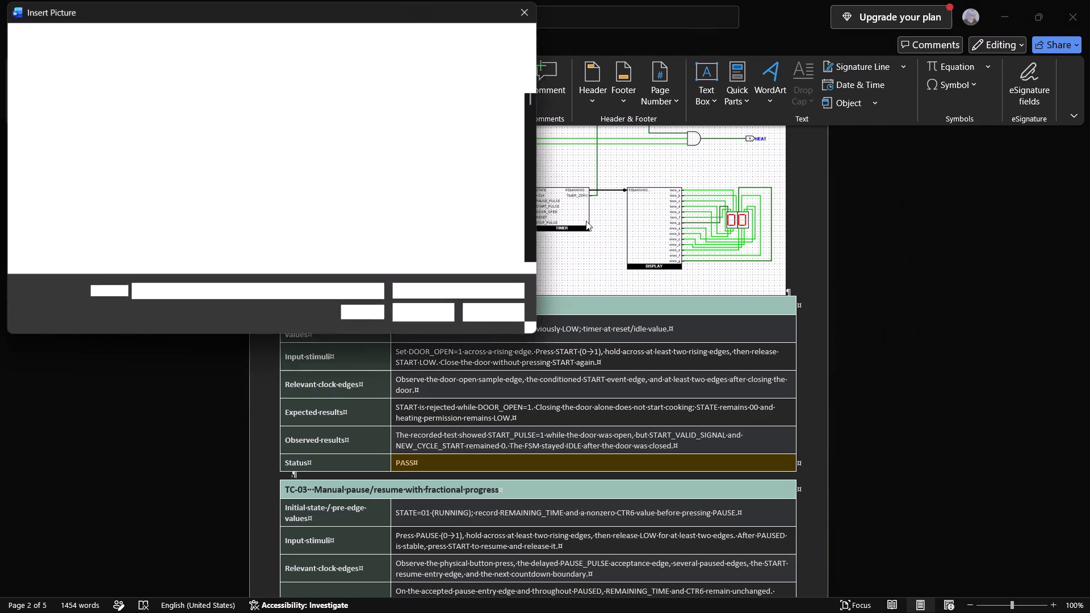
pyautogui.moveTo(533, 100); pyautogui.dragTo(509, 258)
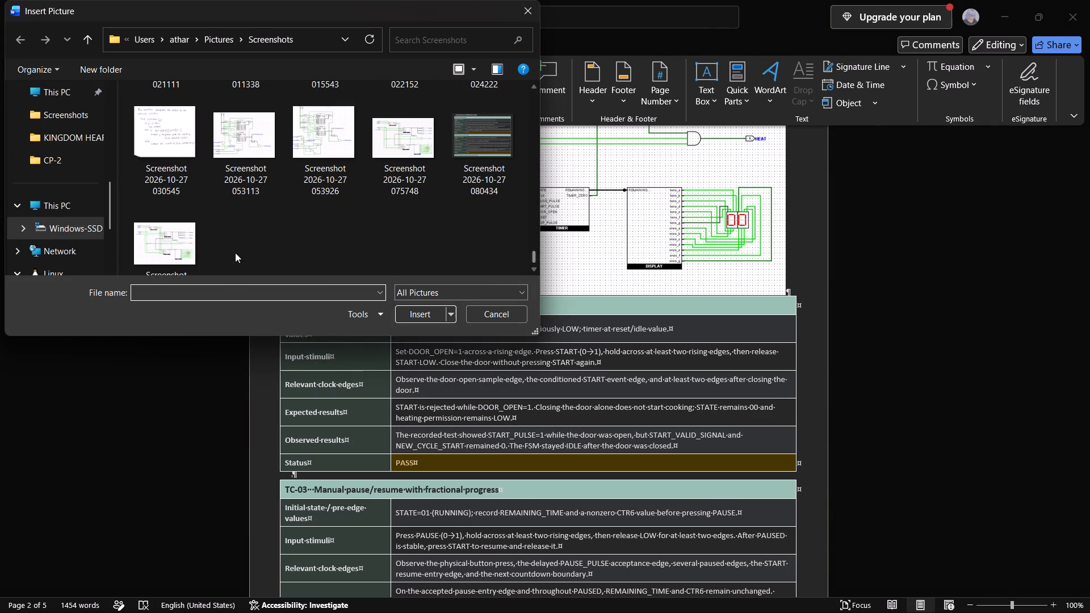
pyautogui.doubleClick(170, 241)
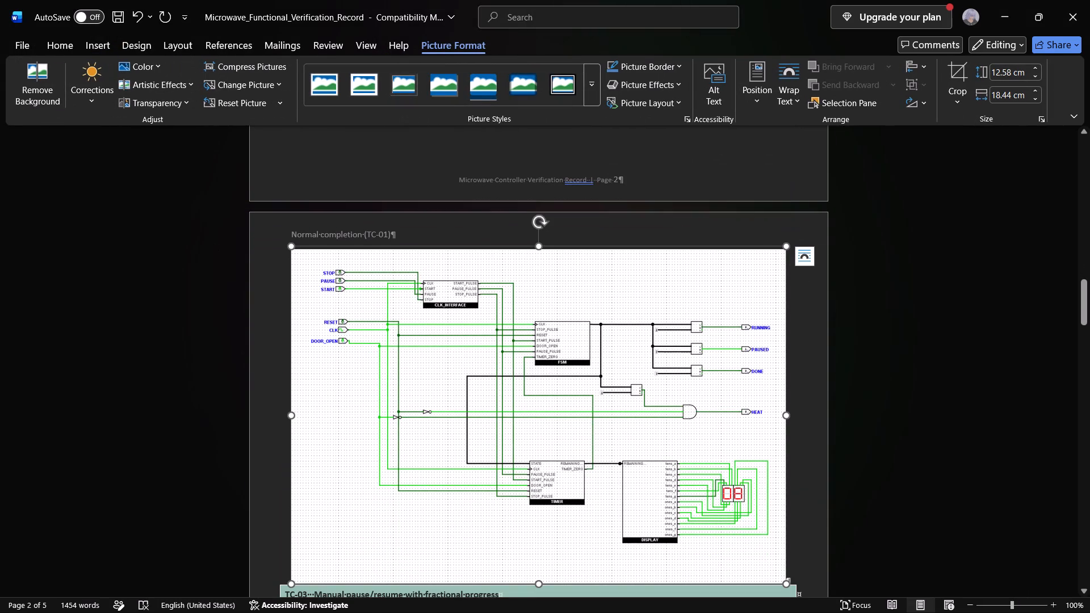
pyautogui.click(643, 249)
pyautogui.scroll(13, 632, 242)
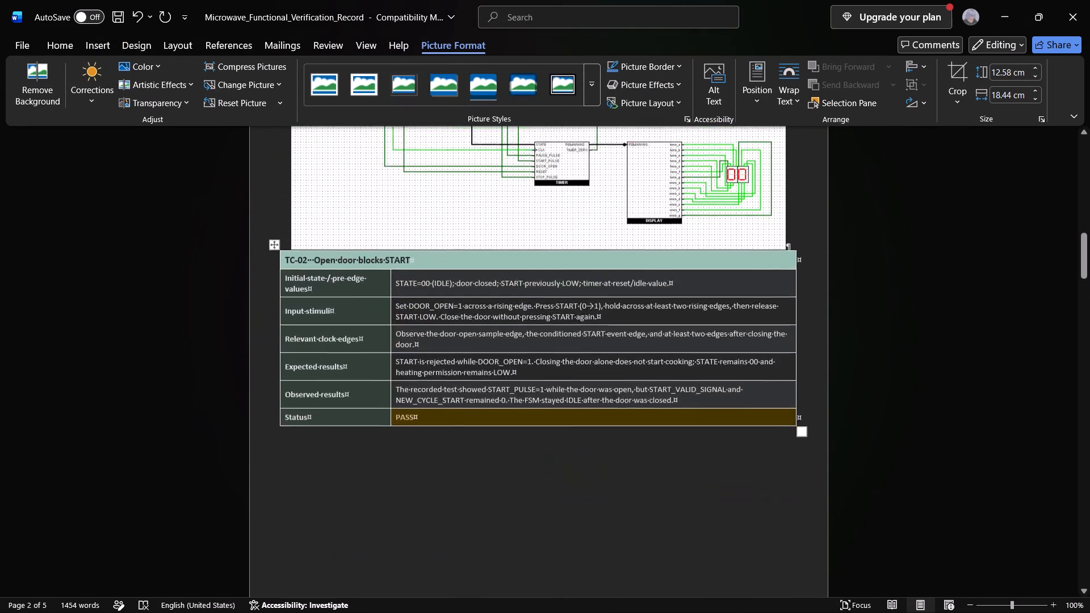
# Delete the empty paragraph directly above the "Functional verification tests" heading on page 1.
pyautogui.scroll(12, 599, 319)
pyautogui.scroll(-5, 597, 337)
pyautogui.scroll(11, 595, 343)
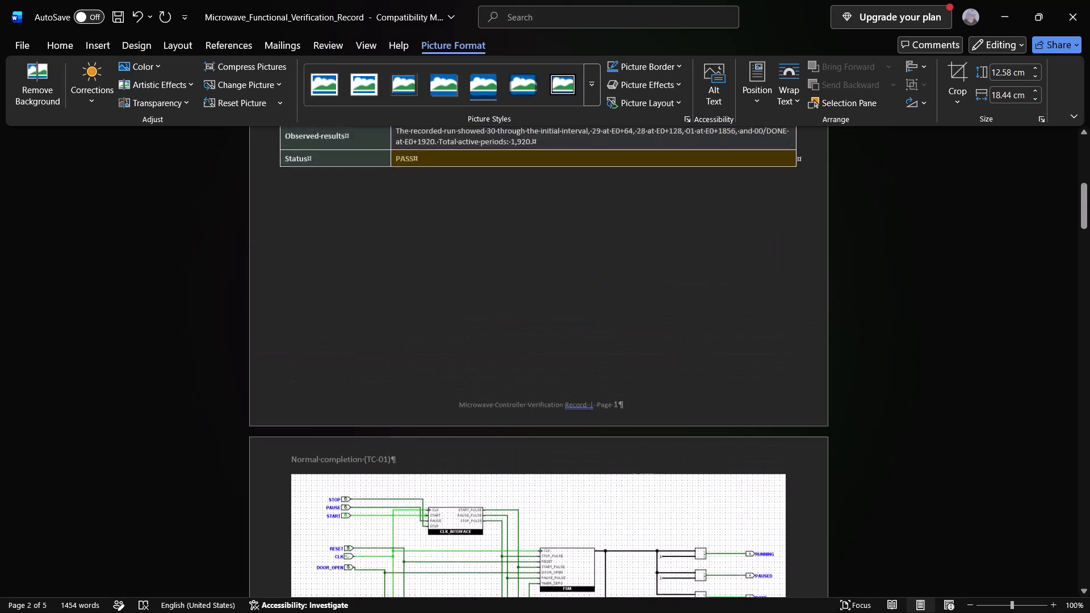
pyautogui.scroll(3, 581, 341)
pyautogui.click(588, 389)
pyautogui.scroll(3, 575, 378)
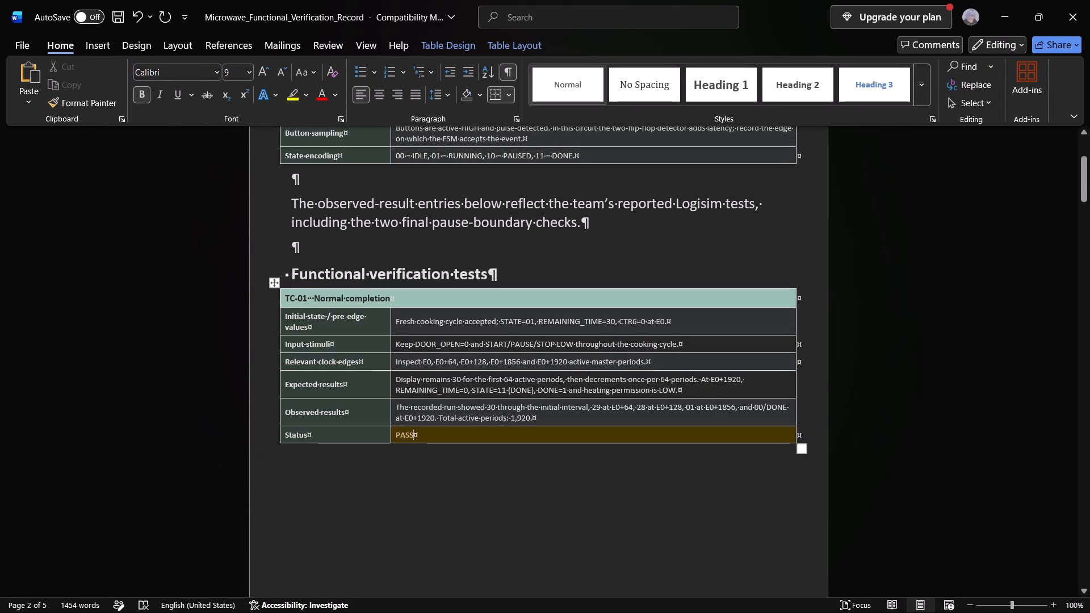
pyautogui.click(316, 246)
pyautogui.press('BackSpace')
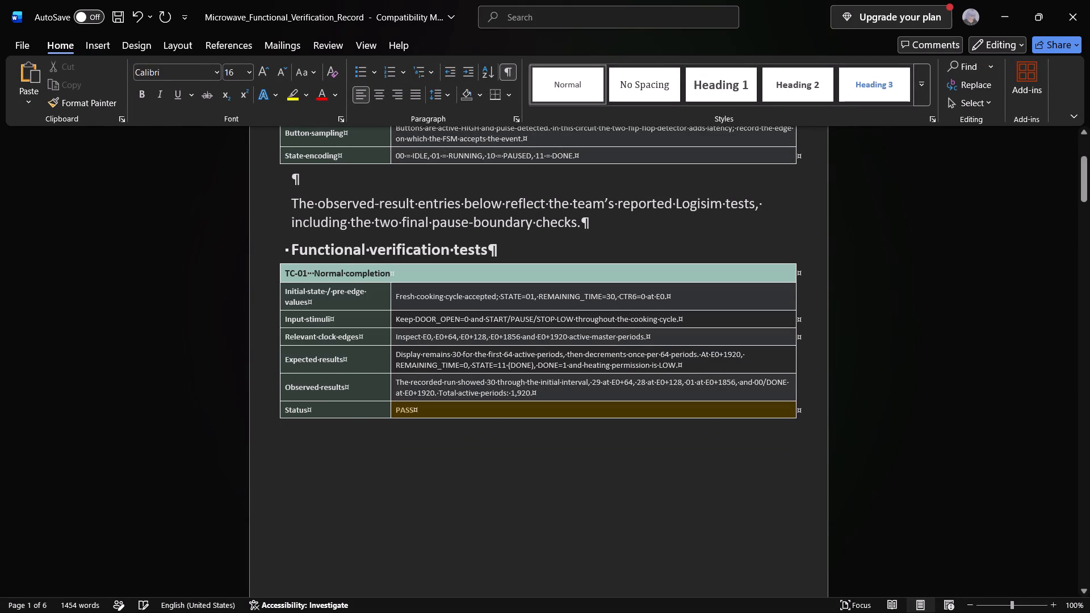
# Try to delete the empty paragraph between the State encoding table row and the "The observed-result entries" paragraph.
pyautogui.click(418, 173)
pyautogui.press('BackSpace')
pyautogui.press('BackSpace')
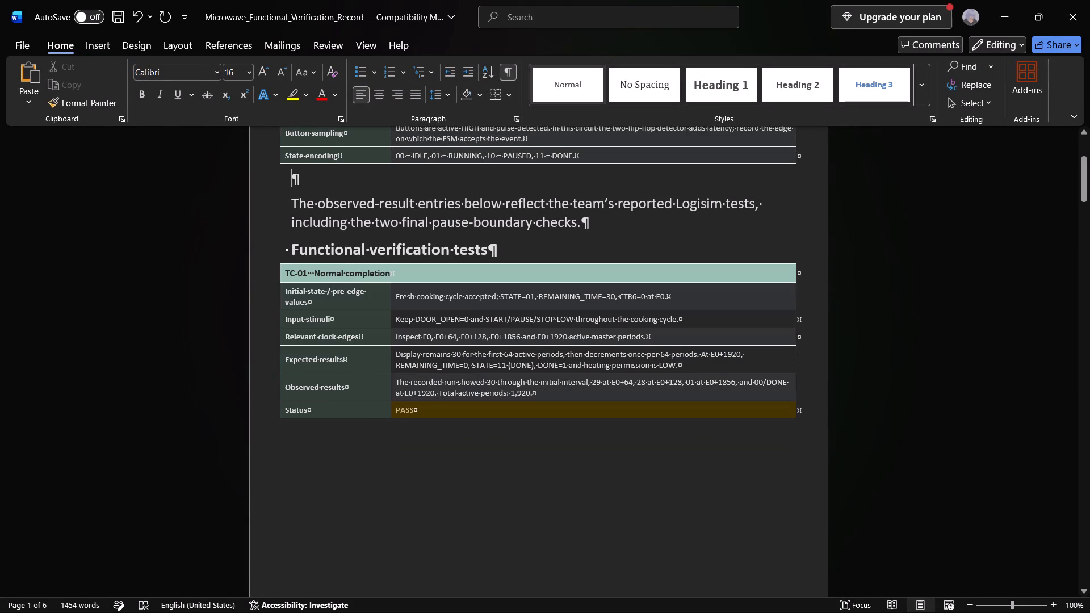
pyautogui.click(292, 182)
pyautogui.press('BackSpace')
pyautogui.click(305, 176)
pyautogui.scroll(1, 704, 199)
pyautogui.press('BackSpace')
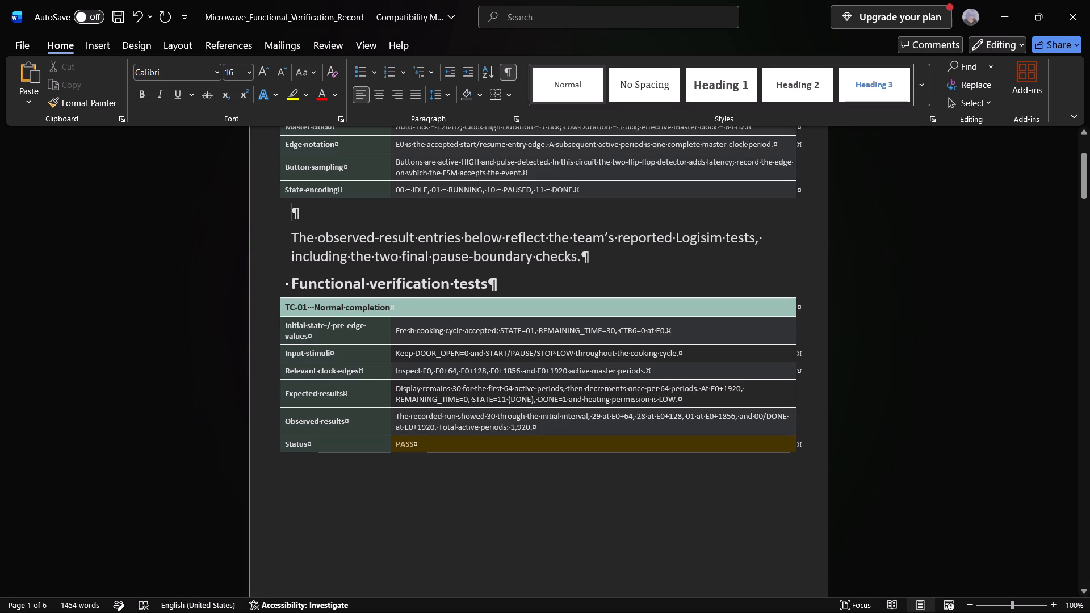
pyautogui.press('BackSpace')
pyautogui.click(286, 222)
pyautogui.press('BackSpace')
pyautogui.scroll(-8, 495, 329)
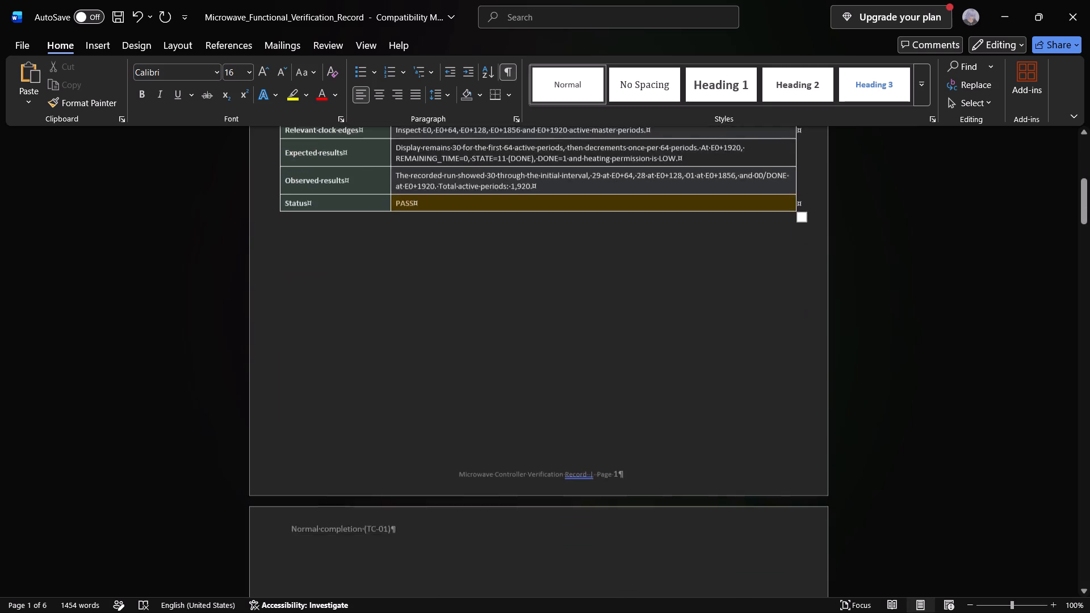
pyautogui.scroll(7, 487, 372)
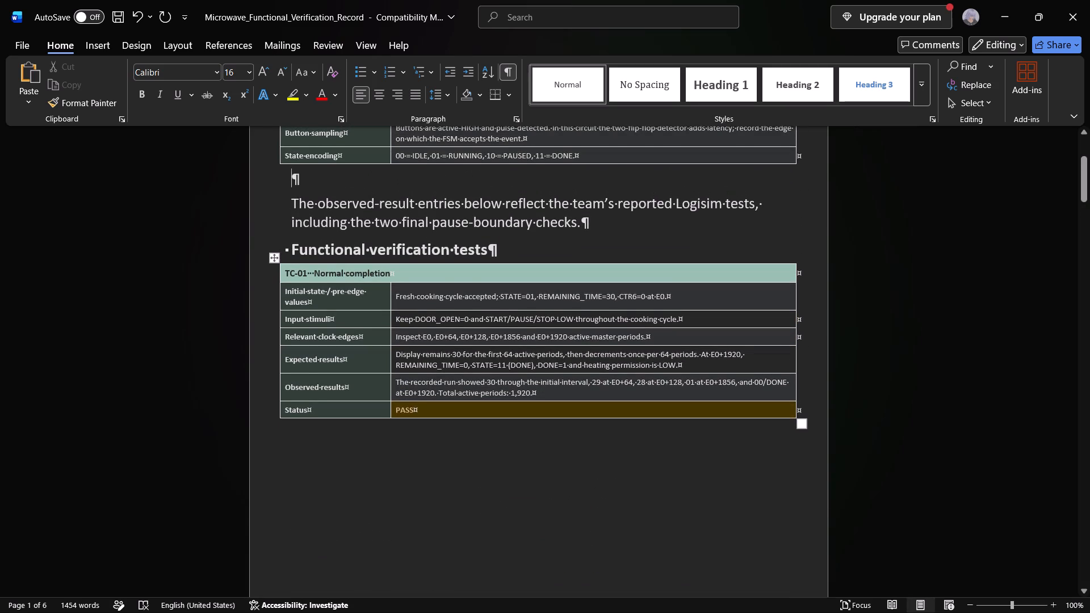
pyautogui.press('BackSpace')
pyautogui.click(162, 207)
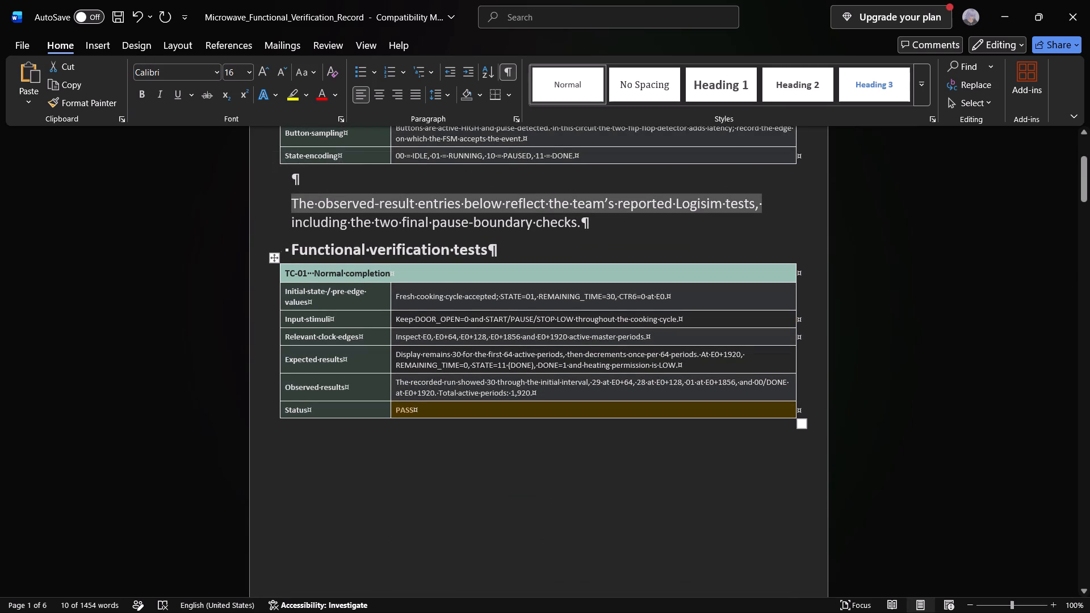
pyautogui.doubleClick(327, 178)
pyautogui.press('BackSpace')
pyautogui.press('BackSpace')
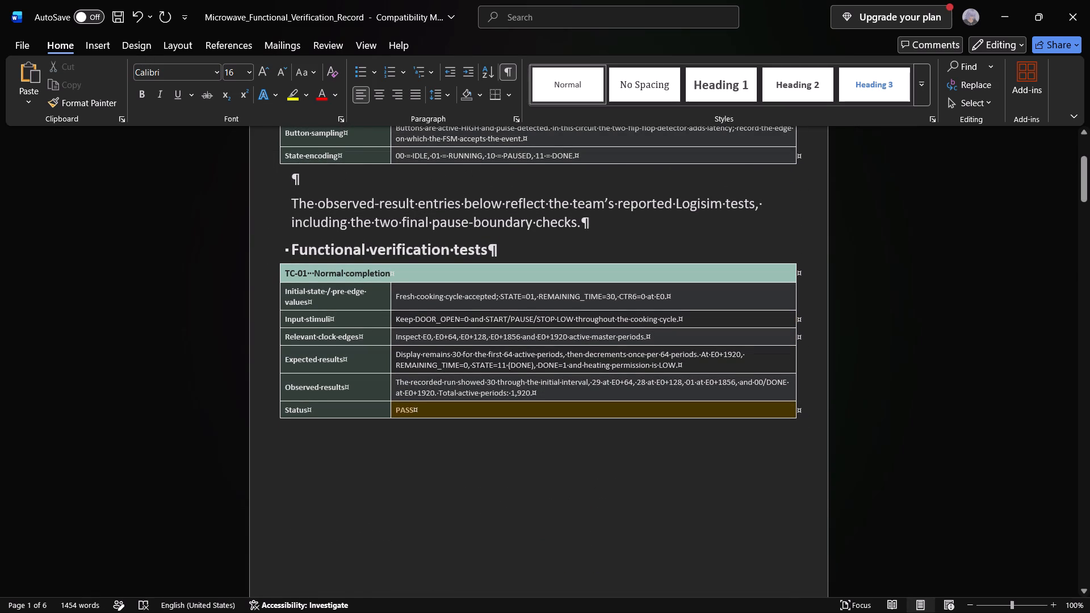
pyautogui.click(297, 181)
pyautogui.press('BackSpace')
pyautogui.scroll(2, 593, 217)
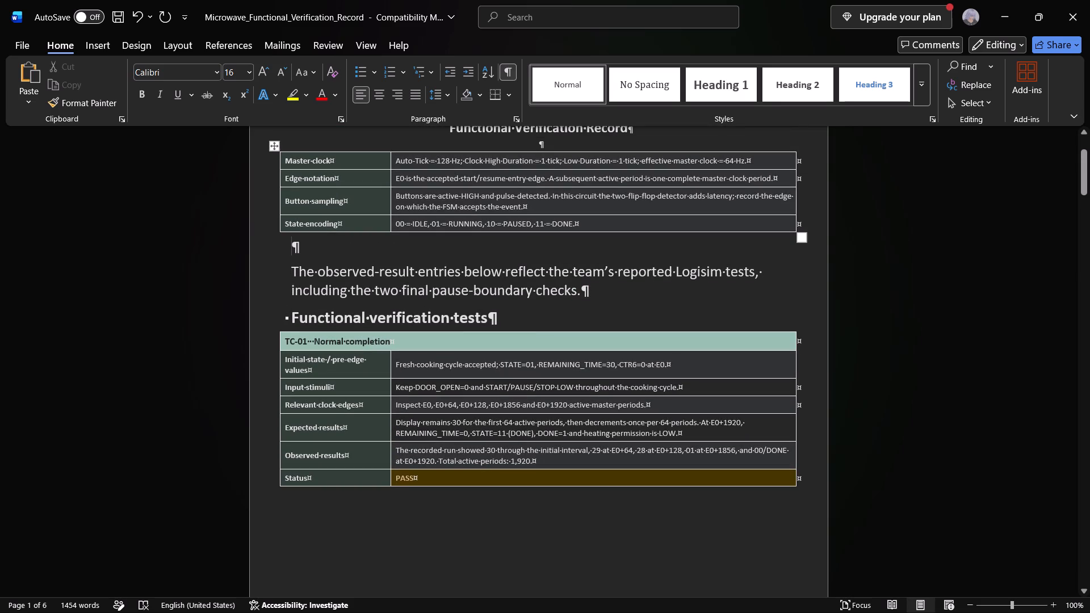
# Delete the empty line between the "Functional Verification Record" title and the Master clock table.
pyautogui.click(443, 149)
pyautogui.press('BackSpace')
pyautogui.press('BackSpace')
pyautogui.scroll(3, 533, 213)
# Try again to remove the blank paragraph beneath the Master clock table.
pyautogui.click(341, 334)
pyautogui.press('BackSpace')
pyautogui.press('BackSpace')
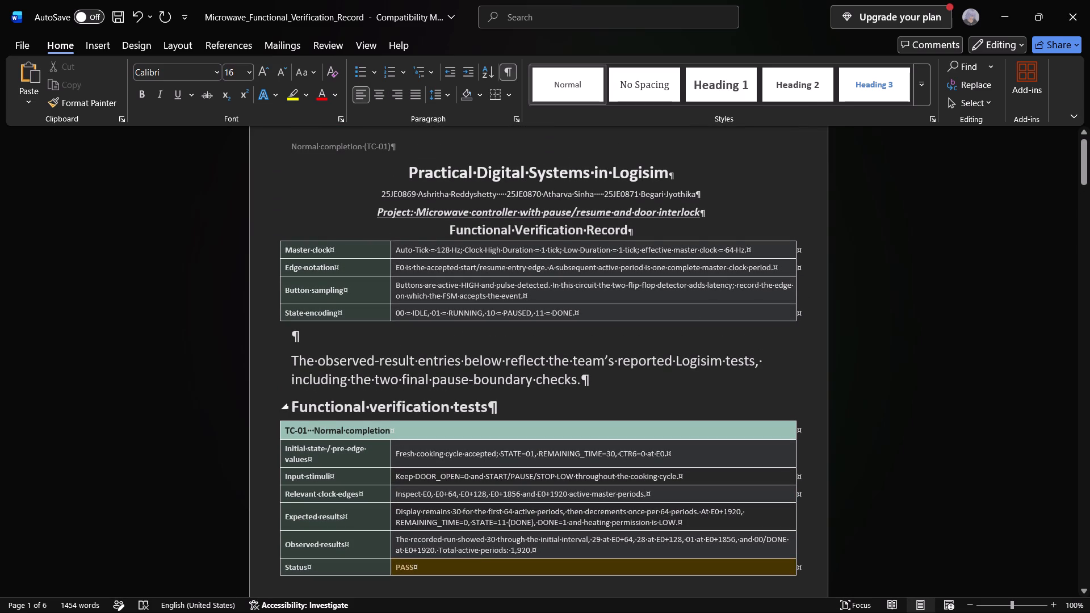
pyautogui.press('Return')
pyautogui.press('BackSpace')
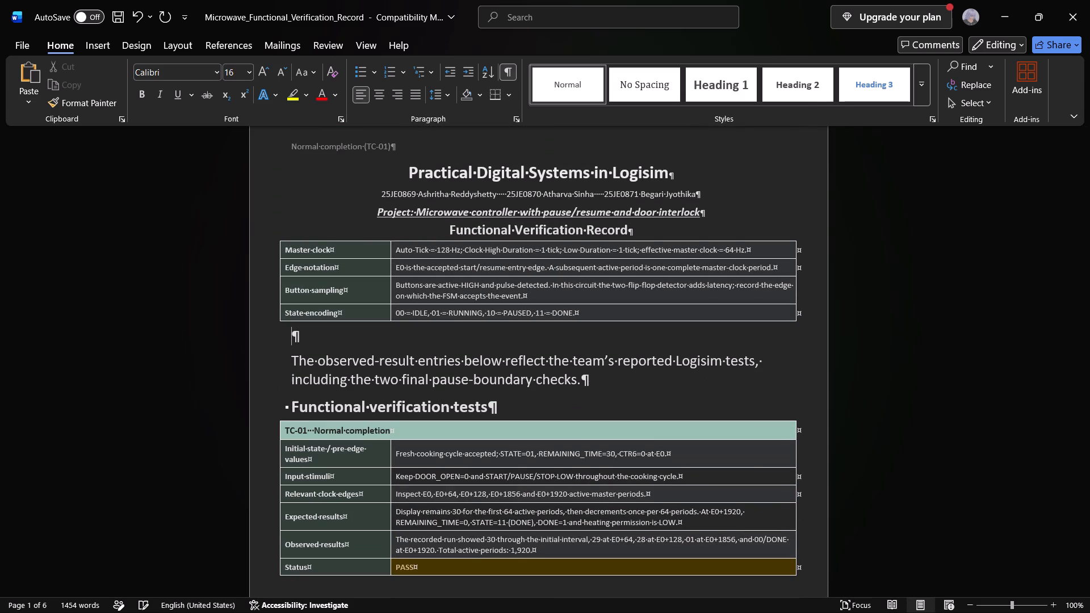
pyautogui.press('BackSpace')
# Set the font size of the "The observed-result entries below…" paragraph to 14.
pyautogui.click(597, 383)
pyautogui.moveTo(597, 383); pyautogui.dragTo(324, 355)
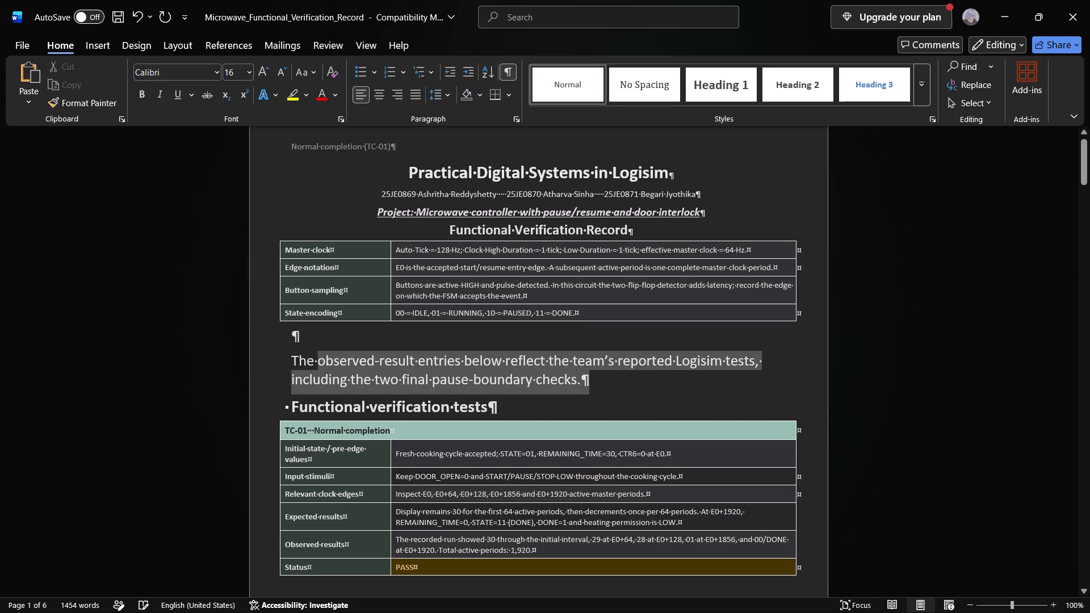
pyautogui.moveTo(324, 355); pyautogui.dragTo(296, 353)
pyautogui.click(244, 72)
pyautogui.click(247, 72)
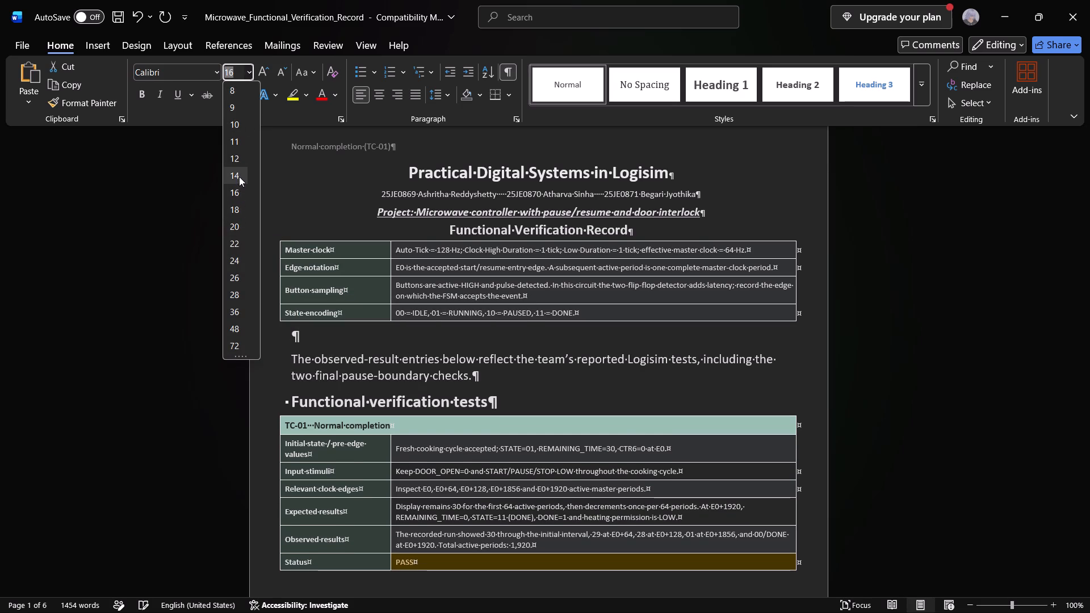
pyautogui.click(239, 177)
# Set the font size of the "Functional verification tests" heading to 14.
pyautogui.moveTo(538, 408); pyautogui.dragTo(283, 400)
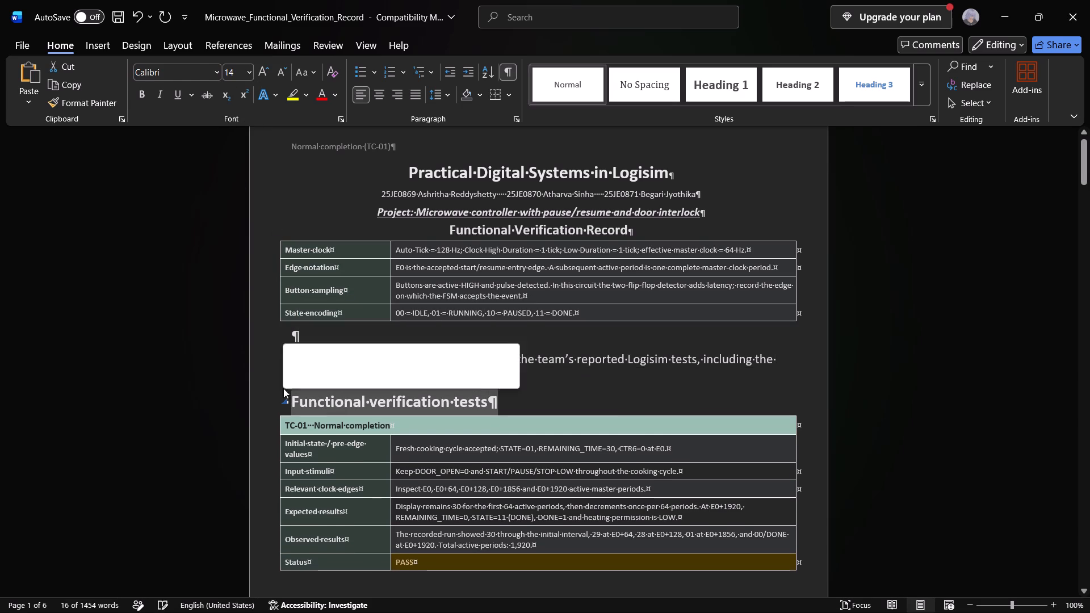
pyautogui.click(248, 74)
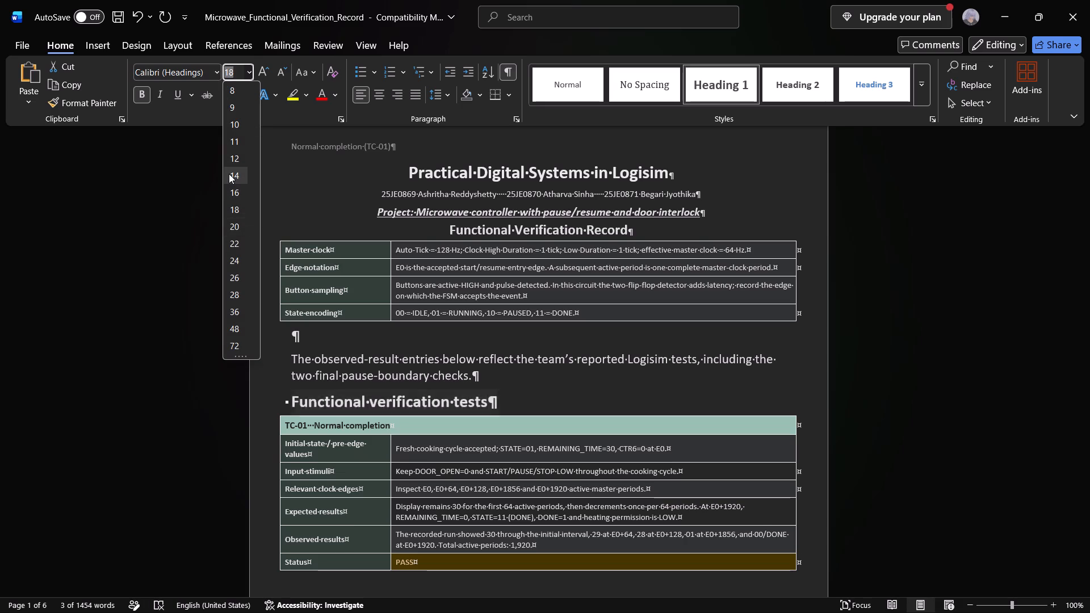
pyautogui.click(229, 174)
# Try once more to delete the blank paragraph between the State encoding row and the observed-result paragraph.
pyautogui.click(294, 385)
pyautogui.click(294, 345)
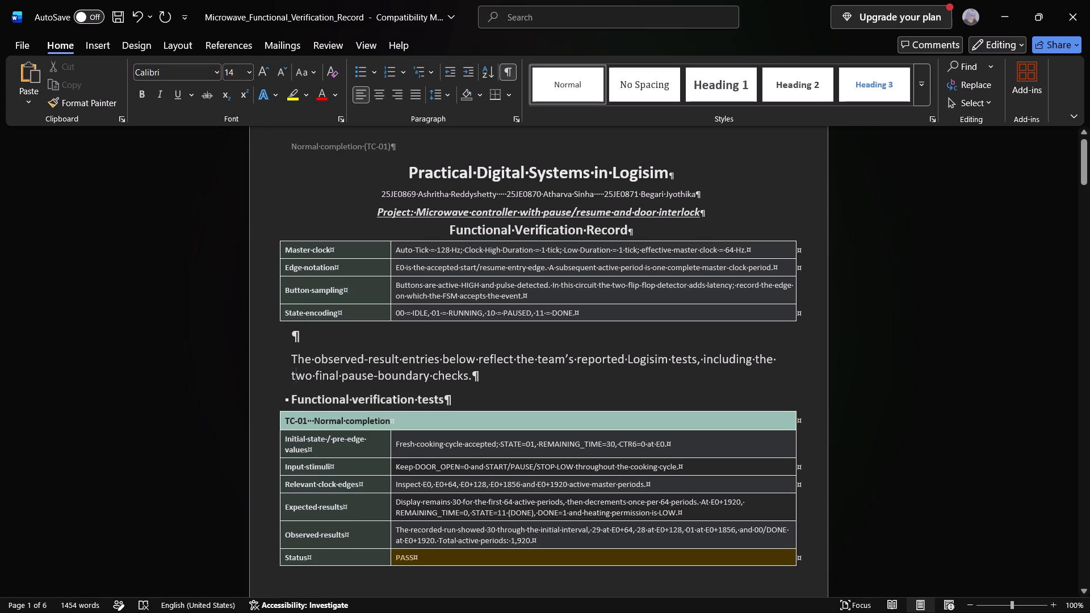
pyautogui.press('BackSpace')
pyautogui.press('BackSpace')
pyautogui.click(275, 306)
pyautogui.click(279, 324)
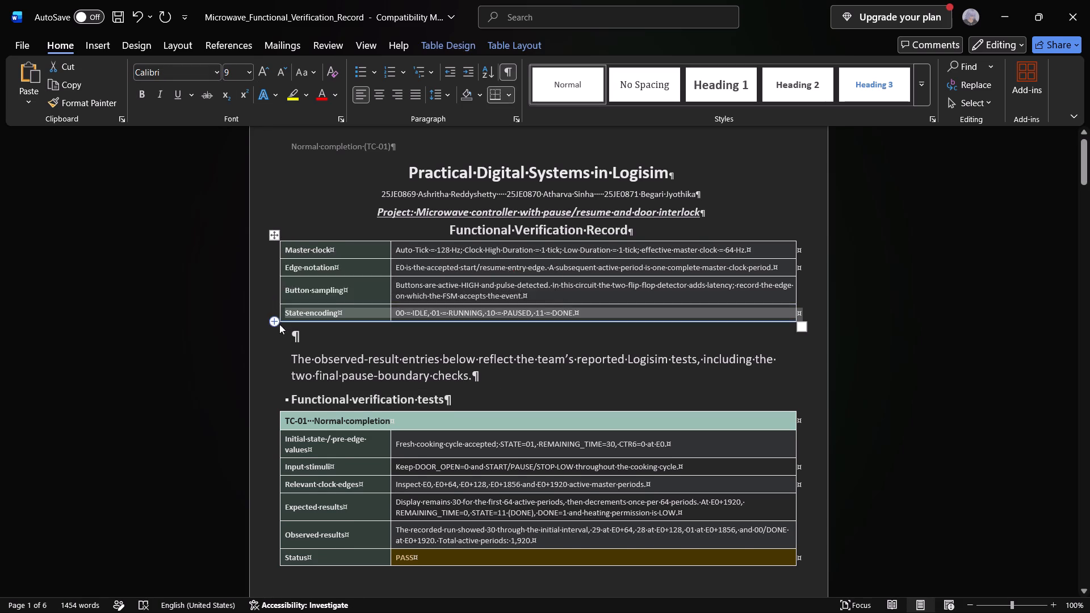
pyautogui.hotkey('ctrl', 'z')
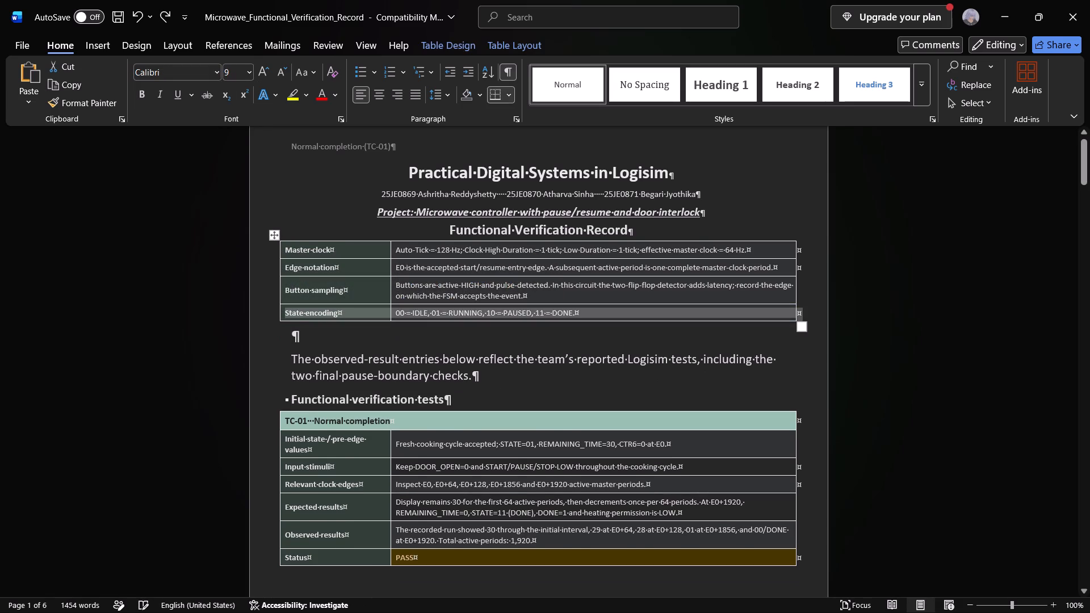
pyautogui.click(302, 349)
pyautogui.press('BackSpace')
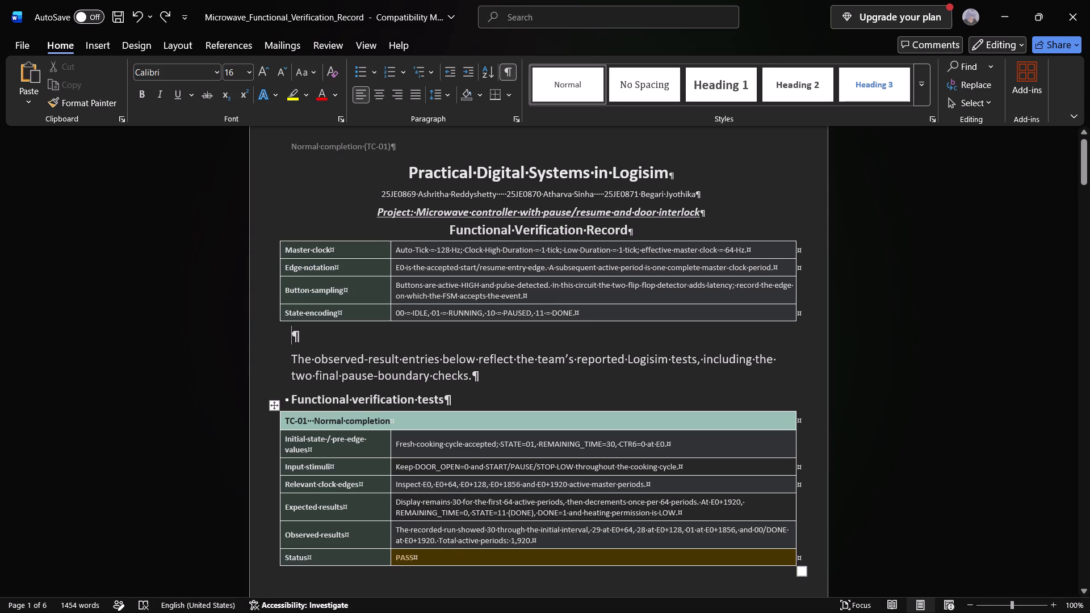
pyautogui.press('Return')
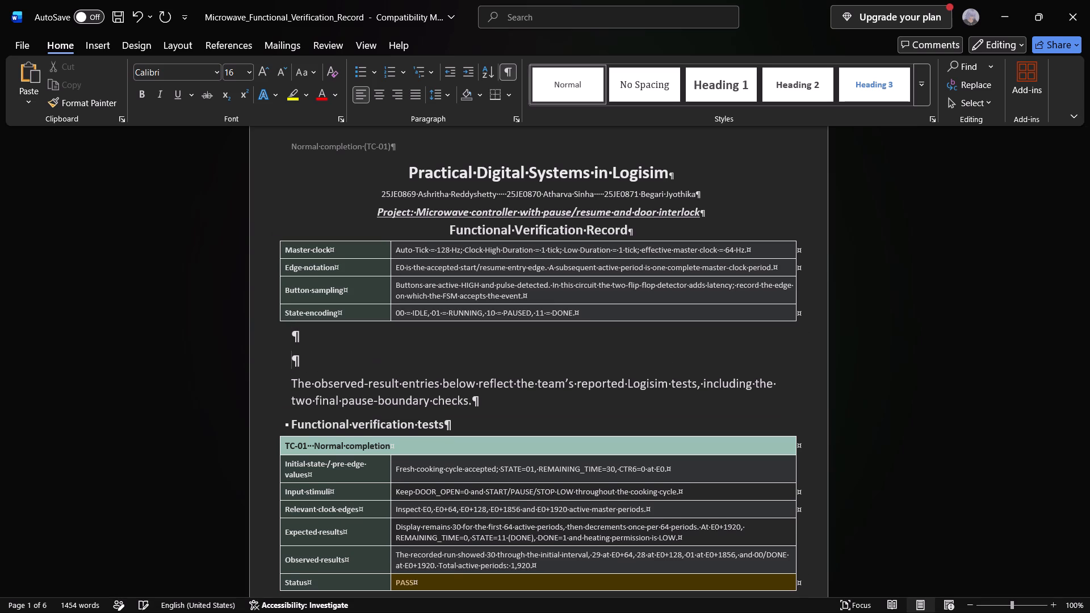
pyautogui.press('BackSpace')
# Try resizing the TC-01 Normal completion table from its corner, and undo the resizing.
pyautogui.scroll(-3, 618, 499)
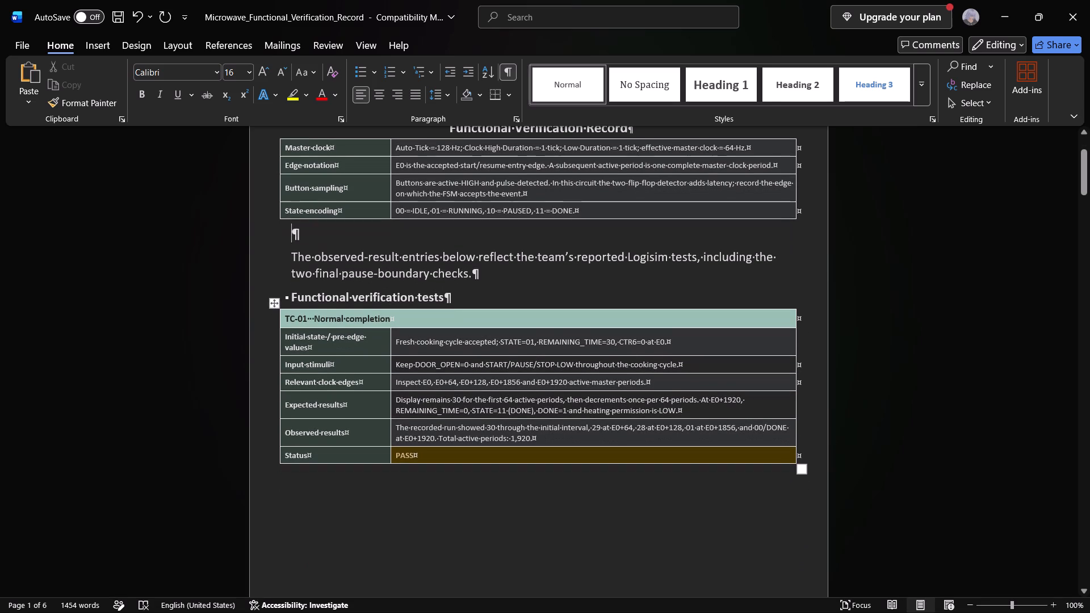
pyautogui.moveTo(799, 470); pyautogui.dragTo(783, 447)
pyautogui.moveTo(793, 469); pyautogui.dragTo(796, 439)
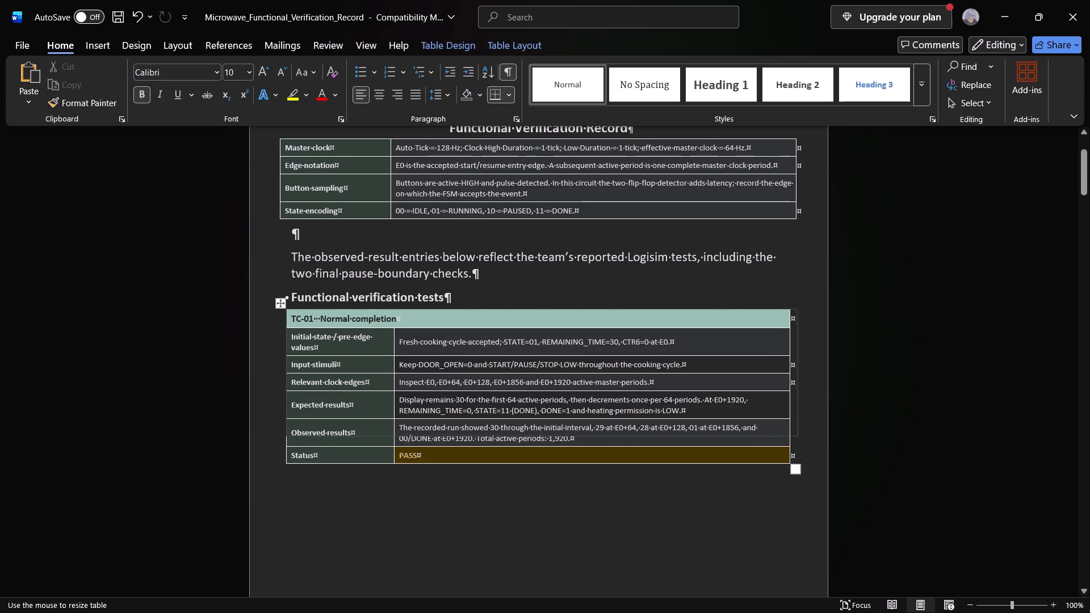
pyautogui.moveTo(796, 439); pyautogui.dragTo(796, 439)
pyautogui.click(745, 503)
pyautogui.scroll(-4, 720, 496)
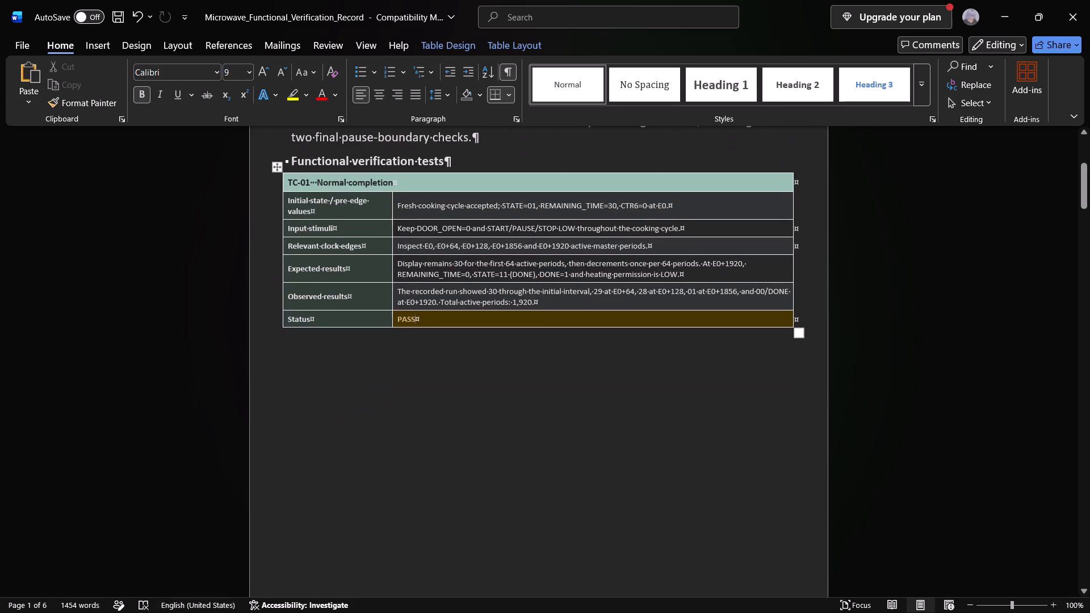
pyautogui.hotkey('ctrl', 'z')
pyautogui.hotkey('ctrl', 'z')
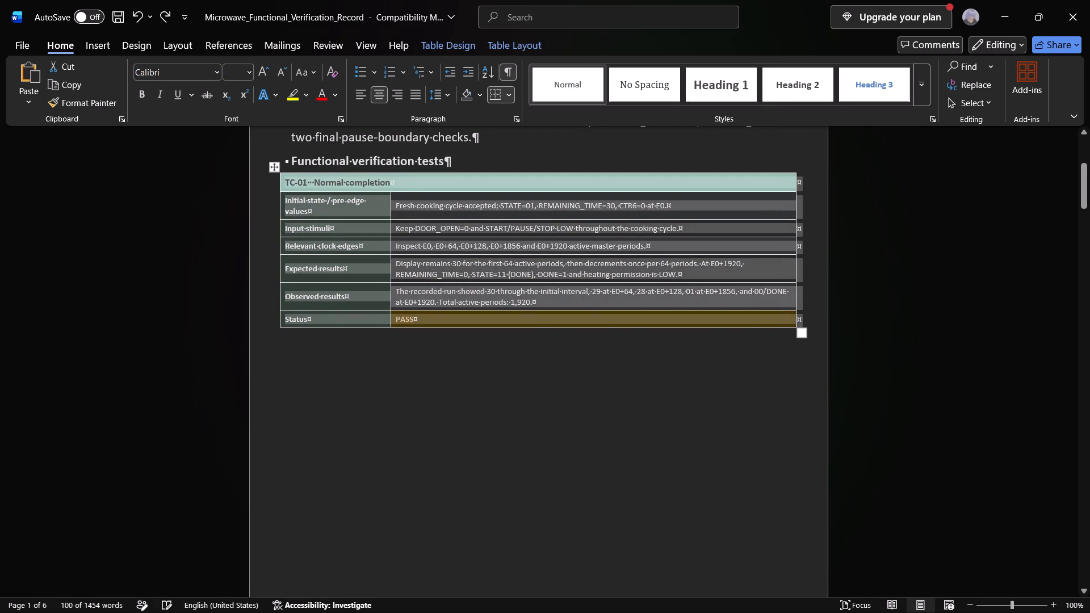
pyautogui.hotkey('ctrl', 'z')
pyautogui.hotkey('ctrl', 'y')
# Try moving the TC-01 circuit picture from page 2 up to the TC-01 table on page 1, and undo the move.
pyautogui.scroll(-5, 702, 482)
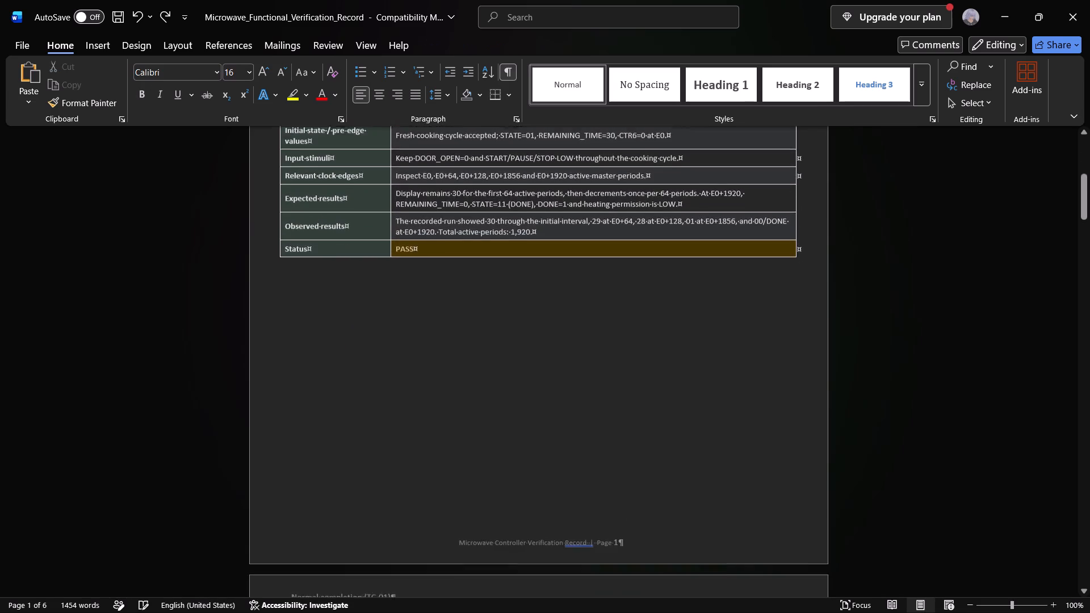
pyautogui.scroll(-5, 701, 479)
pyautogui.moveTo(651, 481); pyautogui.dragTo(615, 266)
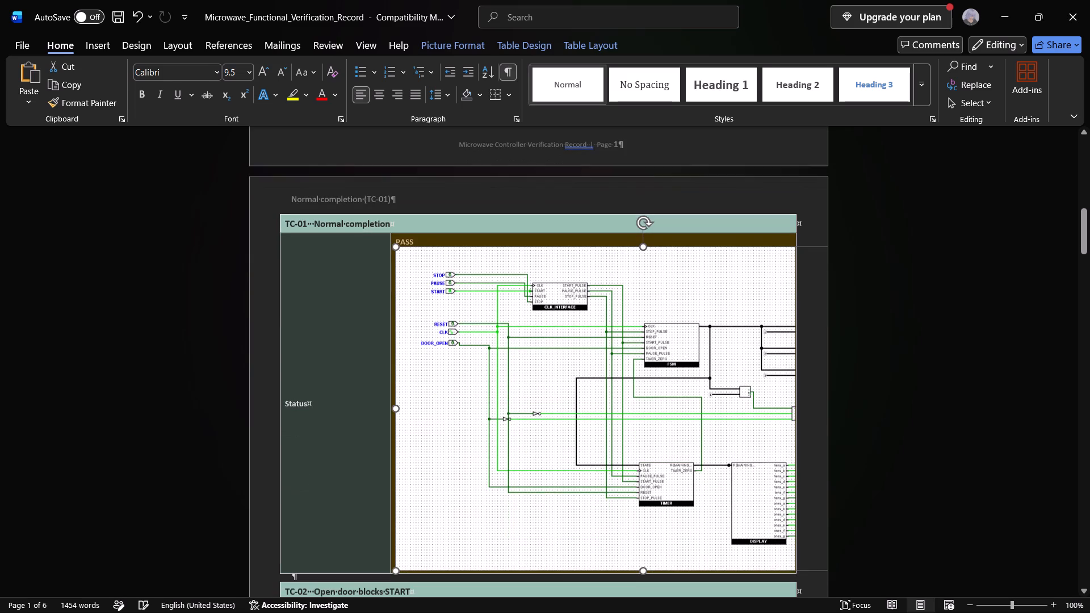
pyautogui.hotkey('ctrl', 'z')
pyautogui.scroll(1, 591, 343)
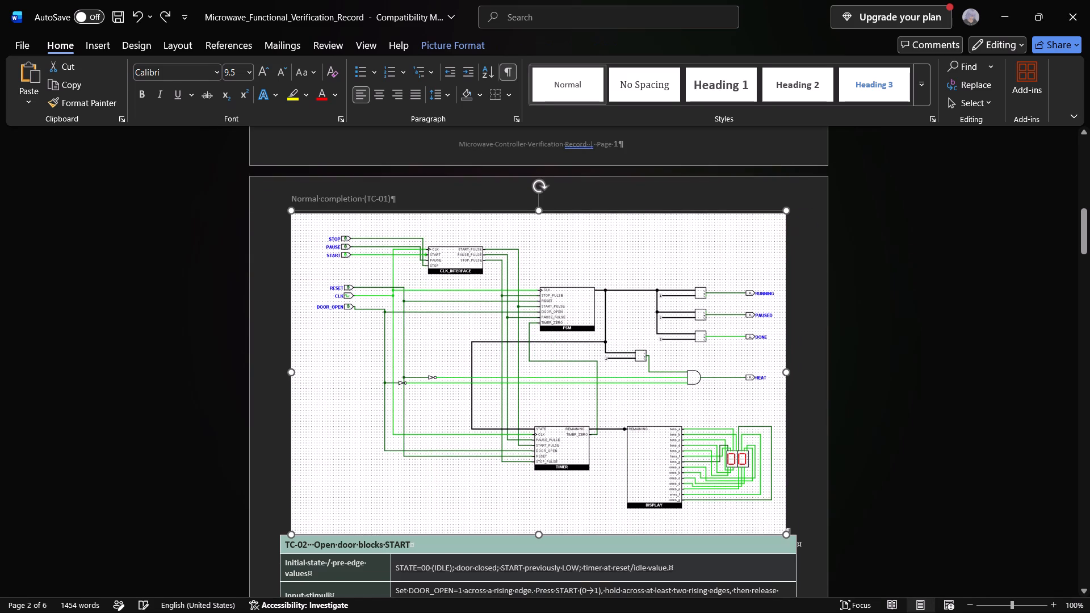
pyautogui.scroll(3, 591, 343)
pyautogui.click(462, 229)
pyautogui.scroll(3, 459, 259)
pyautogui.click(446, 305)
pyautogui.scroll(-5, 446, 306)
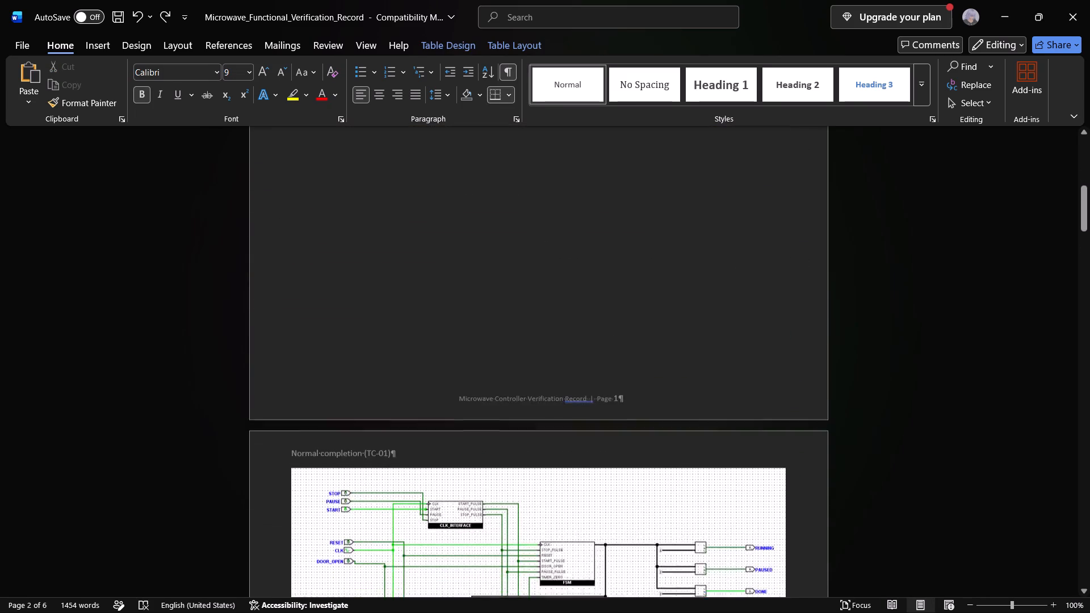
pyautogui.scroll(-5, 449, 313)
pyautogui.scroll(-3, 393, 260)
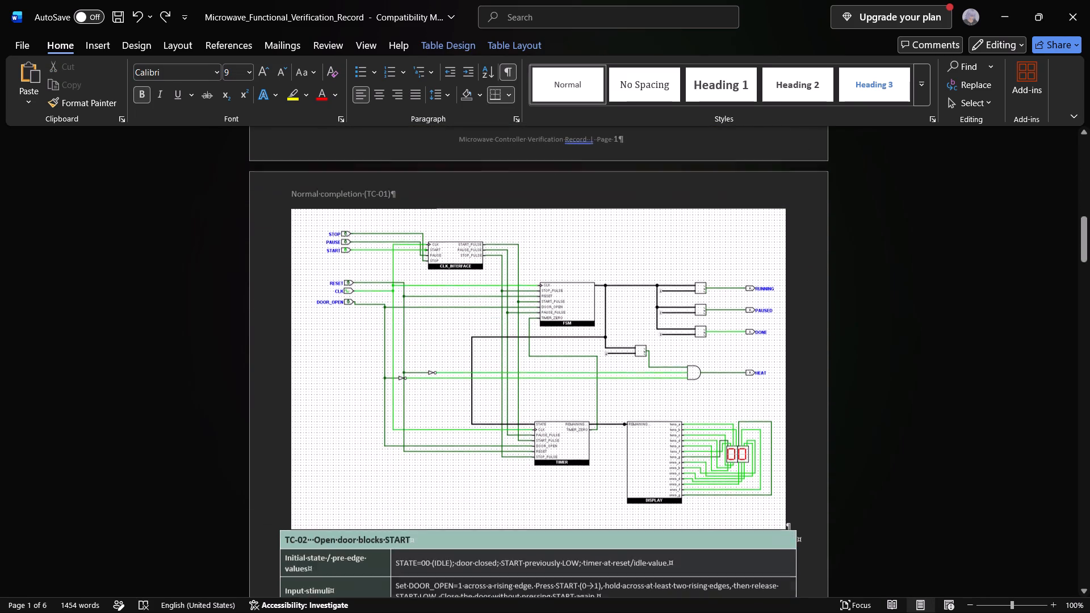
pyautogui.scroll(-7, 397, 272)
pyautogui.scroll(-9, 411, 384)
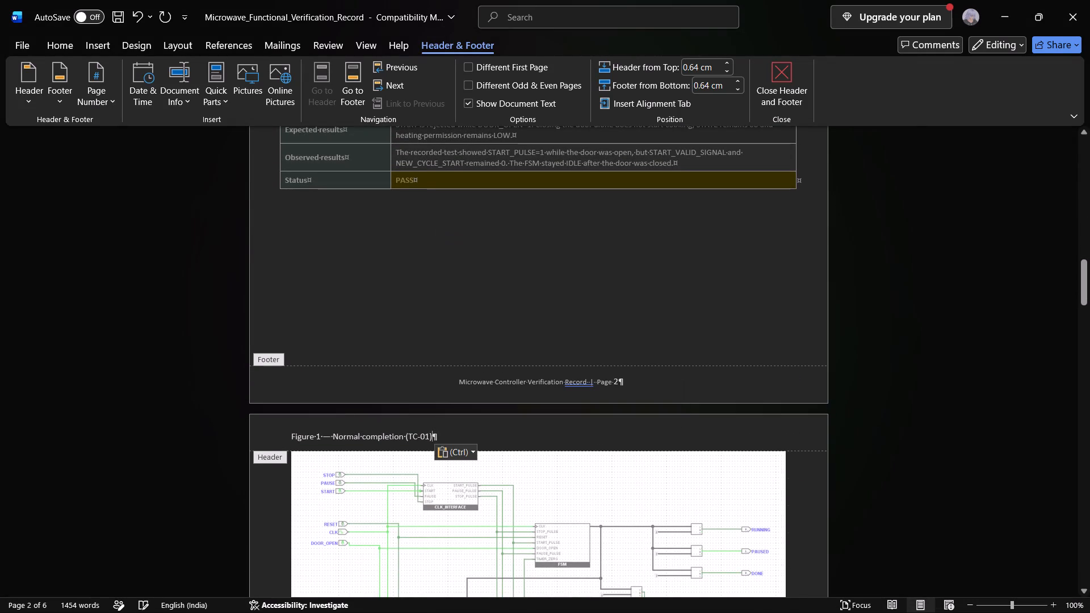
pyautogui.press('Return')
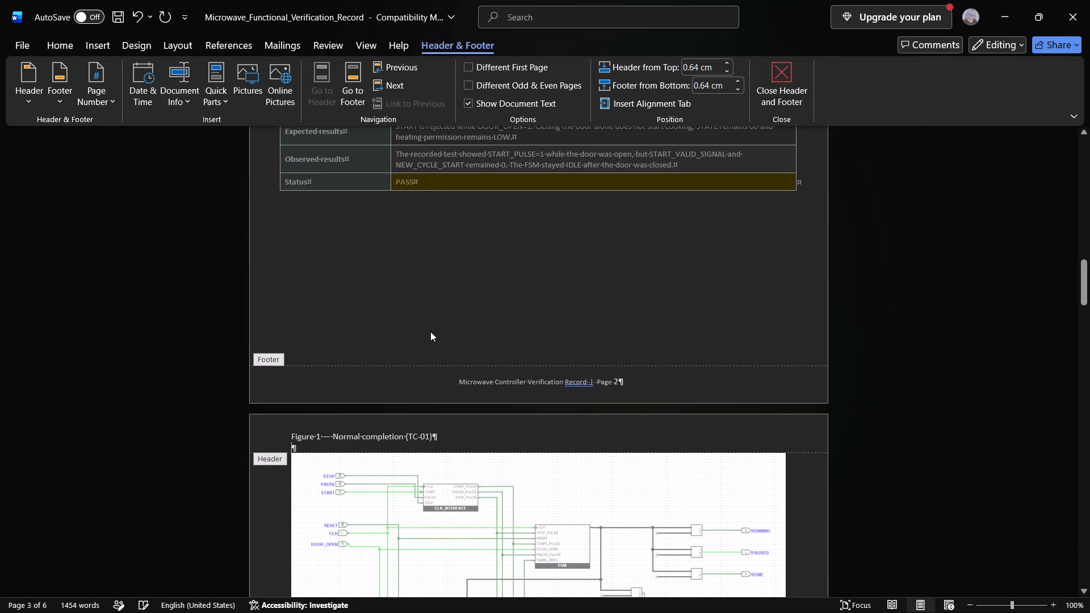
# Hide the paragraph marks and other formatting symbols in the document.
pyautogui.hotkey('ctrl', 'shift', 'F8')
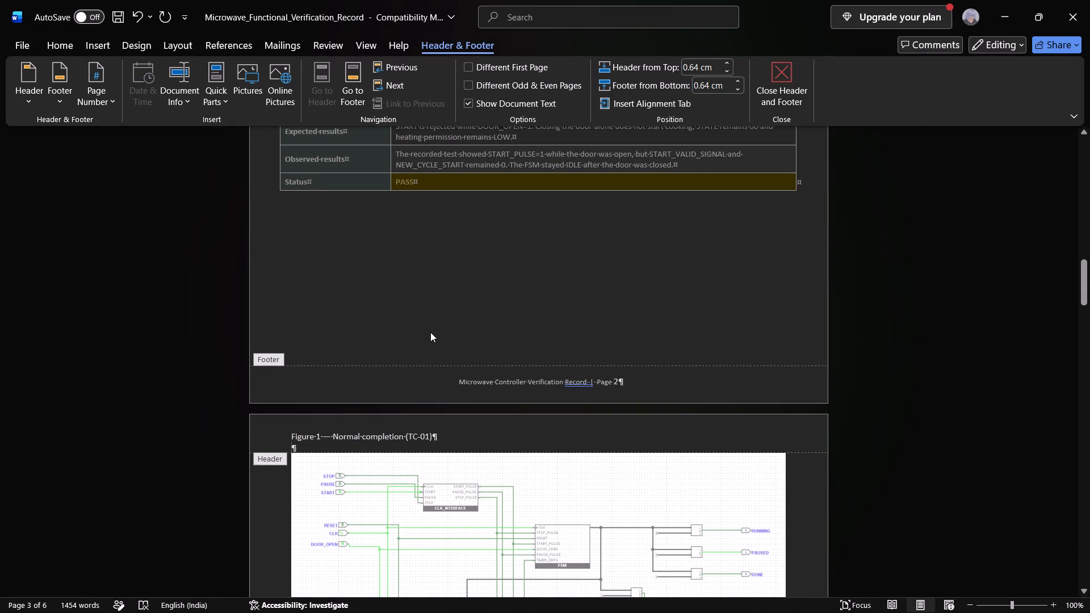
pyautogui.hotkey('ctrl', 'shift', '8')
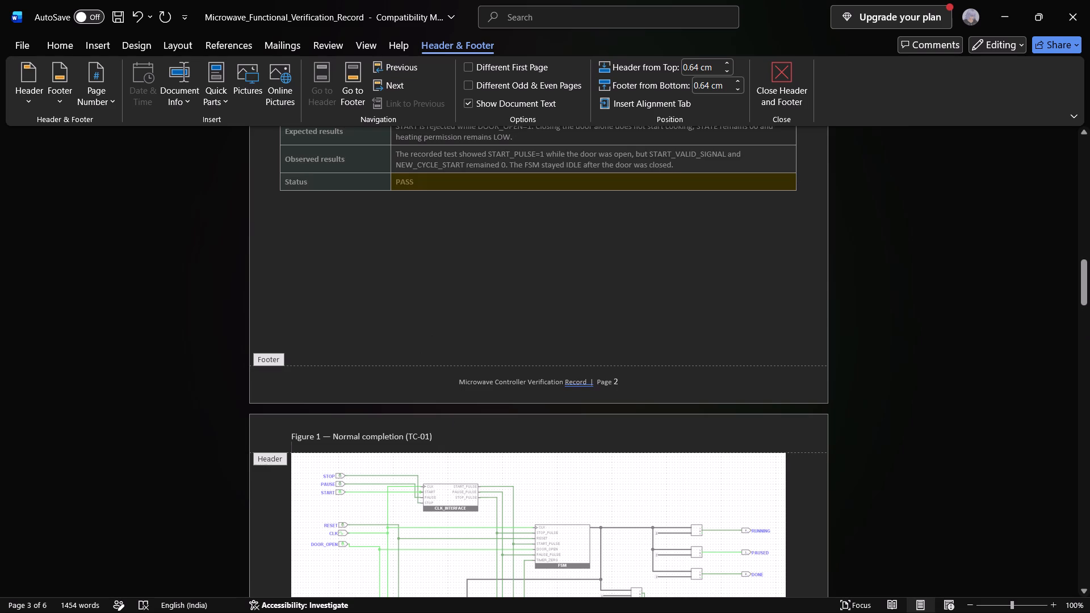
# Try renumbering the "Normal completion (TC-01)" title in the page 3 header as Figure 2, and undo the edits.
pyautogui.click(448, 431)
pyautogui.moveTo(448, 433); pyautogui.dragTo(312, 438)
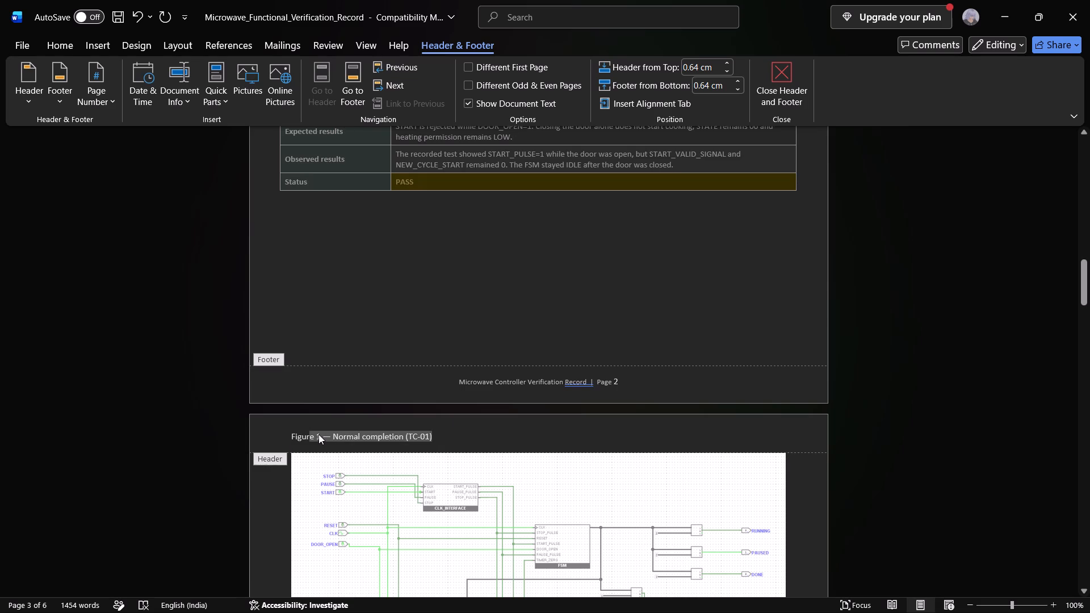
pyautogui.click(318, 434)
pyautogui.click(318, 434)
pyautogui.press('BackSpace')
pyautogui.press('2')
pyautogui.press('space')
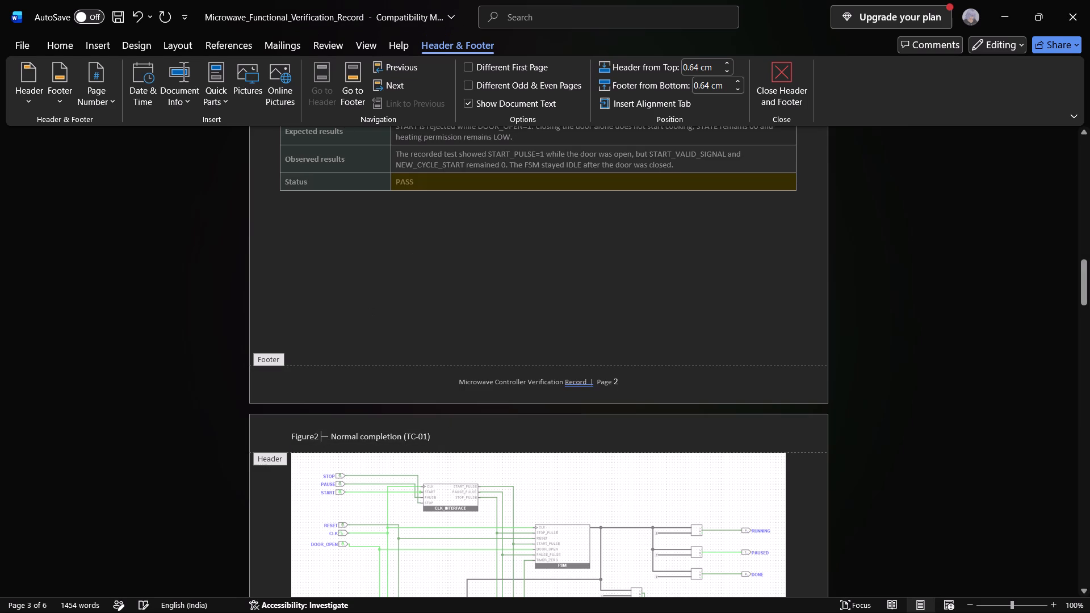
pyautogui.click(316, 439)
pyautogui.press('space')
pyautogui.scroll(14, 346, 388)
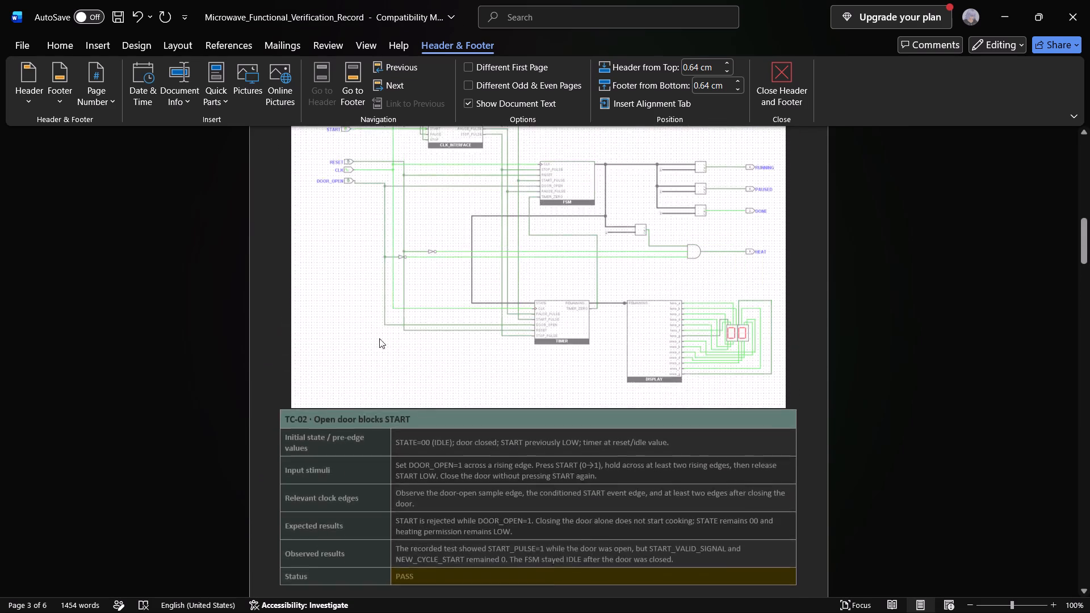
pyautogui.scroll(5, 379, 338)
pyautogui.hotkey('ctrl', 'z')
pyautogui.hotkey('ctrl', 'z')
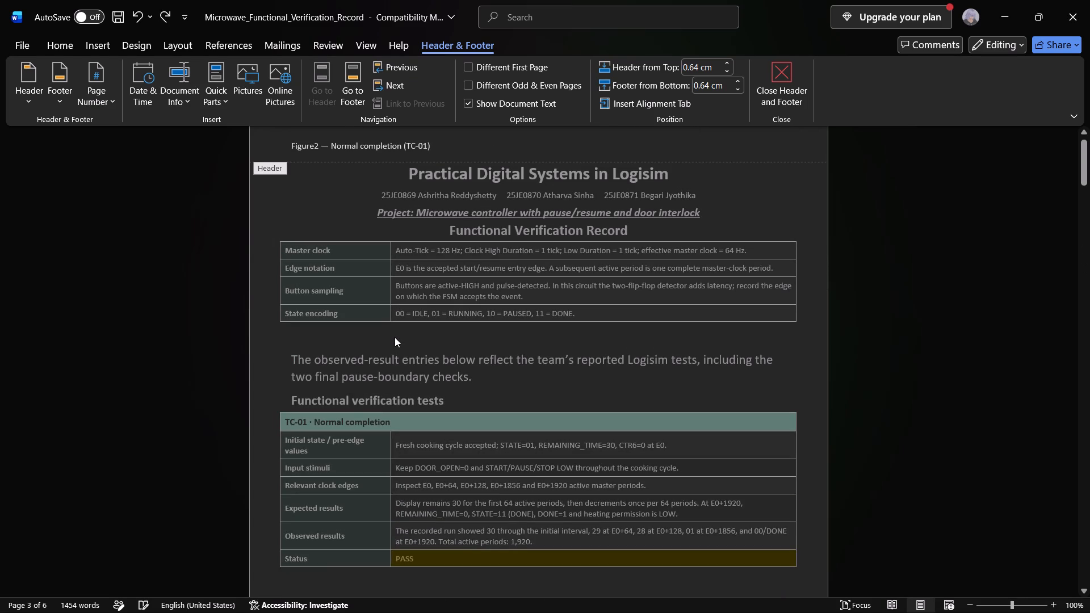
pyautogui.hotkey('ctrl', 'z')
# Delete the whole "Normal completion (TC-01)" title from the page 1 header and close header editing.
pyautogui.scroll(5, 494, 178)
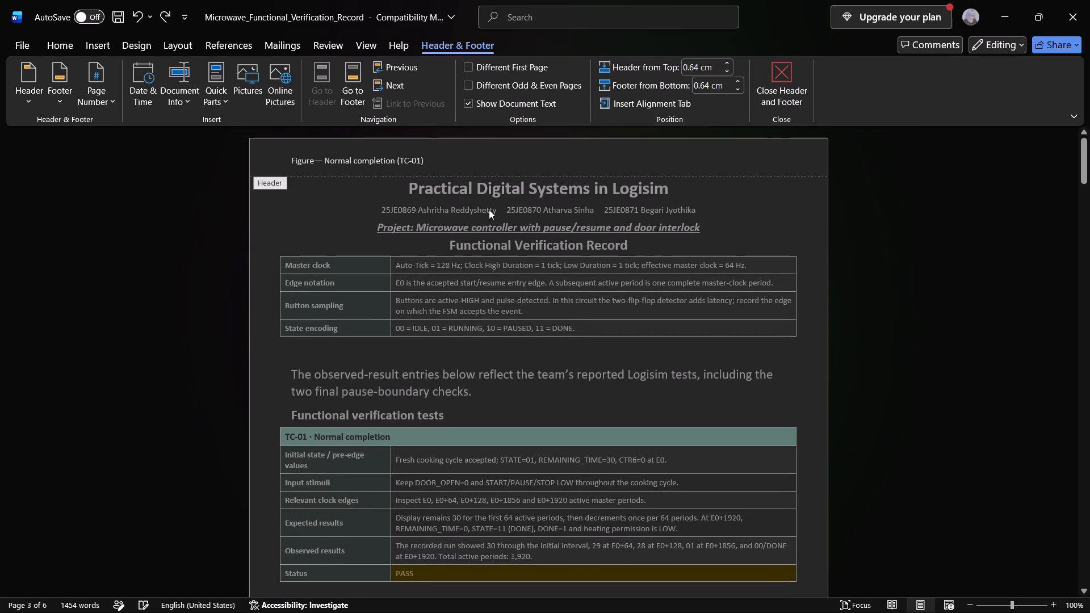
pyautogui.scroll(2, 489, 209)
pyautogui.click(443, 157)
pyautogui.moveTo(443, 157); pyautogui.dragTo(291, 152)
pyautogui.press('BackSpace')
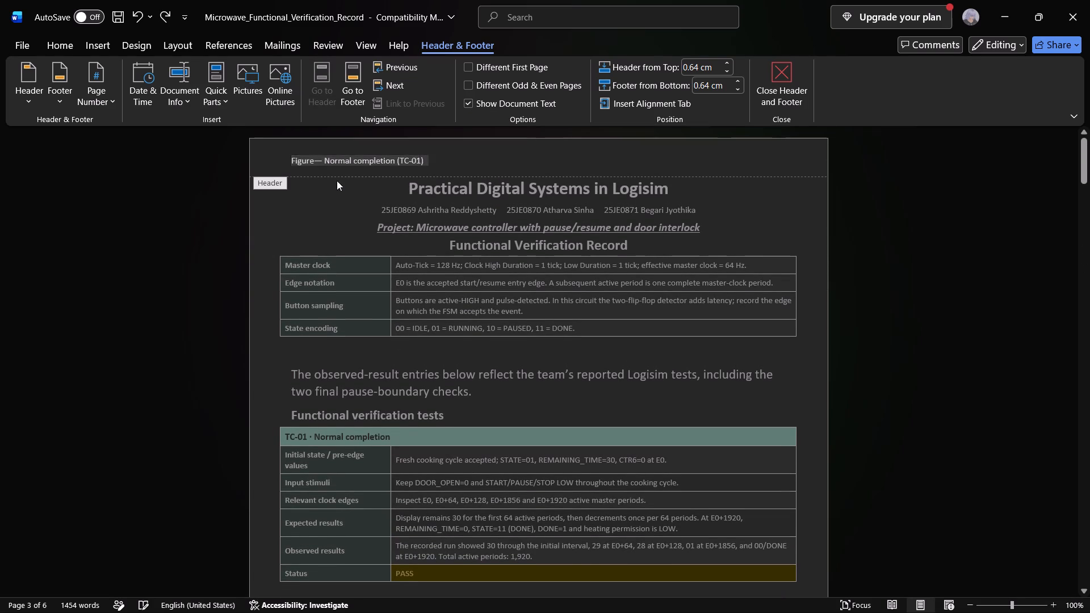
pyautogui.press('BackSpace')
pyautogui.scroll(-16, 454, 208)
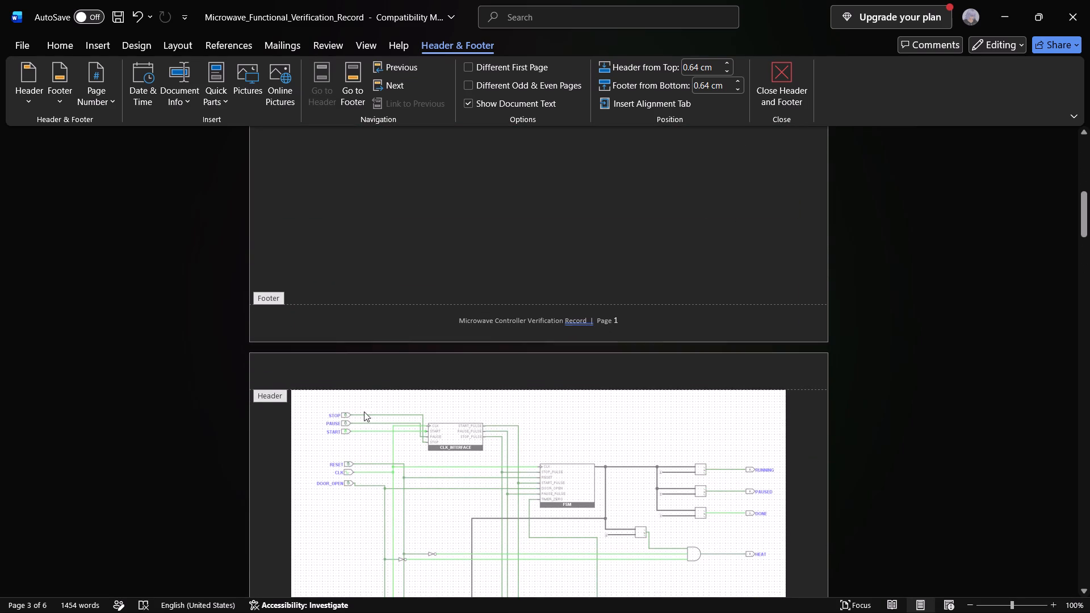
pyautogui.click(364, 415)
pyautogui.scroll(-5, 367, 404)
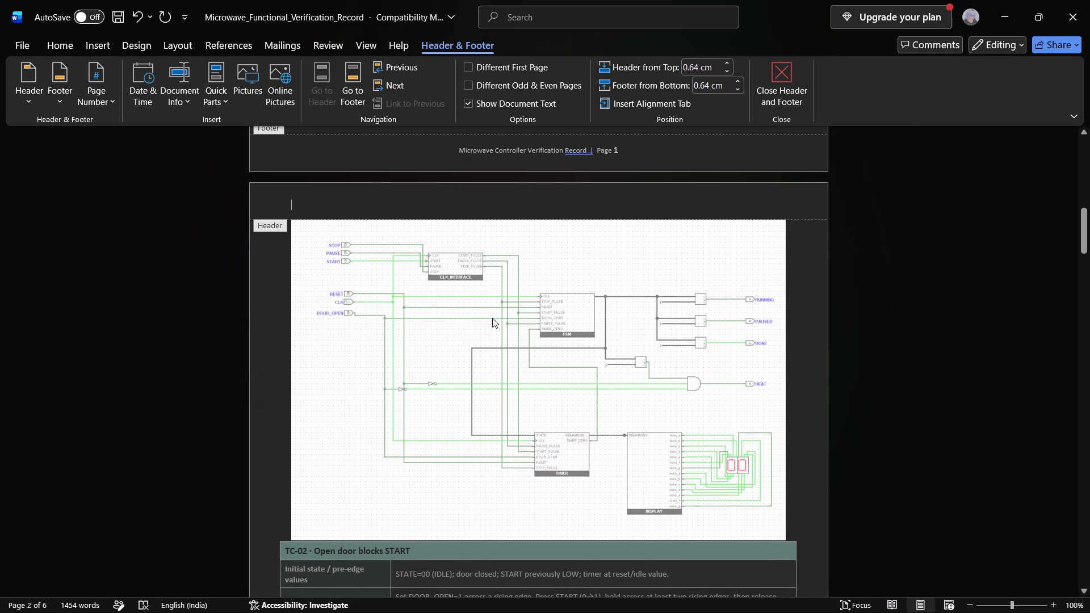
pyautogui.click(762, 90)
# Examine the page layout around the TC-02 to TC-05 tables and circuit screenshots, including the page 2 header.
pyautogui.scroll(4, 598, 296)
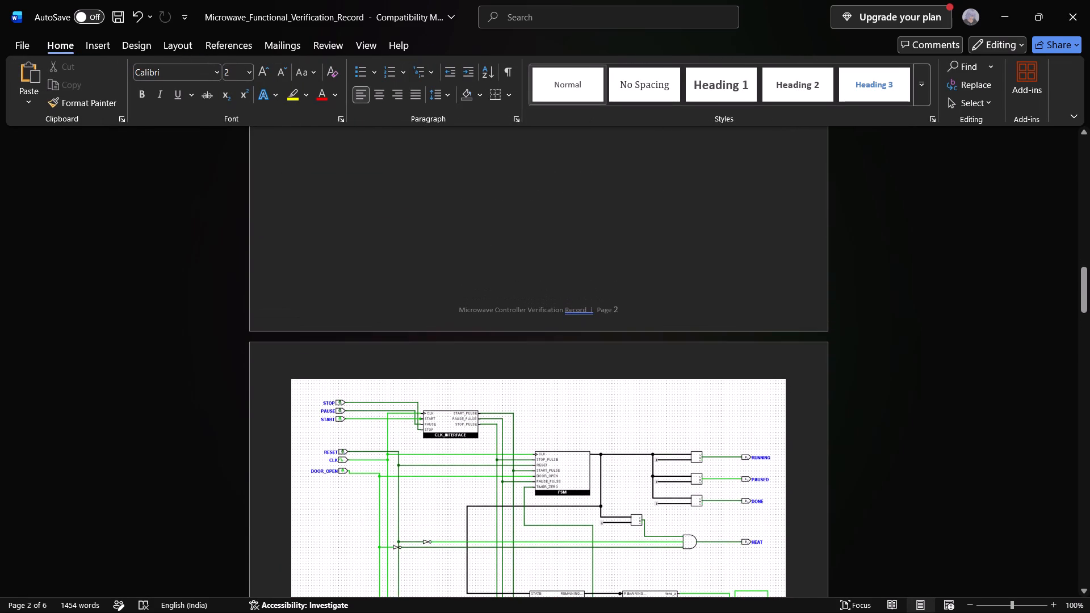
pyautogui.click(535, 343)
pyautogui.click(510, 368)
pyautogui.scroll(-20, 509, 368)
pyautogui.scroll(-3, 509, 368)
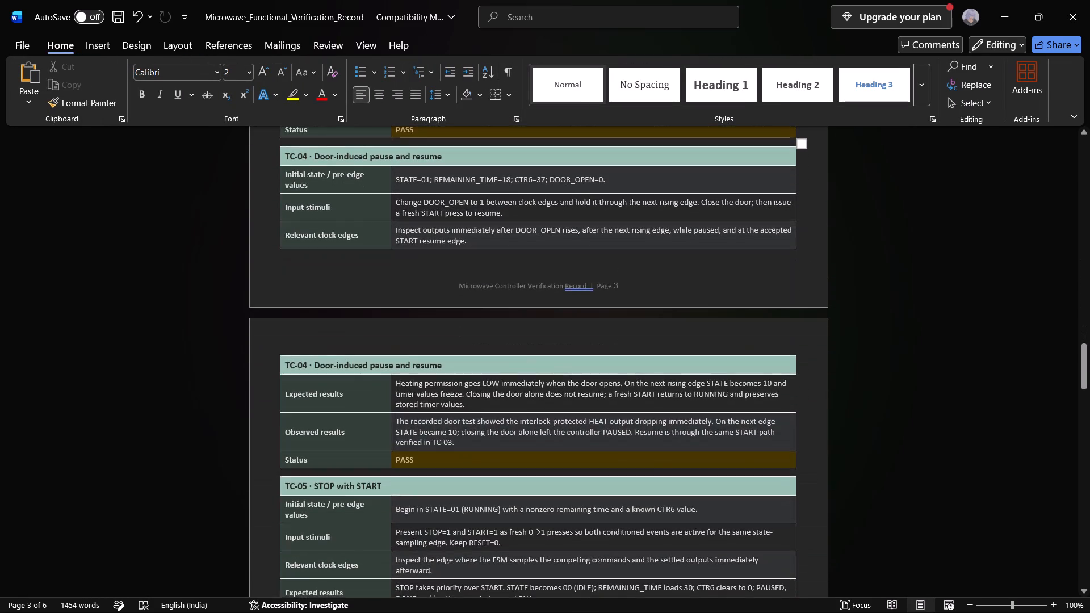
pyautogui.scroll(20, 506, 374)
pyautogui.scroll(13, 506, 374)
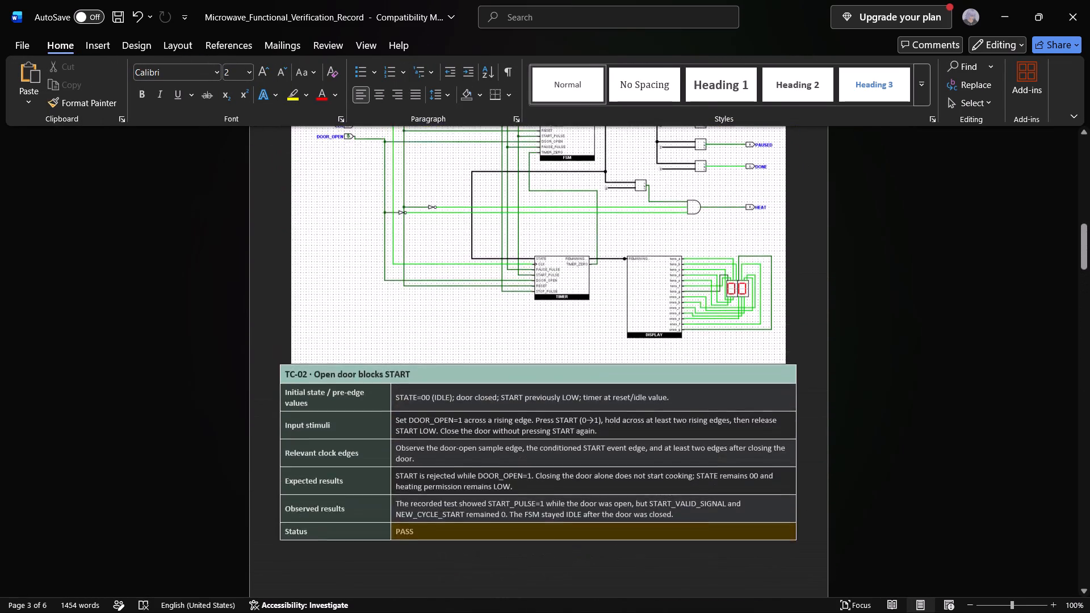
pyautogui.scroll(12, 410, 347)
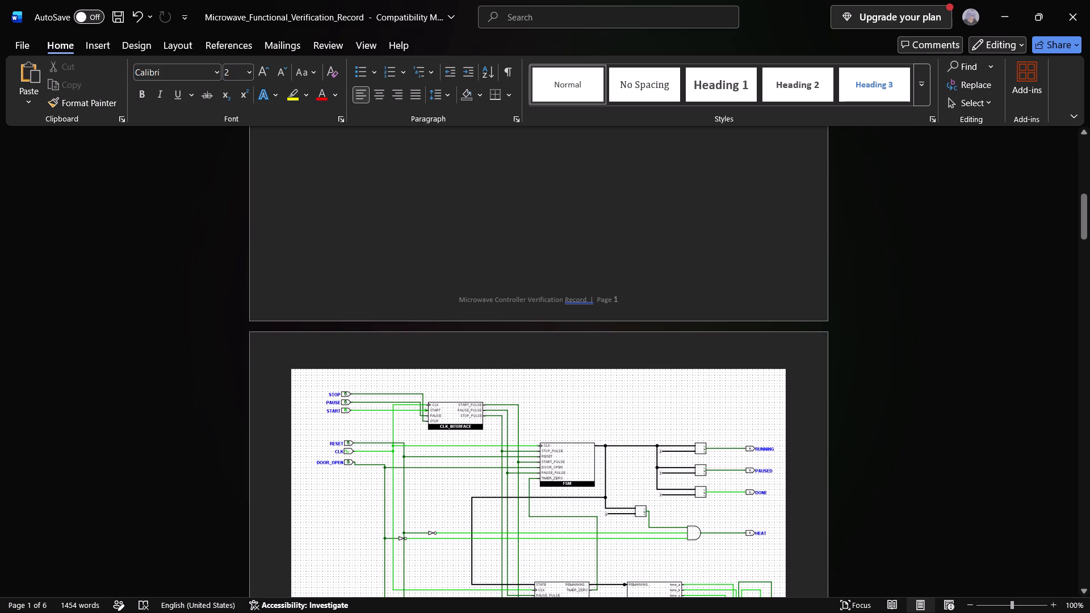
pyautogui.click(402, 354)
pyautogui.doubleClick(385, 354)
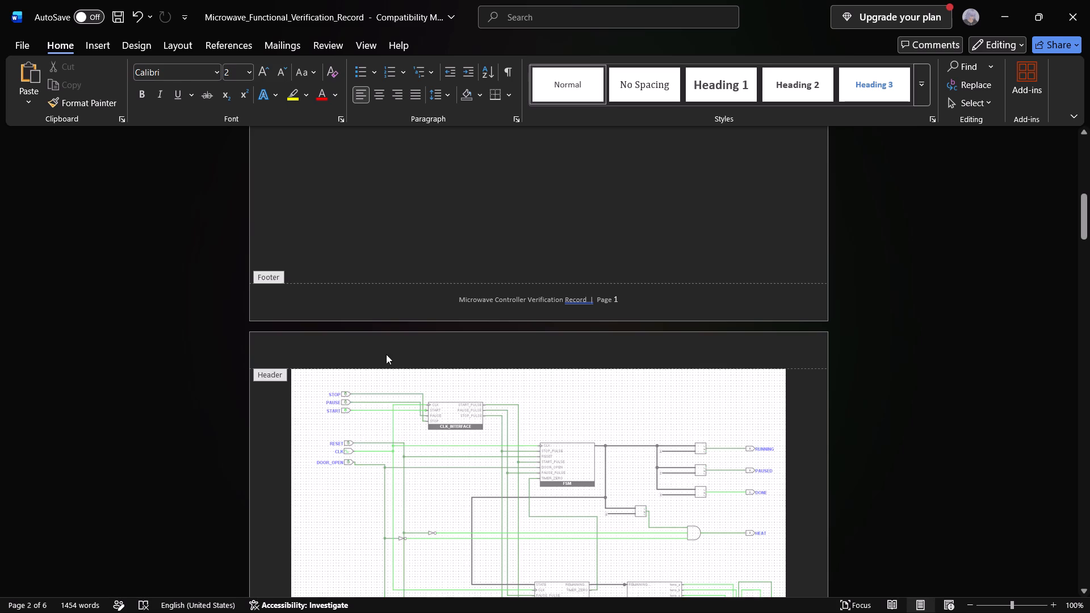
pyautogui.click(804, 78)
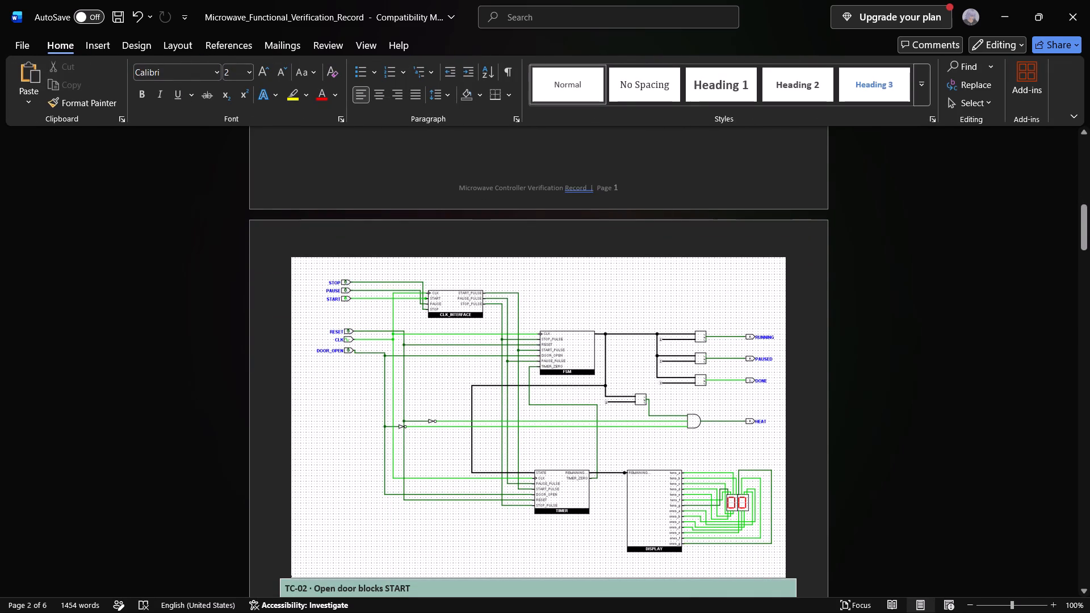
# Show the formatting marks and place the cursor on the empty line between the TC-03 and TC-04 tables.
pyautogui.hotkey('ctrl', 'shift', '8')
pyautogui.scroll(3, 433, 259)
pyautogui.click(434, 259)
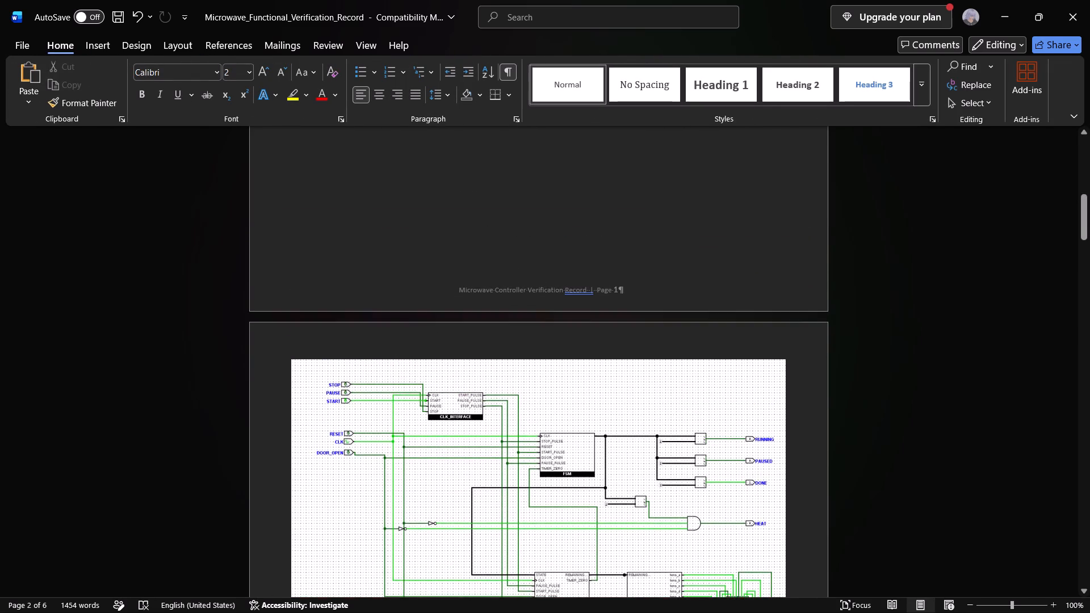
pyautogui.scroll(4, 445, 270)
pyautogui.click(498, 384)
pyautogui.scroll(-4, 498, 384)
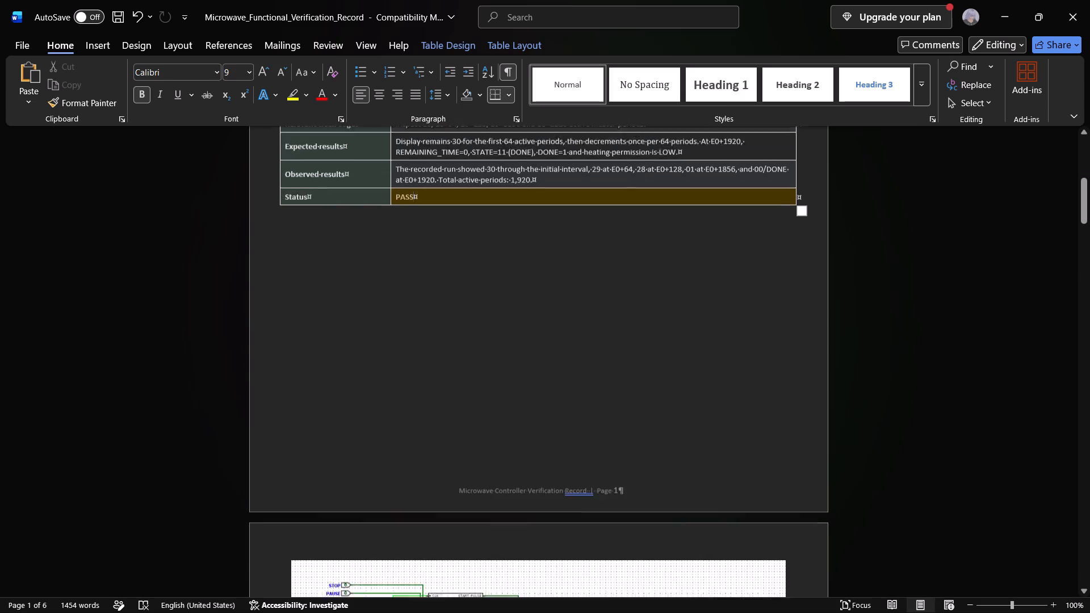
pyautogui.scroll(-20, 478, 469)
pyautogui.scroll(-2, 478, 469)
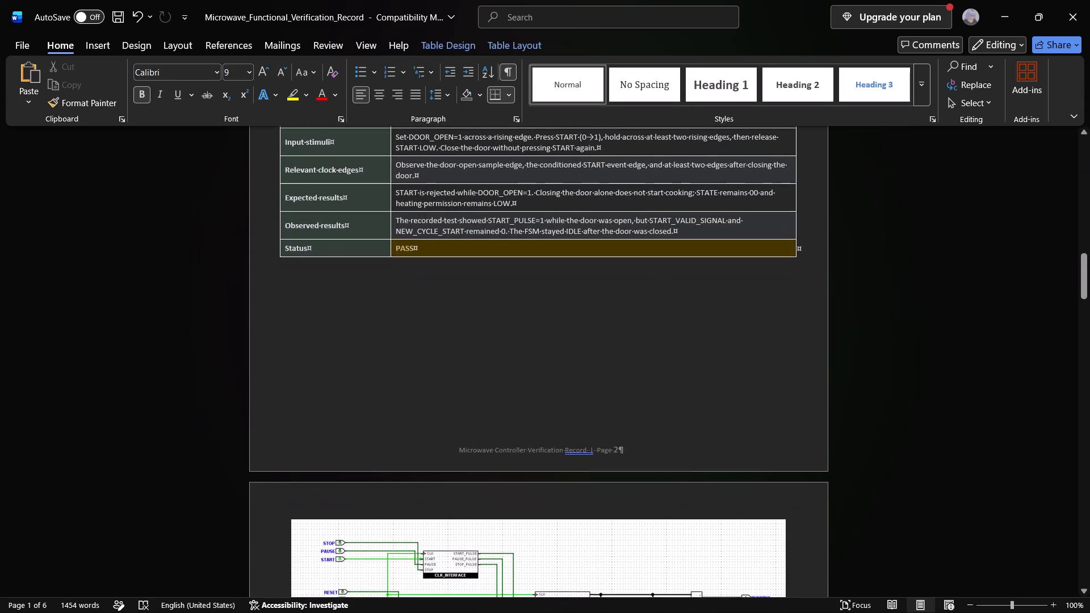
pyautogui.click(592, 380)
pyautogui.scroll(-20, 592, 379)
pyautogui.scroll(-3, 592, 379)
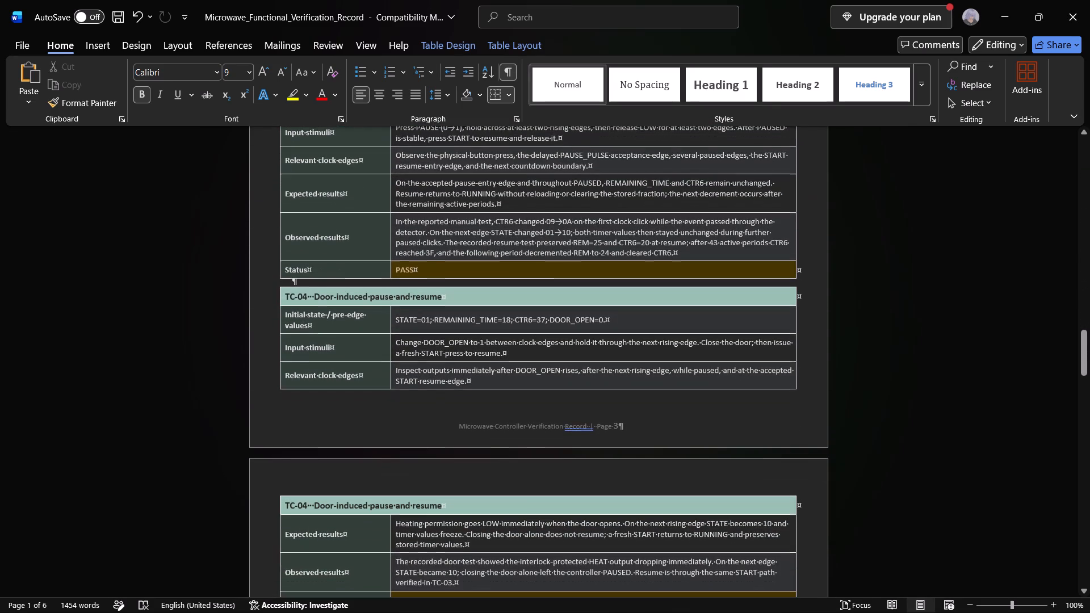
pyautogui.click(294, 279)
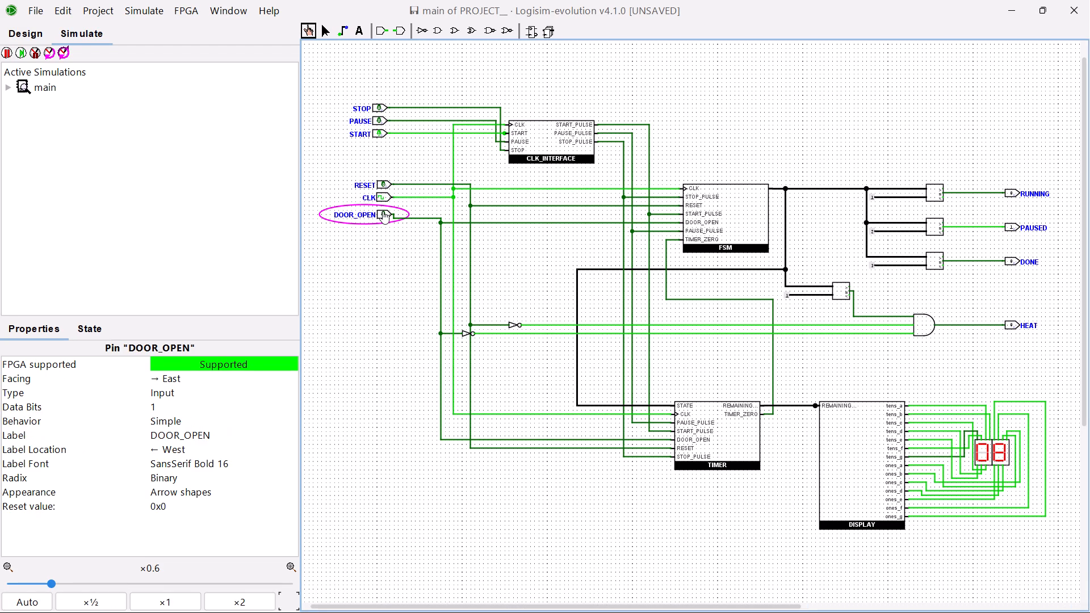
pyautogui.click(387, 177)
pyautogui.doubleClick(387, 182)
pyautogui.doubleClick(379, 129)
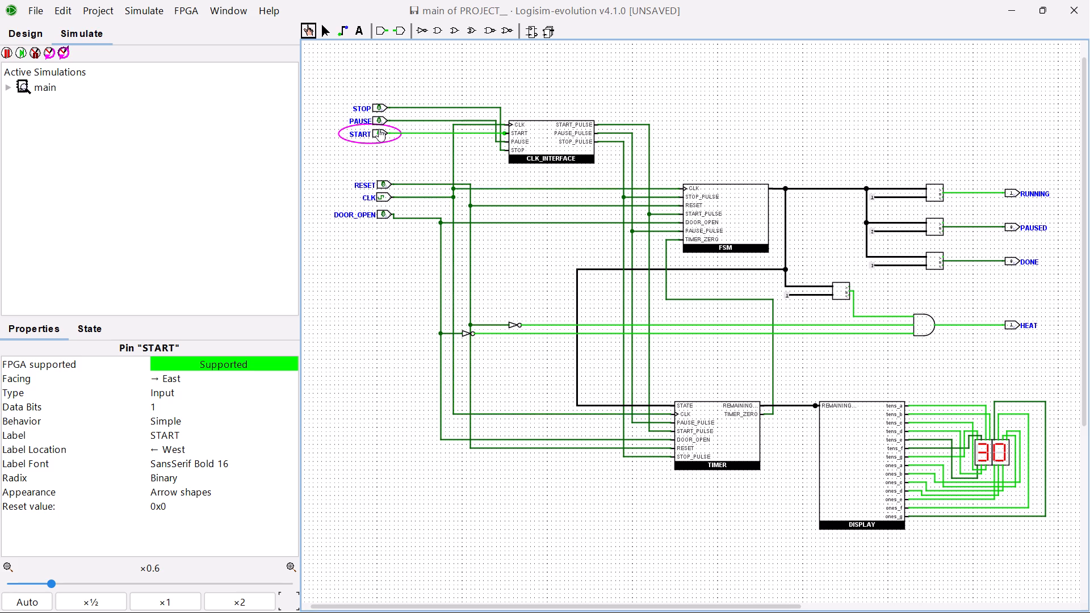
# Speed the countdown up with a 1.0 kHz auto-tick frequency, and slow it to 32 Hz near its end.
pyautogui.click(143, 3)
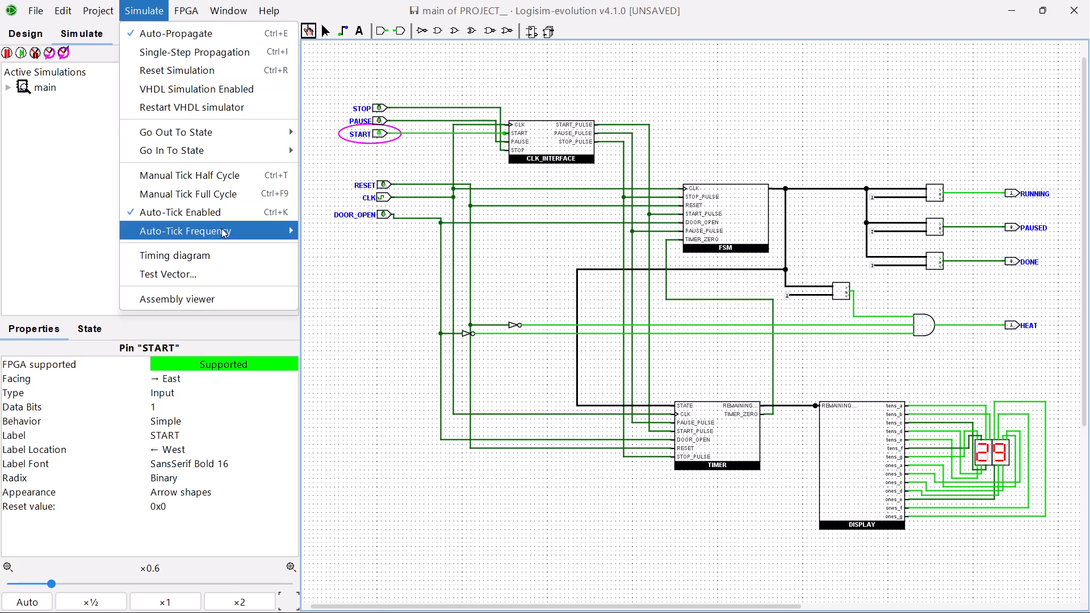
pyautogui.click(221, 228)
pyautogui.click(330, 383)
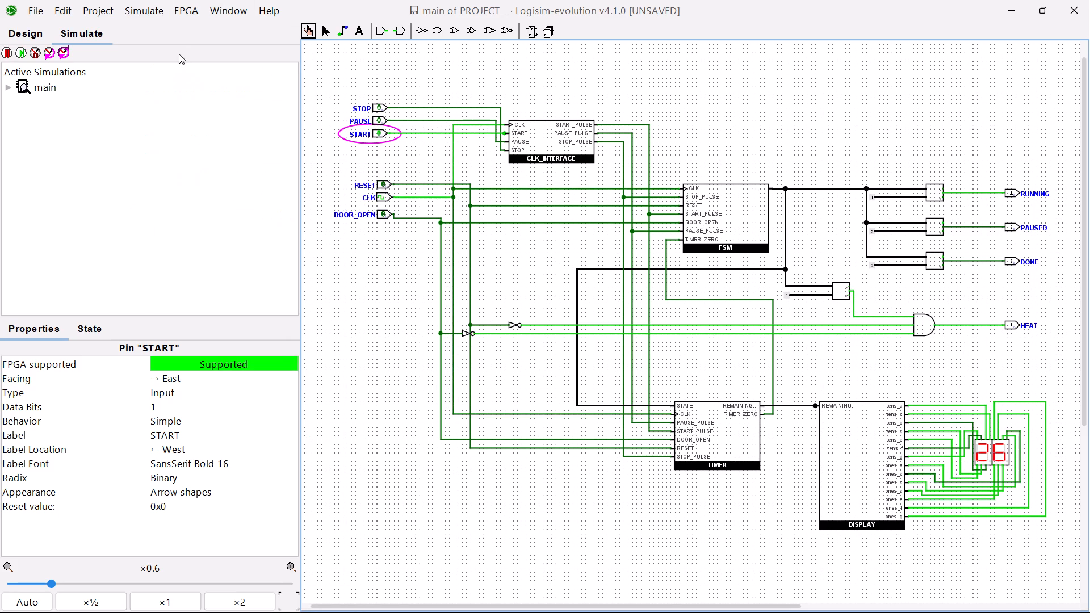
pyautogui.click(143, 6)
pyautogui.click(214, 230)
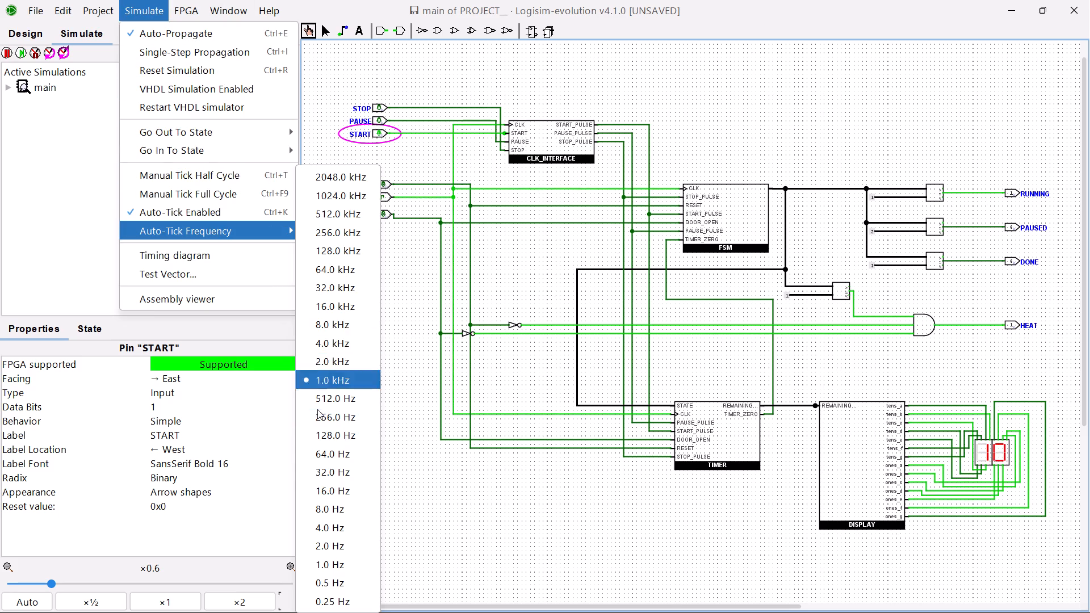
pyautogui.click(320, 480)
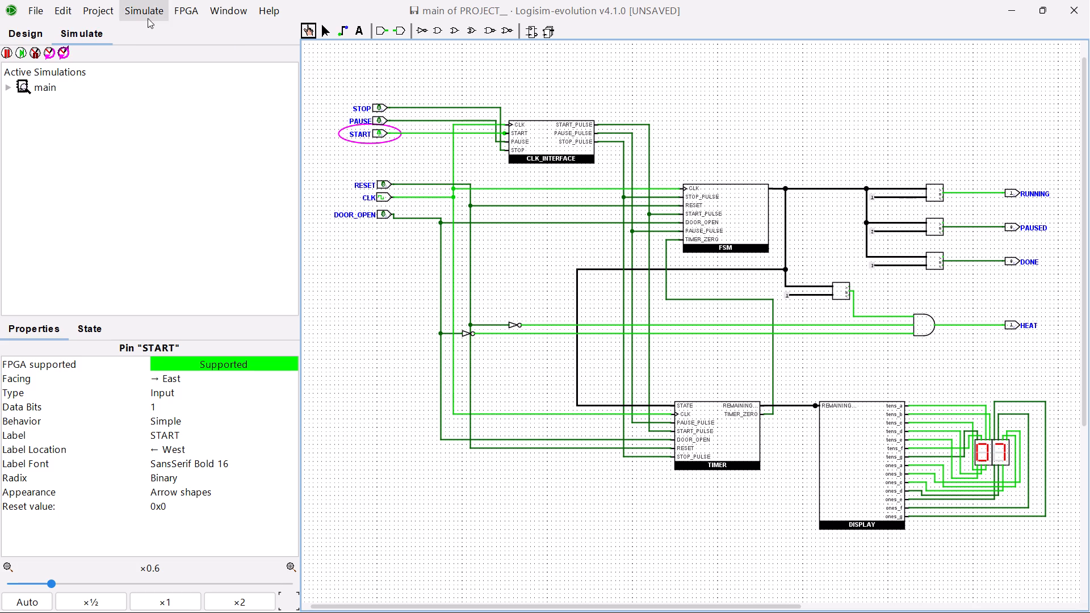
# Raise the auto-tick frequency to 128 Hz and set PAUSE to 1 so the countdown stops at 05.
pyautogui.click(146, 14)
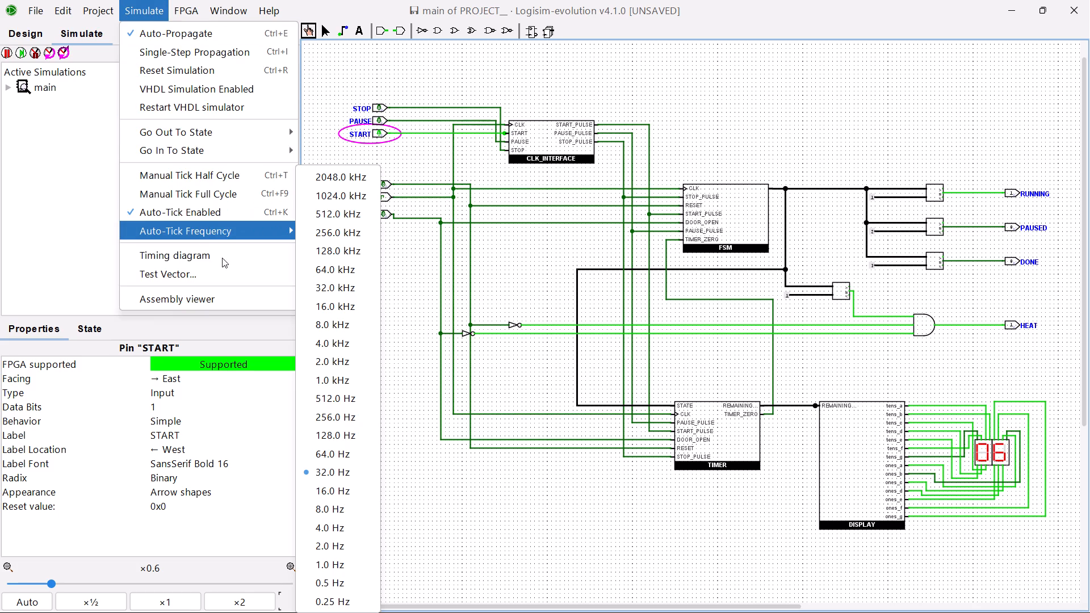
pyautogui.click(326, 440)
pyautogui.click(382, 116)
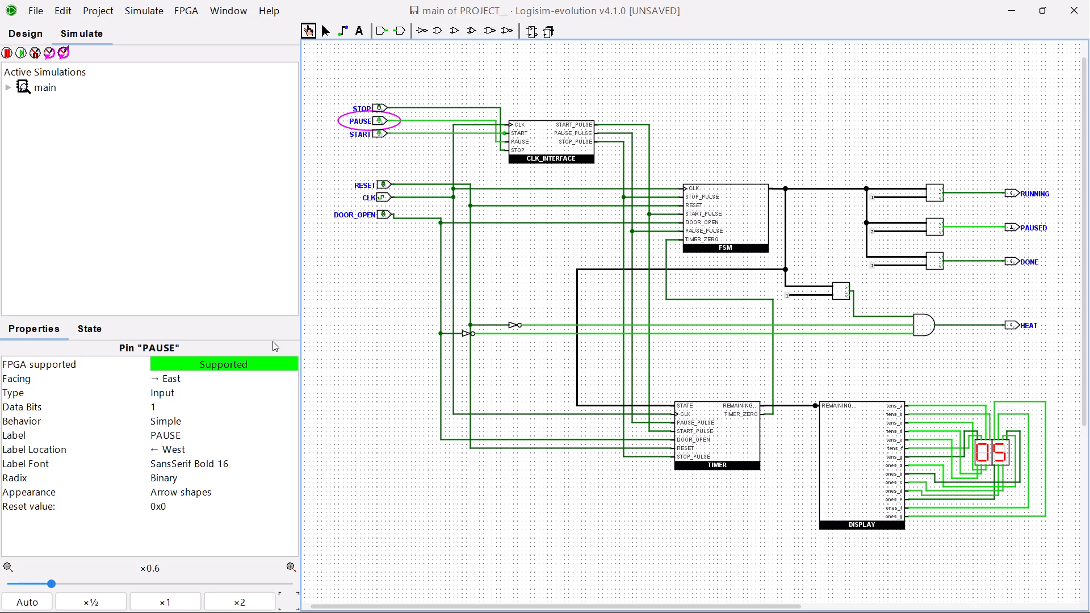
# Remove the highlight from the PAUSE pin and capture a screenshot of the whole paused main circuit.
pyautogui.press('Print')
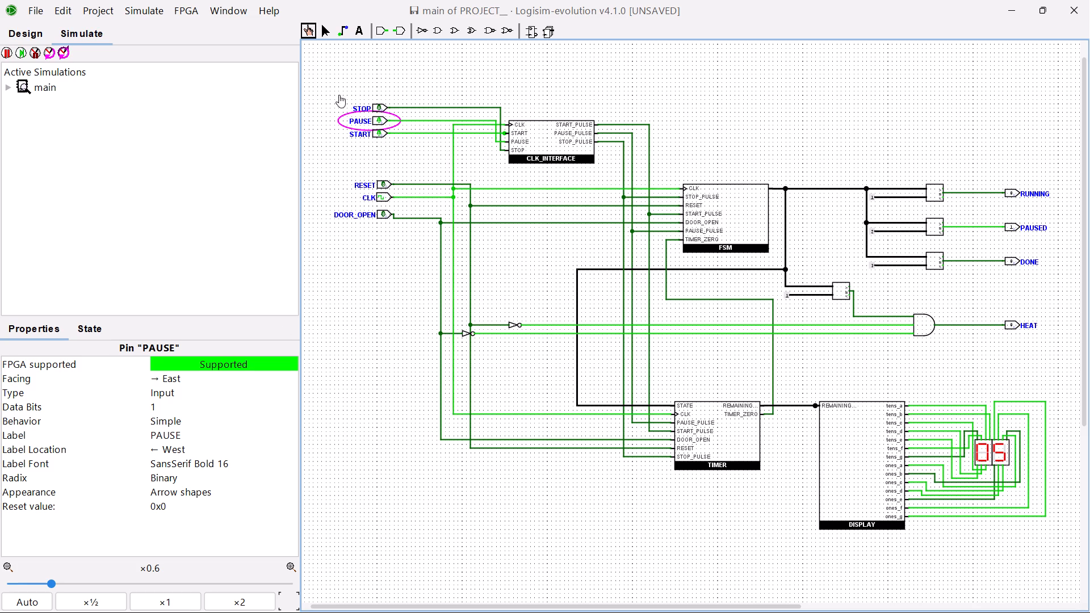
pyautogui.click(649, 27)
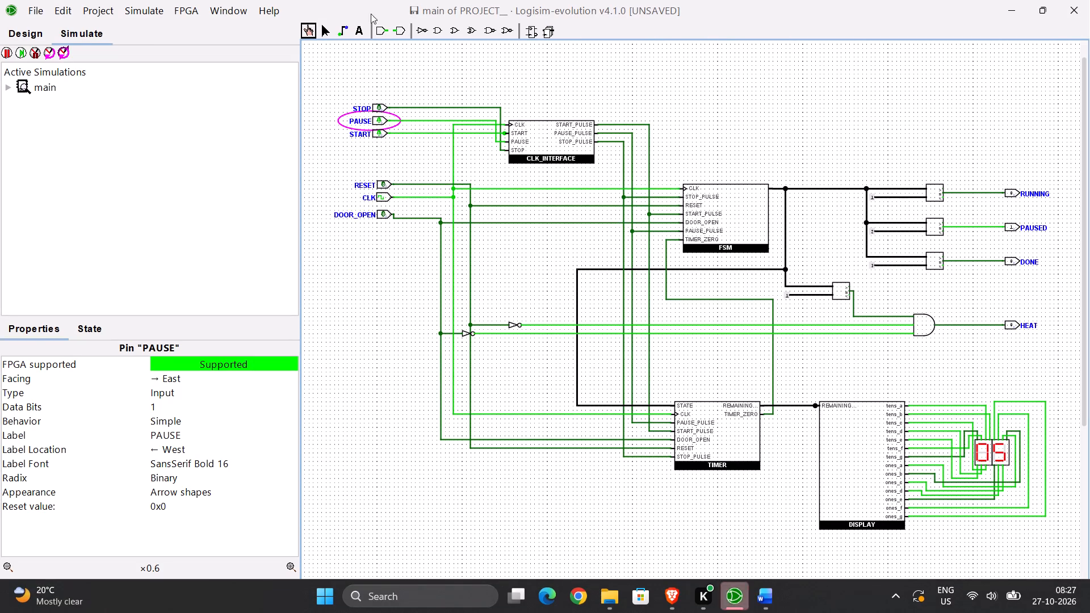
pyautogui.click(323, 30)
pyautogui.press('Print')
pyautogui.moveTo(328, 94); pyautogui.dragTo(677, 236)
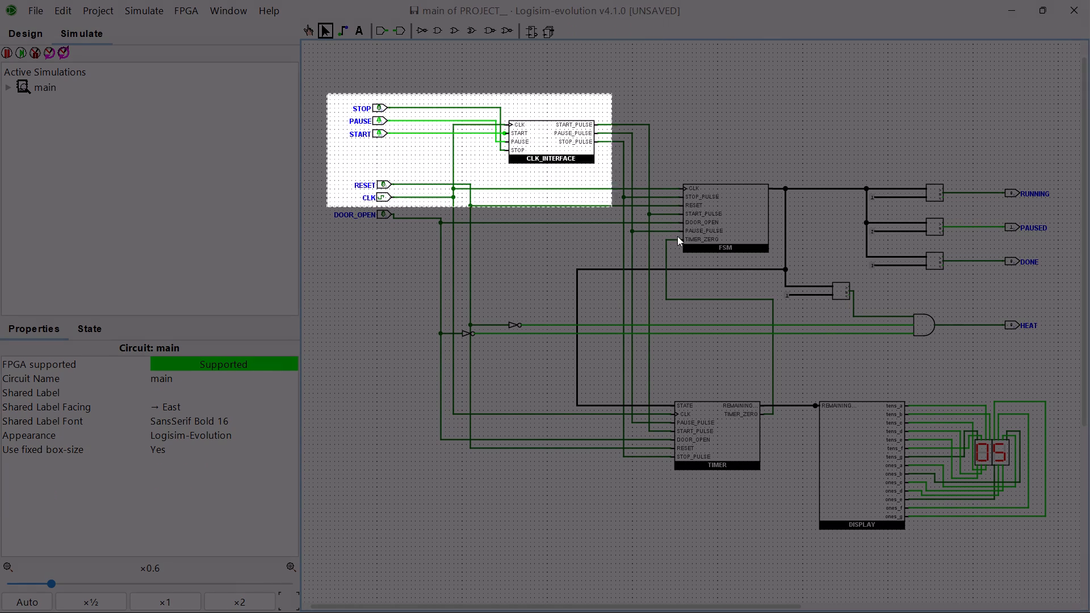
pyautogui.moveTo(677, 236); pyautogui.dragTo(1066, 552)
# View the FSM and TIMER subcircuits of the active simulation, staying in TIMER, and dismiss the screenshot notification.
pyautogui.click(10, 84)
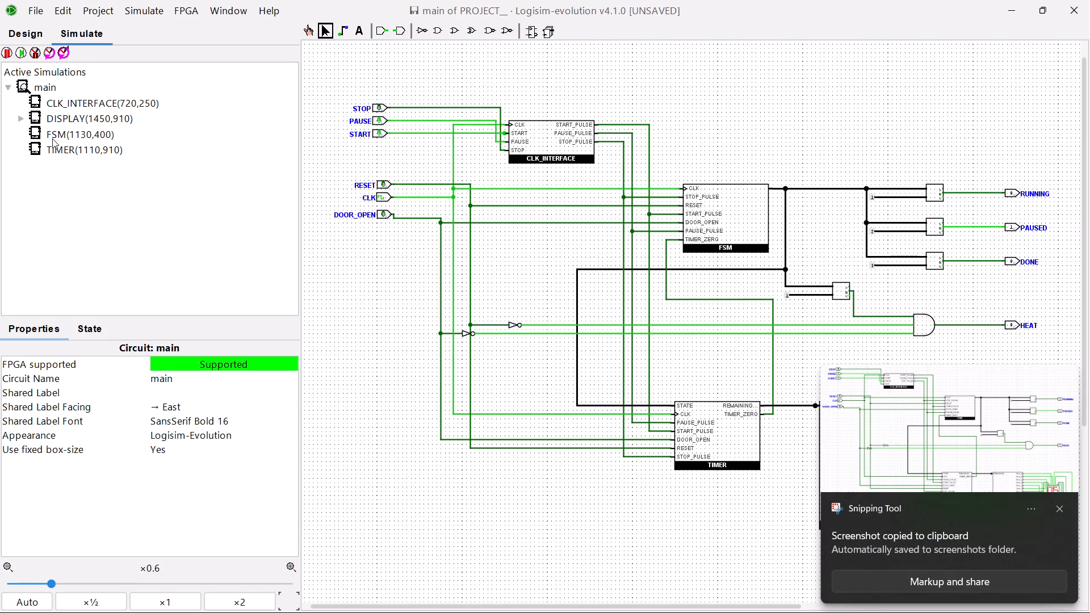
pyautogui.doubleClick(55, 138)
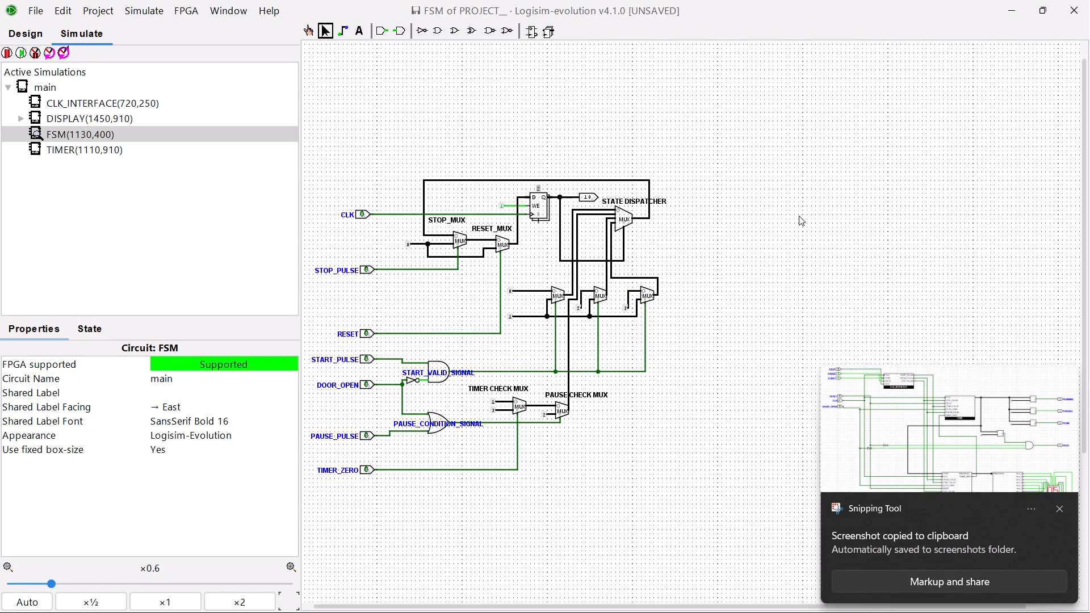
pyautogui.doubleClick(61, 154)
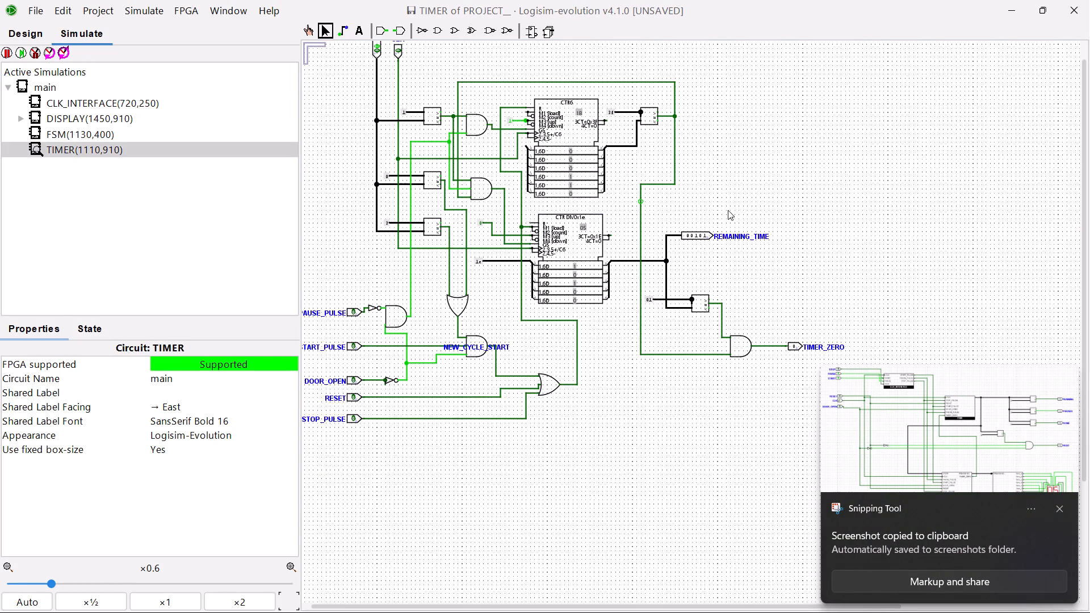
pyautogui.scroll(4, 524, 196)
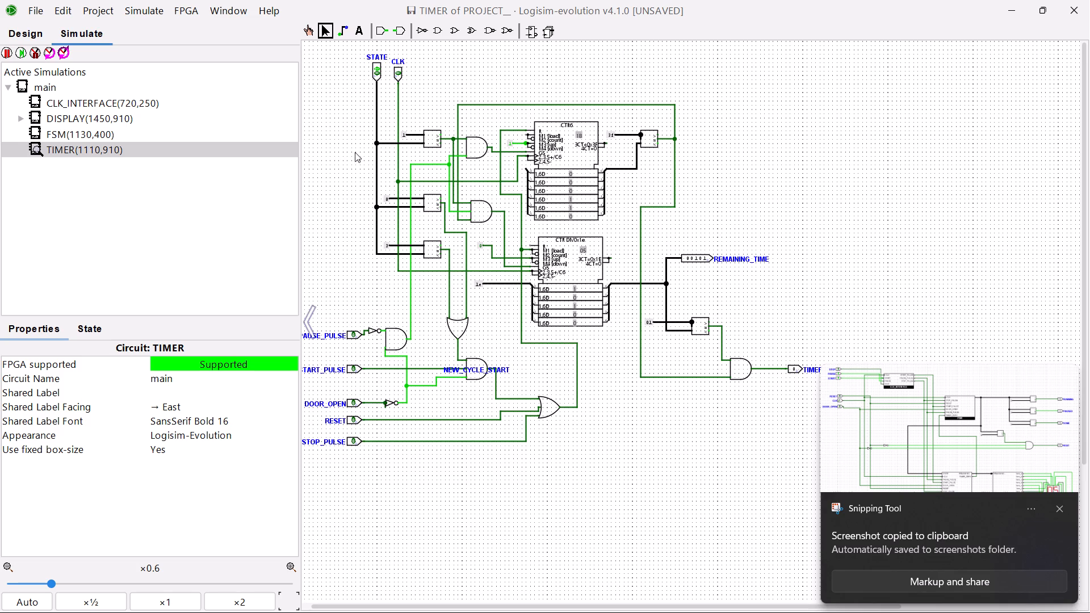
pyautogui.click(999, 326)
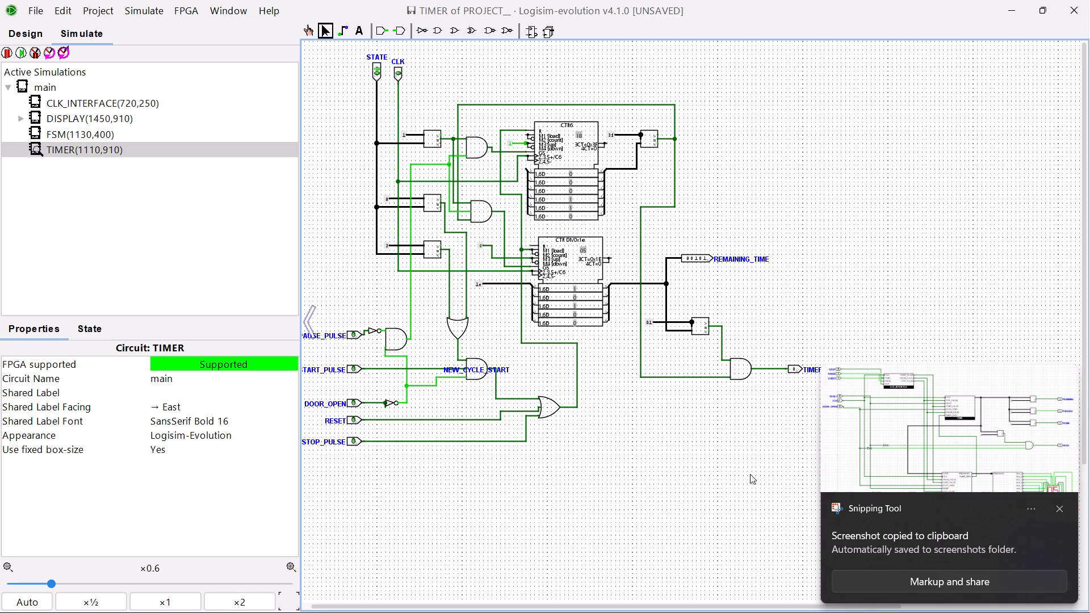
pyautogui.click(1061, 510)
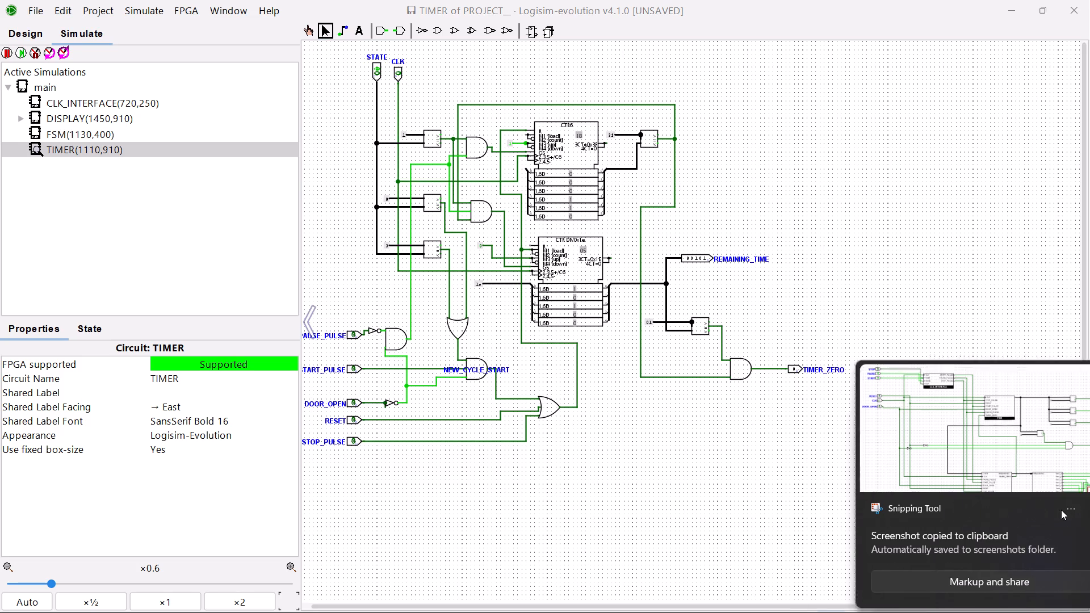
# Select the whole TIMER circuit, cut and paste it, and place it farther right and slightly lower so its input labels have clear space.
pyautogui.moveTo(1038, 505); pyautogui.dragTo(22, 20)
pyautogui.moveTo(731, 440); pyautogui.dragTo(238, 59)
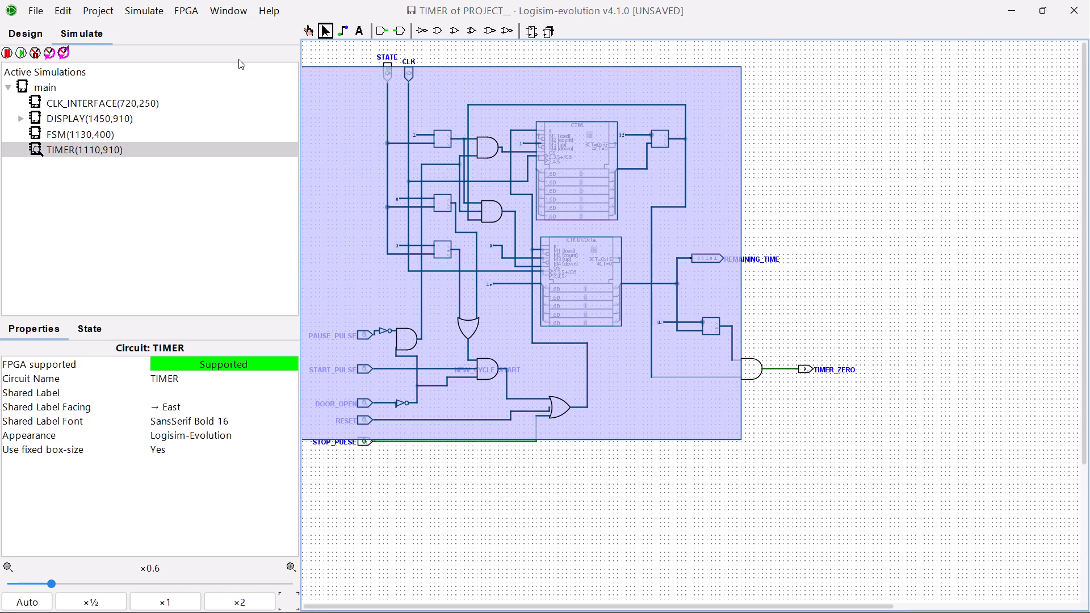
pyautogui.moveTo(238, 59); pyautogui.dragTo(252, 56)
pyautogui.moveTo(928, 448); pyautogui.dragTo(108, 43)
pyautogui.hotkey('ctrl', 'x')
pyautogui.hotkey('ctrl', 'v')
pyautogui.moveTo(581, 274); pyautogui.dragTo(593, 280)
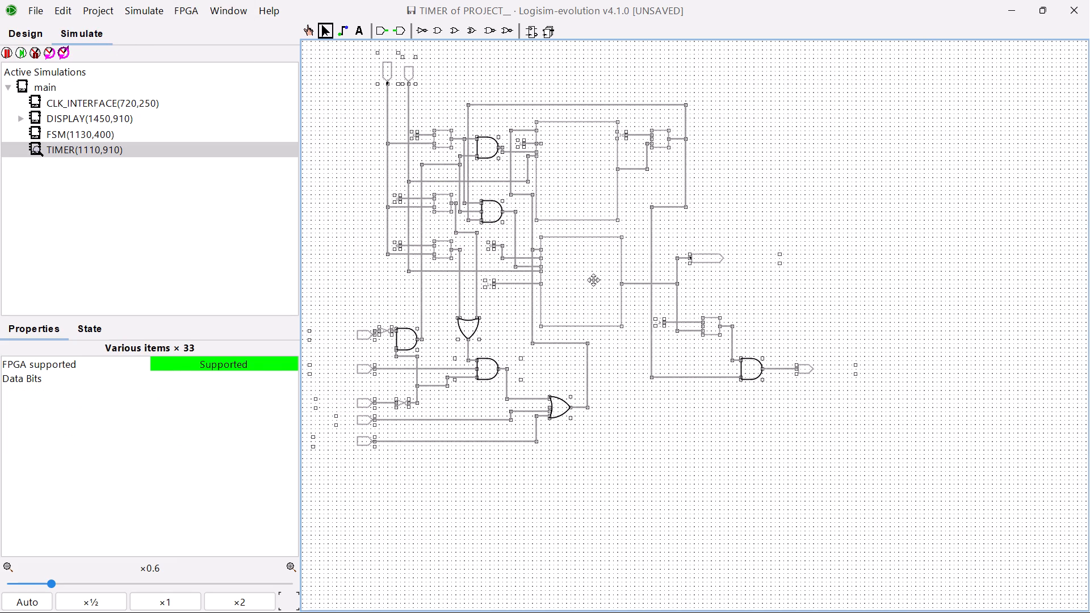
pyautogui.moveTo(593, 280); pyautogui.dragTo(690, 292)
pyautogui.click(446, 226)
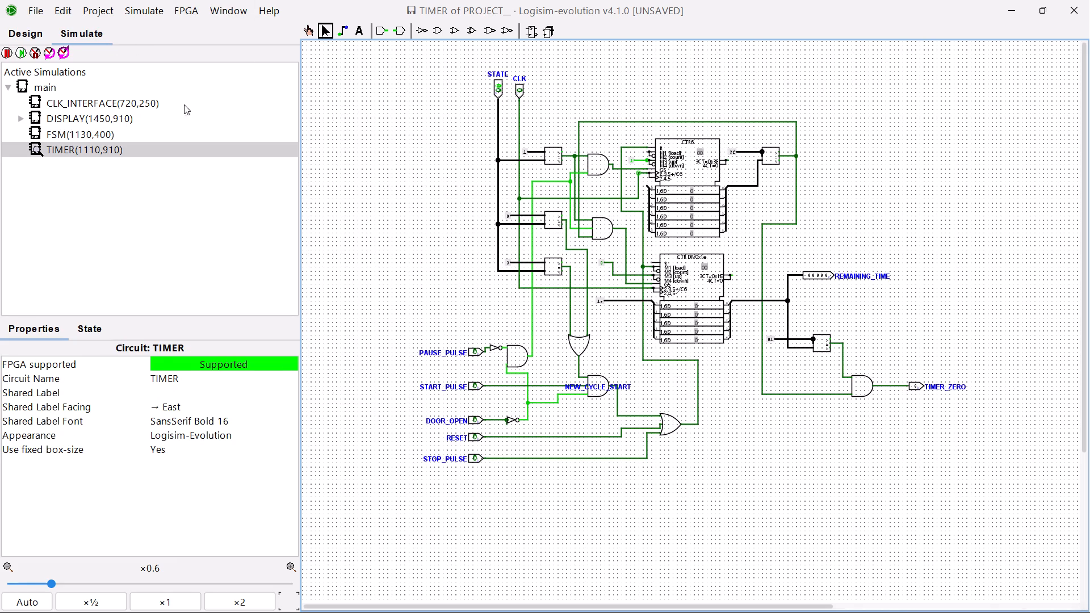
# Return to the main circuit of the active simulation and toggle the START input with the Poke tool, leaving it at 1.
pyautogui.doubleClick(39, 79)
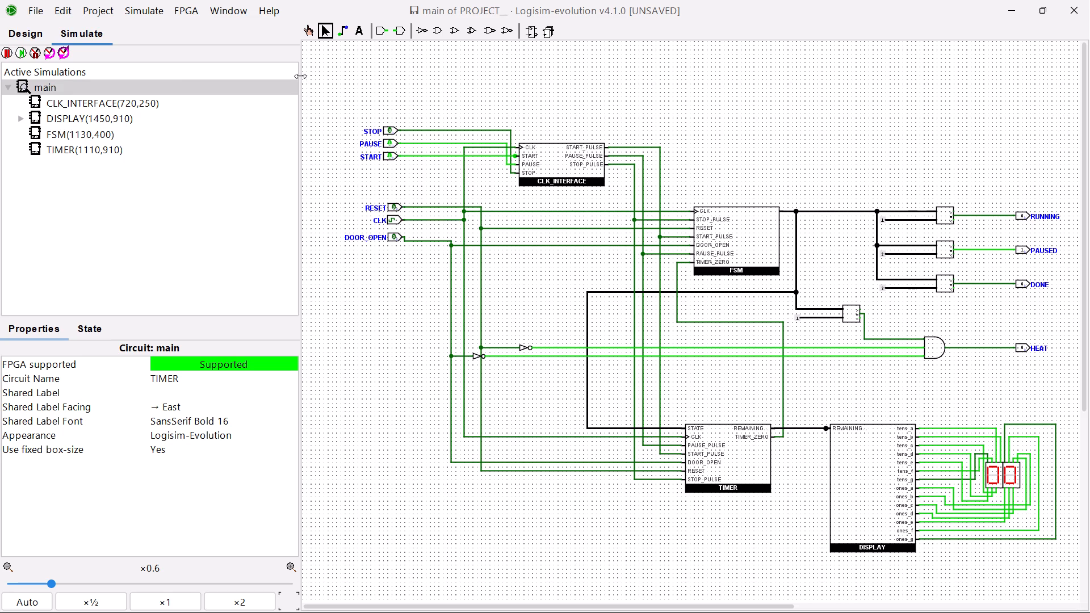
pyautogui.click(312, 35)
pyautogui.doubleClick(392, 155)
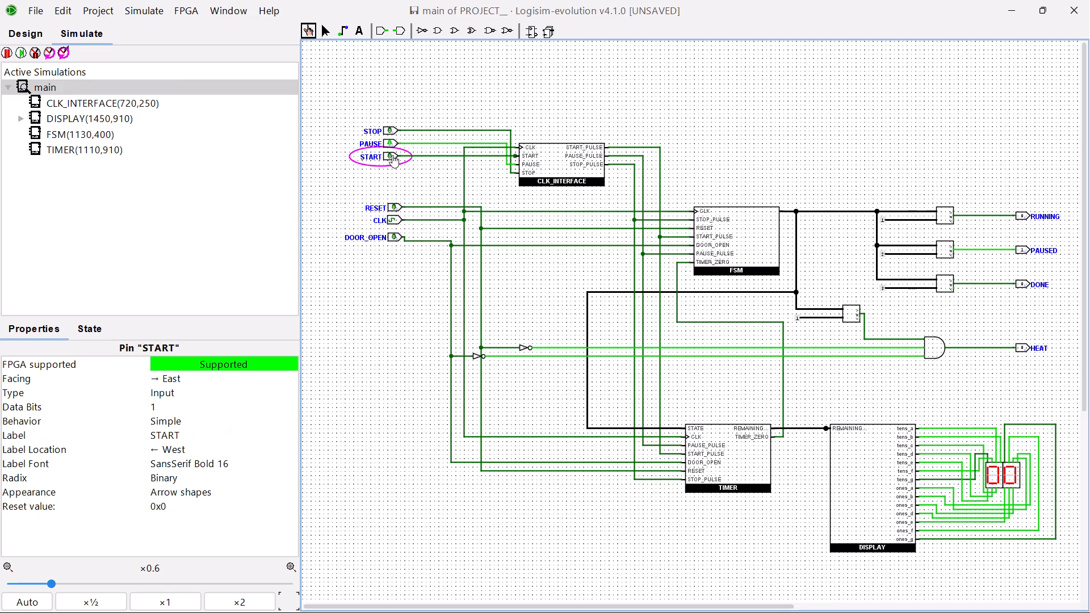
pyautogui.click(393, 156)
pyautogui.click(393, 156)
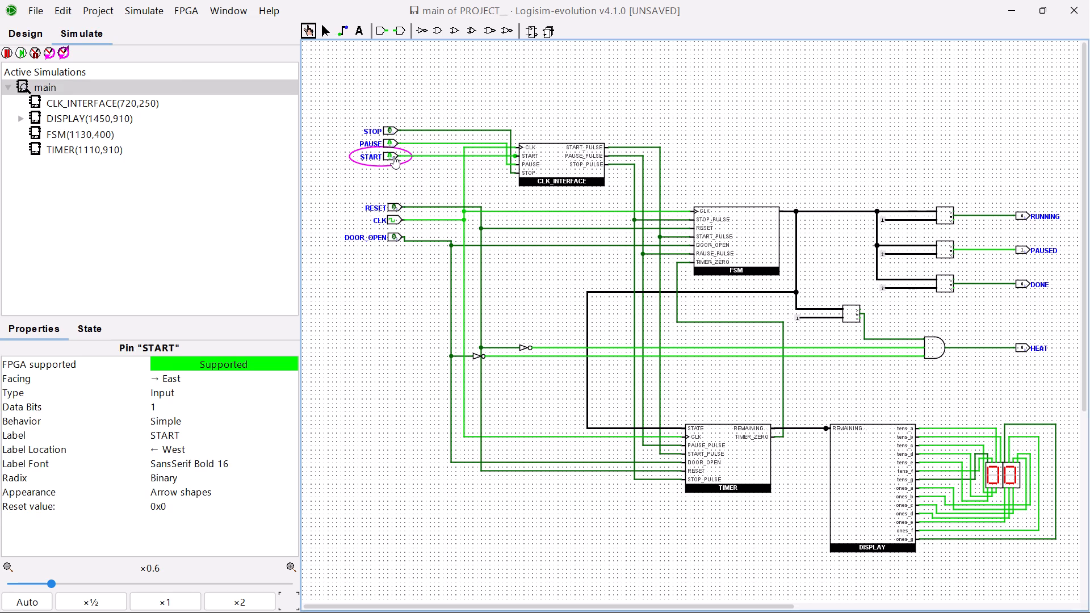
# Set the auto-tick frequency to 128 Hz and save the project.
pyautogui.click(146, 22)
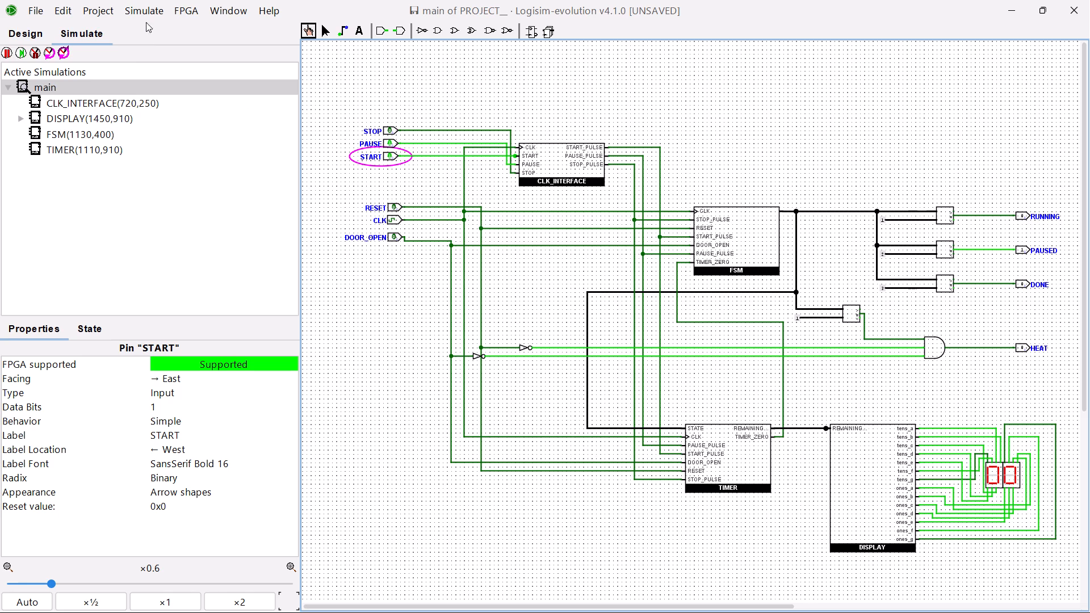
pyautogui.click(148, 15)
pyautogui.click(192, 224)
pyautogui.click(333, 435)
pyautogui.hotkey('ctrl', 's')
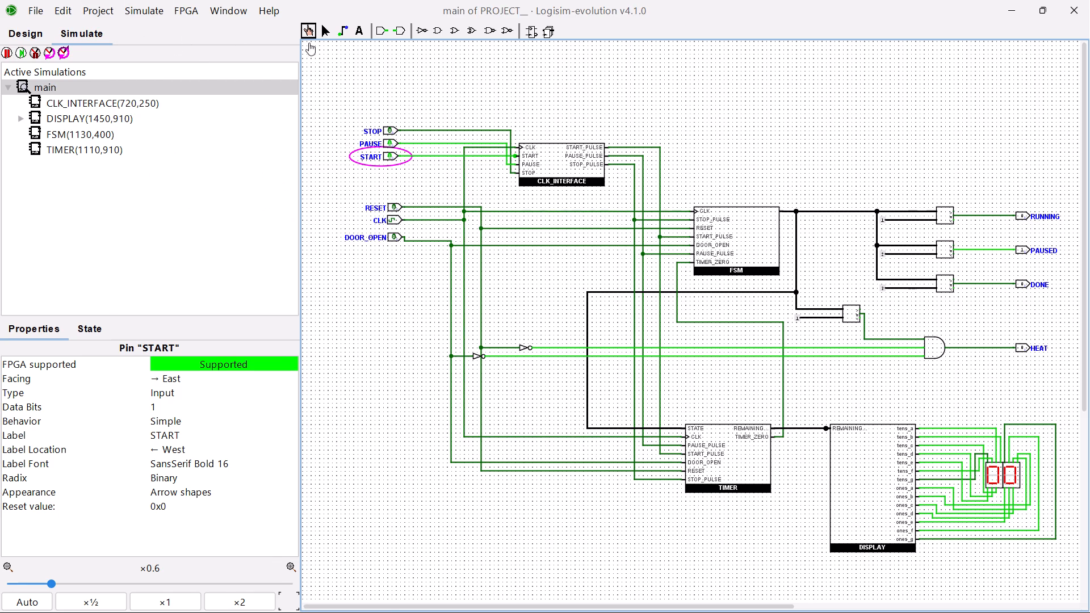
# Pulse RESET on the main circuit, set PAUSE to 0, and toggle START off and back to 1 to start a new countdown.
pyautogui.click(399, 205)
pyautogui.click(401, 207)
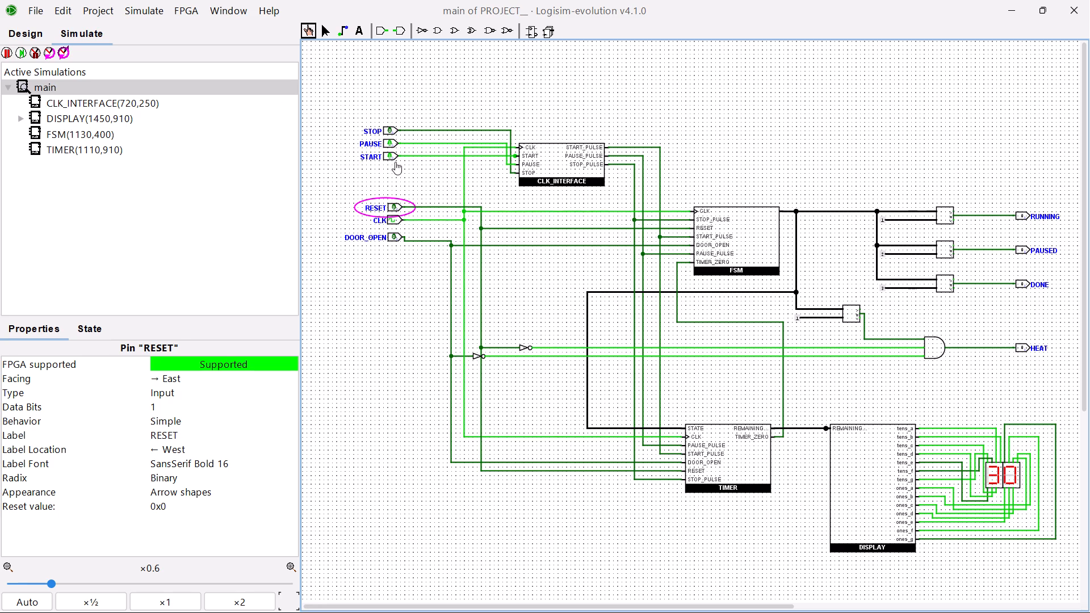
pyautogui.click(391, 138)
pyautogui.click(390, 146)
pyautogui.doubleClick(392, 157)
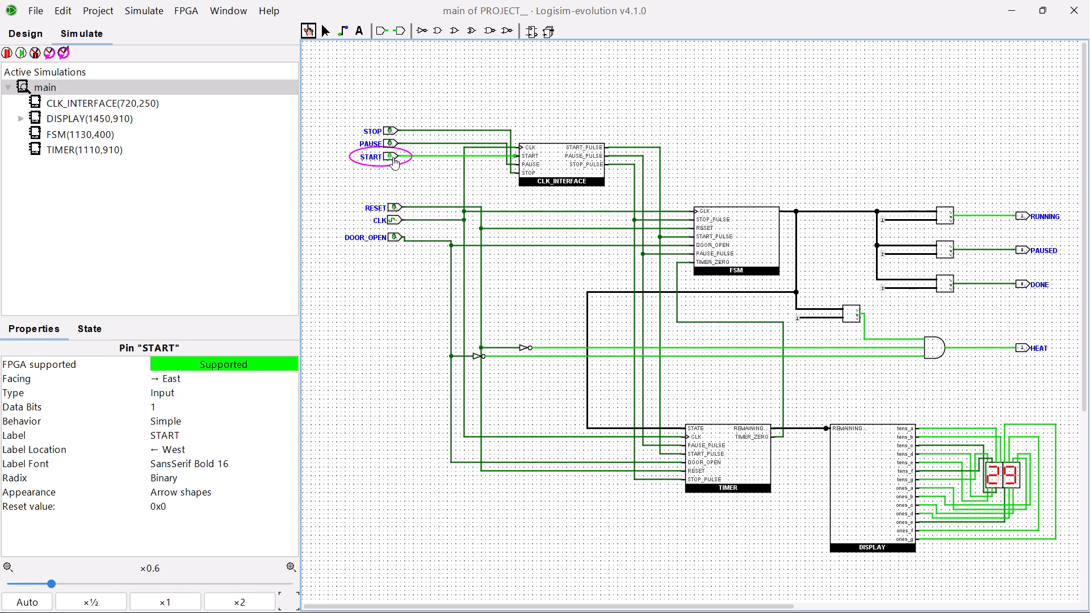
# Speed the countdown up with auto-tick frequencies of 512 Hz and 1.0 kHz, and slow it to 0.5 Hz near its end.
pyautogui.click(149, 3)
pyautogui.click(194, 225)
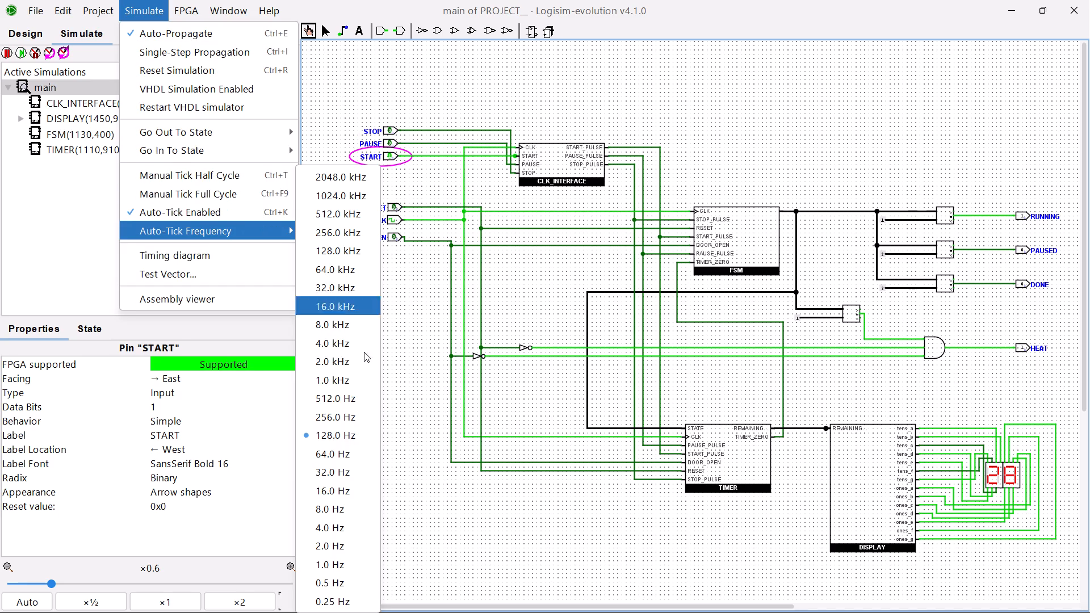
pyautogui.click(347, 404)
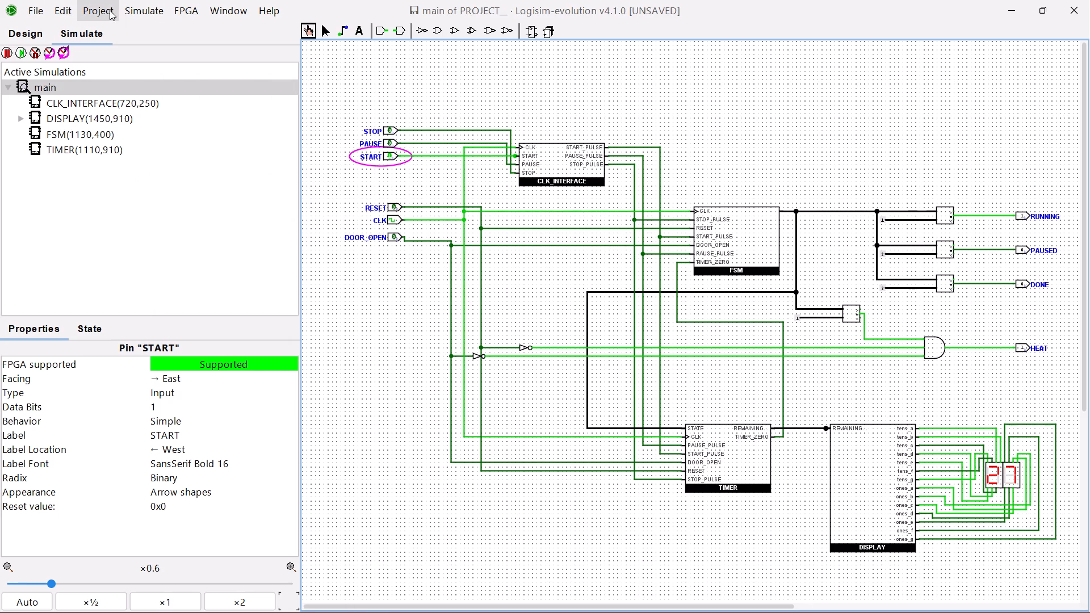
pyautogui.click(131, 10)
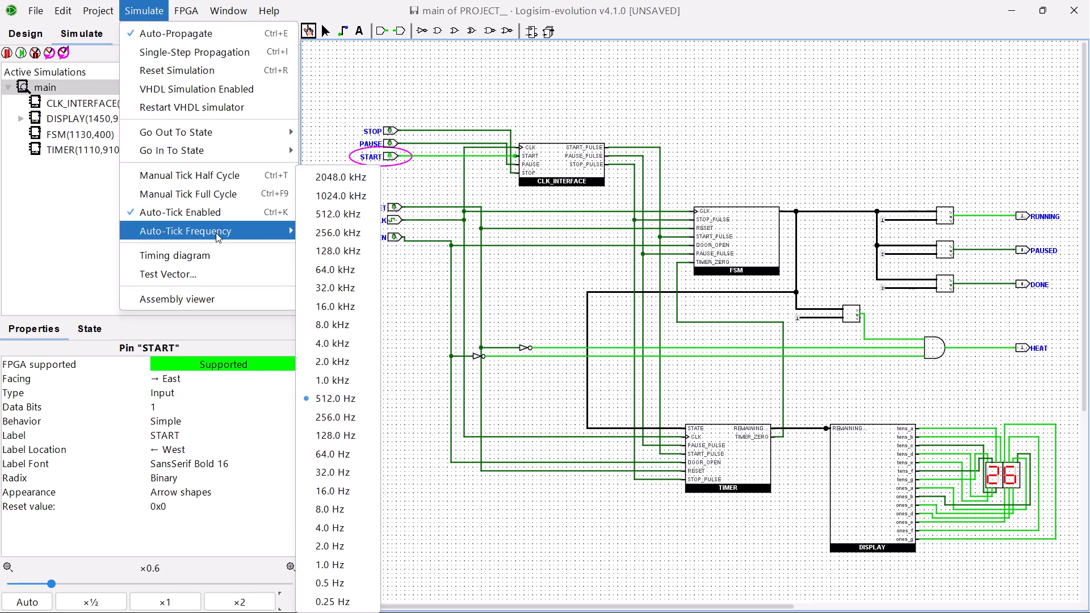
pyautogui.click(334, 379)
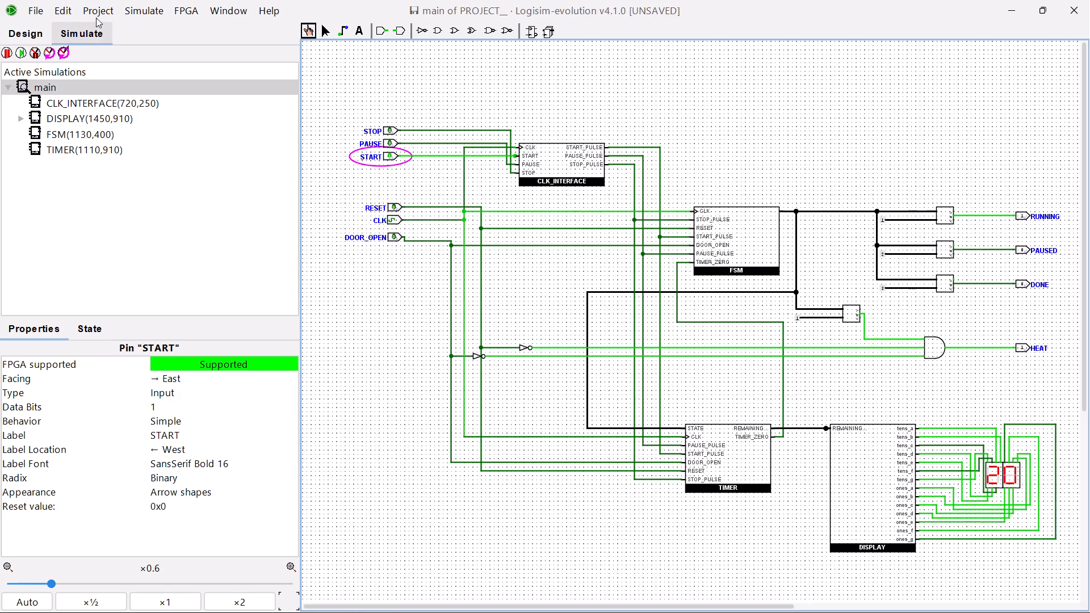
pyautogui.click(130, 9)
pyautogui.click(194, 236)
pyautogui.click(353, 578)
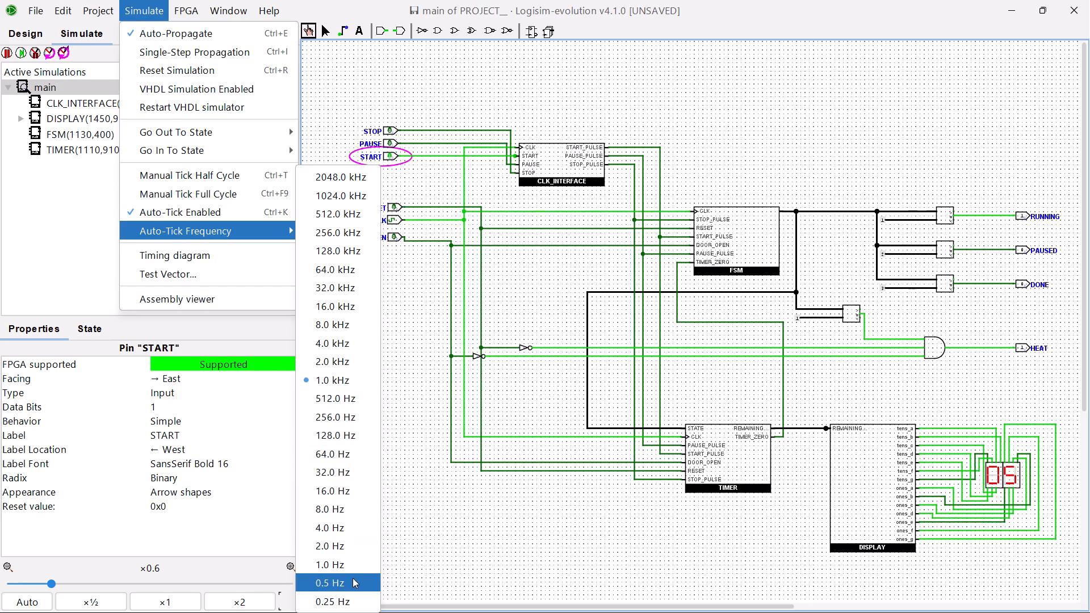
# Raise the auto-tick frequency to 256 Hz and set PAUSE to 1 so the countdown stops at 03.
pyautogui.click(145, 6)
pyautogui.click(221, 231)
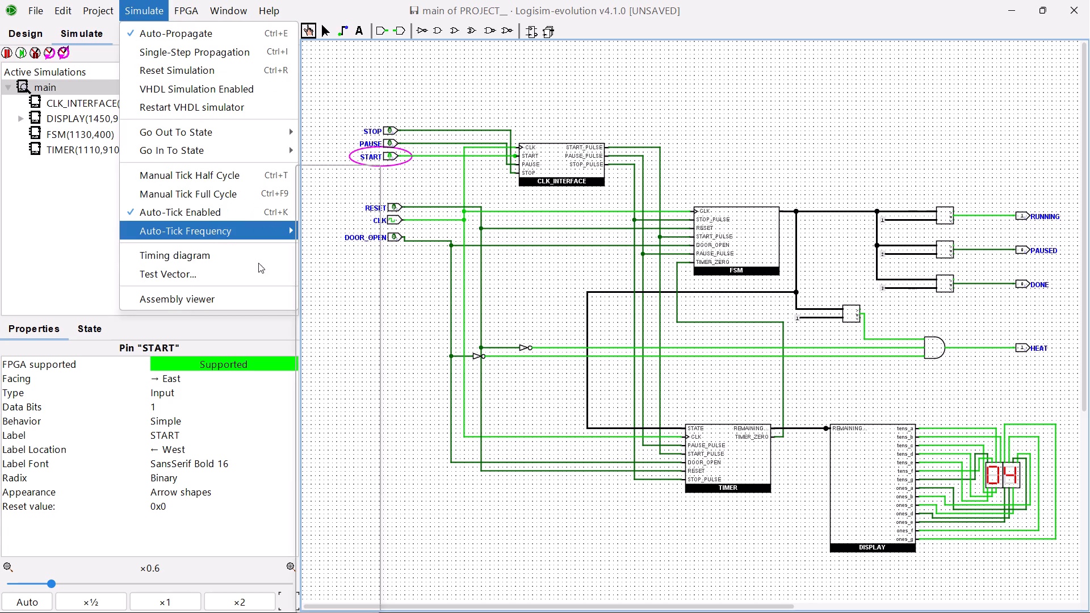
pyautogui.click(339, 422)
pyautogui.doubleClick(390, 138)
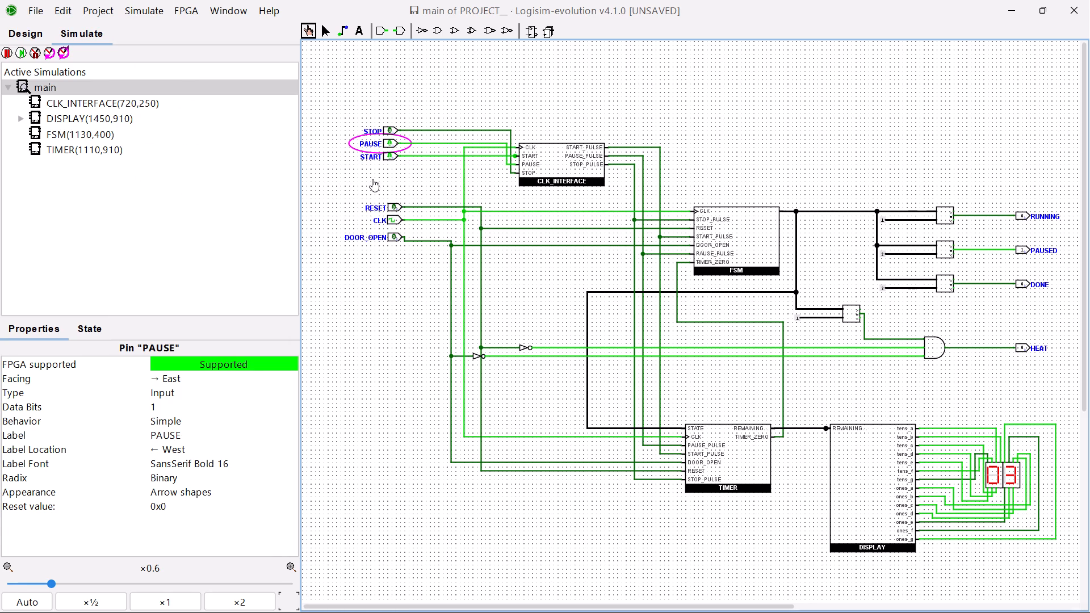
# Glance at the TIMER subcircuit, return to main with the PAUSE highlight cleared, and capture a screenshot of the whole paused main circuit.
pyautogui.doubleClick(72, 151)
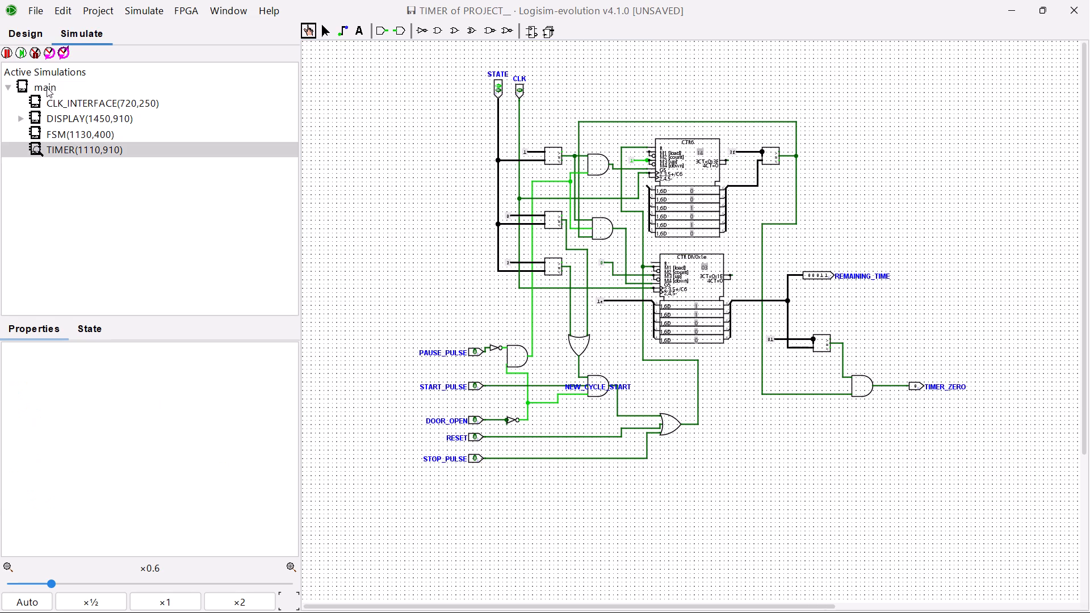
pyautogui.doubleClick(47, 87)
pyautogui.press('Print')
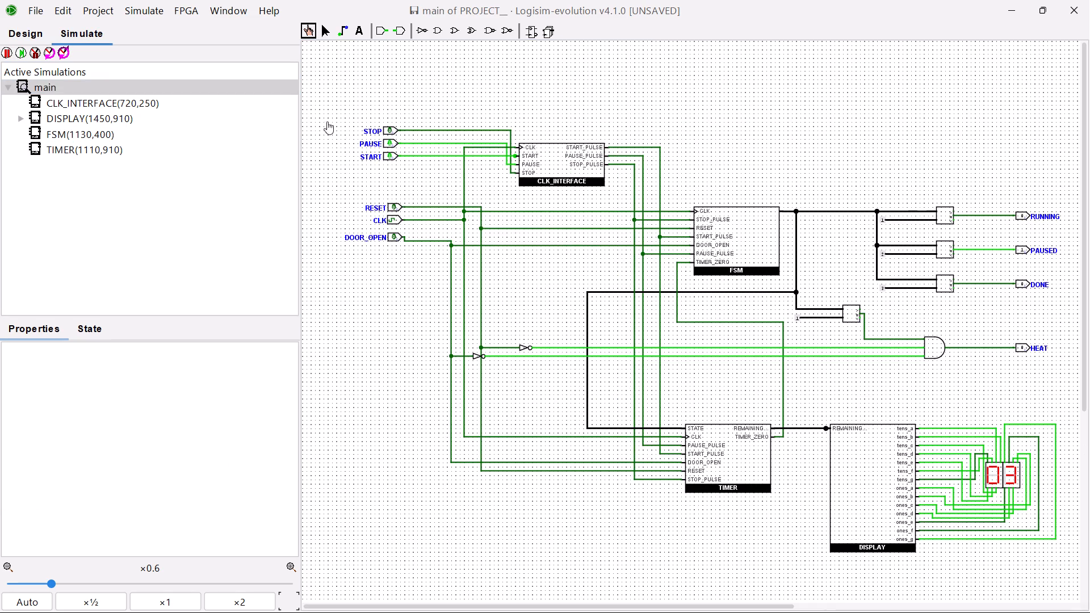
pyautogui.moveTo(334, 111); pyautogui.dragTo(1075, 563)
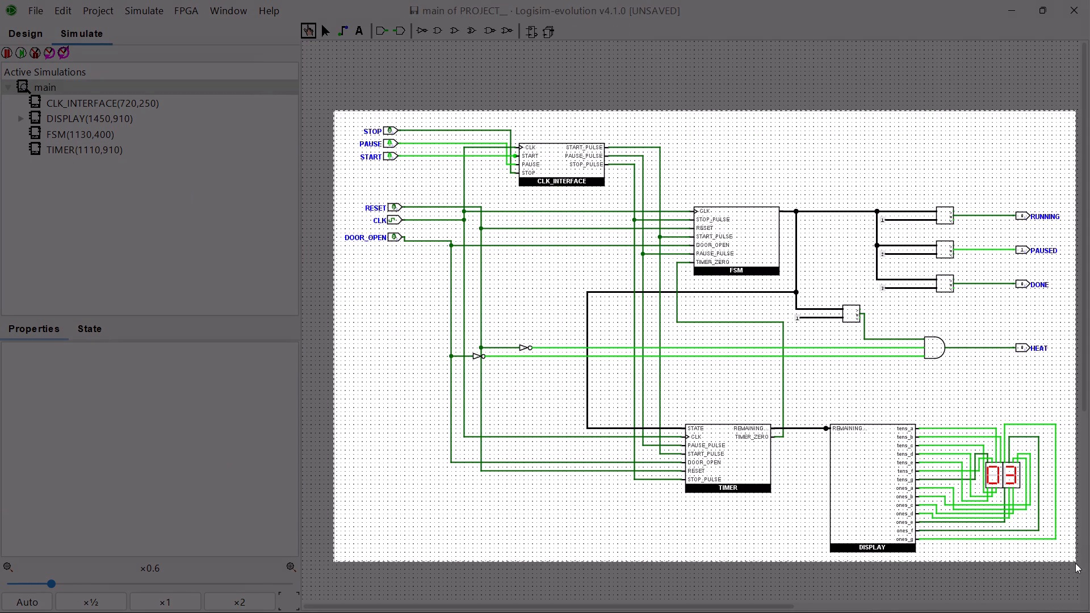
pyautogui.moveTo(1075, 563); pyautogui.dragTo(1078, 576)
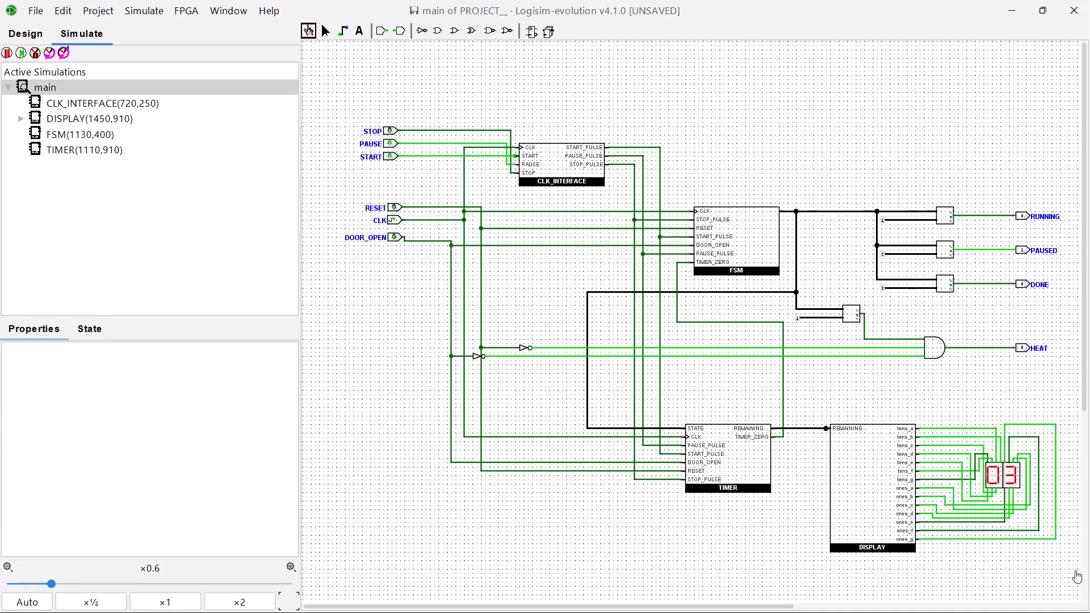
# Open the TIMER subcircuit of the active simulation.
pyautogui.doubleClick(62, 149)
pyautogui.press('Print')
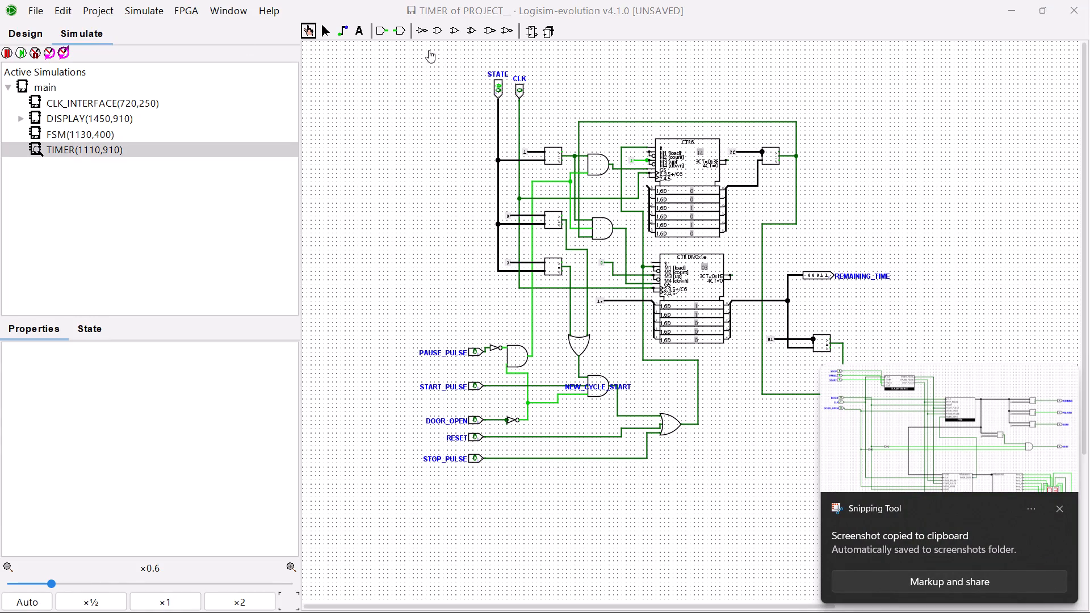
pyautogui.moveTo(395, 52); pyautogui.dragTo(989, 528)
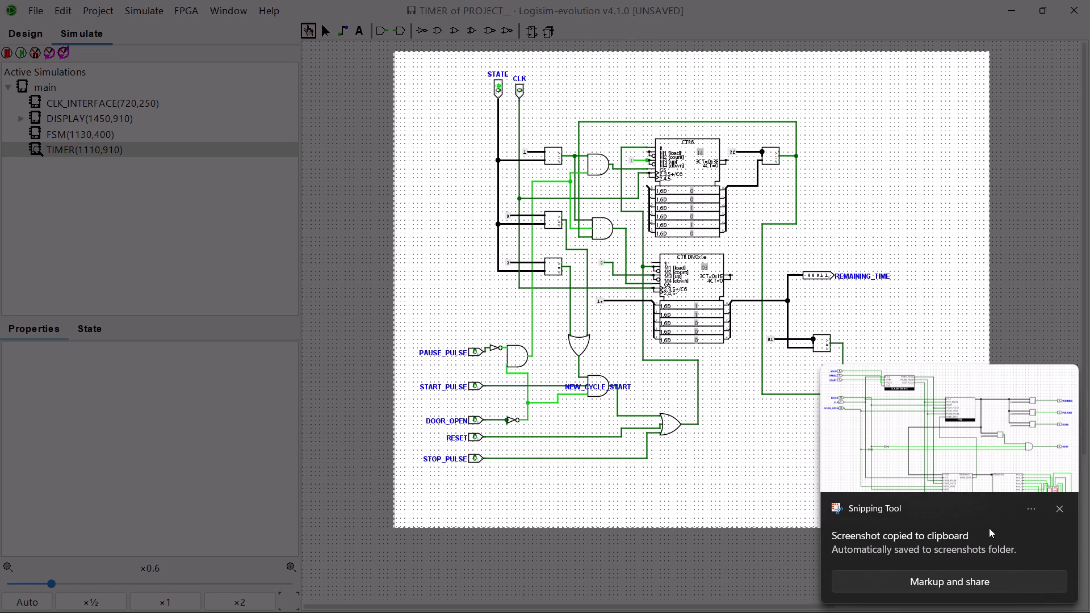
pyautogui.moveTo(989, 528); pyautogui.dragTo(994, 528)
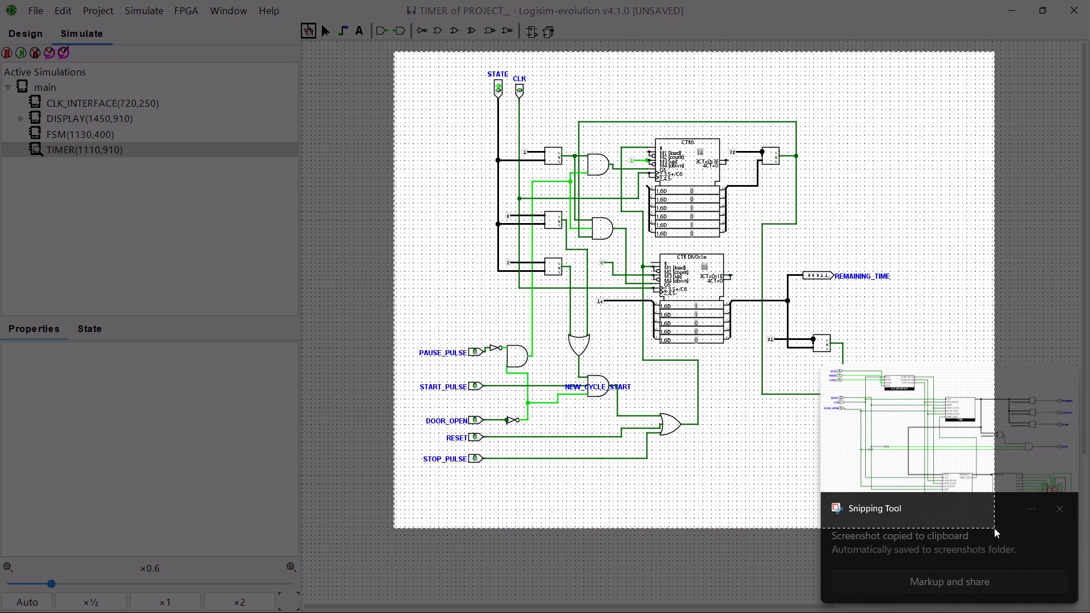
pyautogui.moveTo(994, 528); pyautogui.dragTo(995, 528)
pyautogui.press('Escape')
# Capture a screenshot of the whole paused TIMER subcircuit, from the STATE pin to the TIMER_ZERO output.
pyautogui.press('Print')
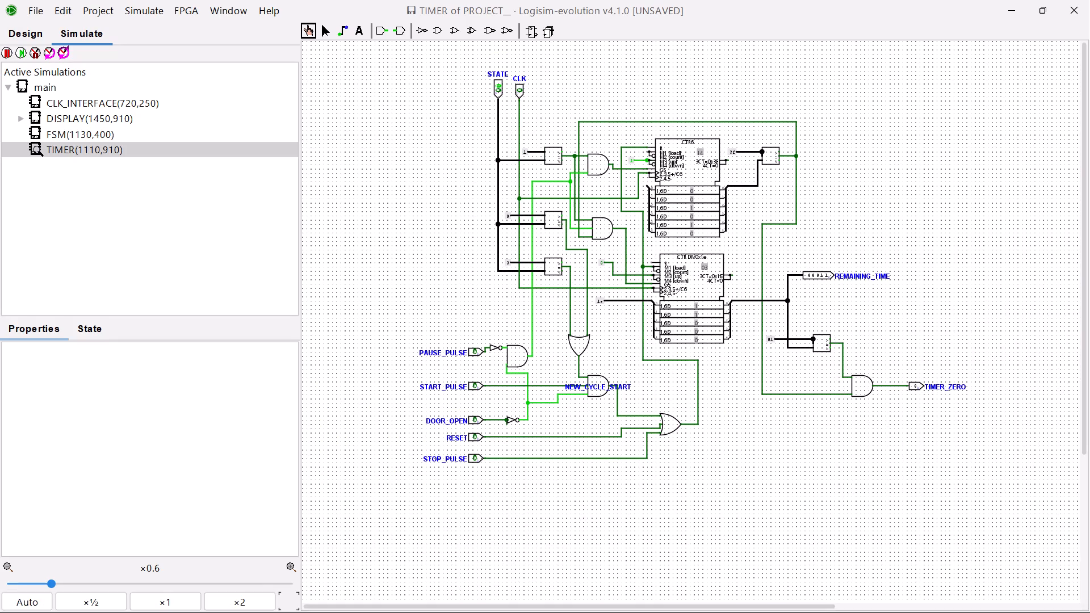
pyautogui.moveTo(388, 56); pyautogui.dragTo(976, 516)
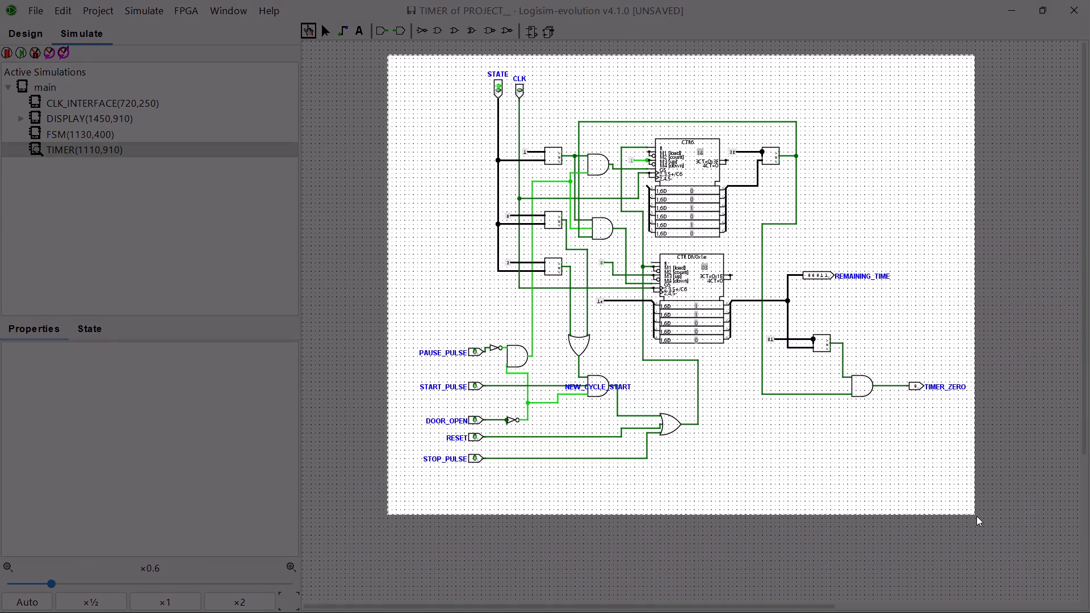
pyautogui.moveTo(976, 516); pyautogui.dragTo(977, 515)
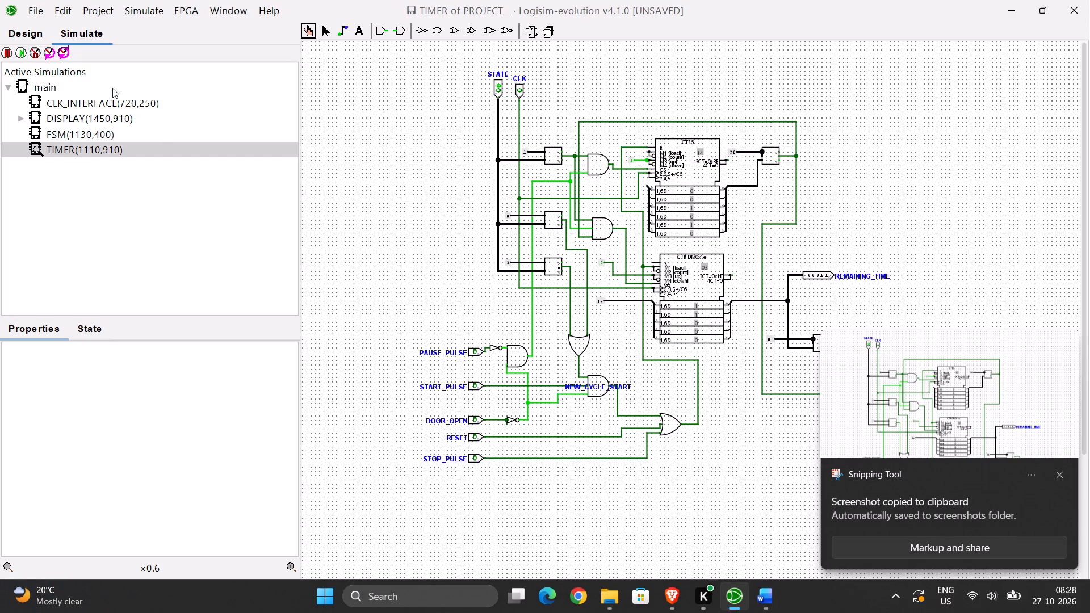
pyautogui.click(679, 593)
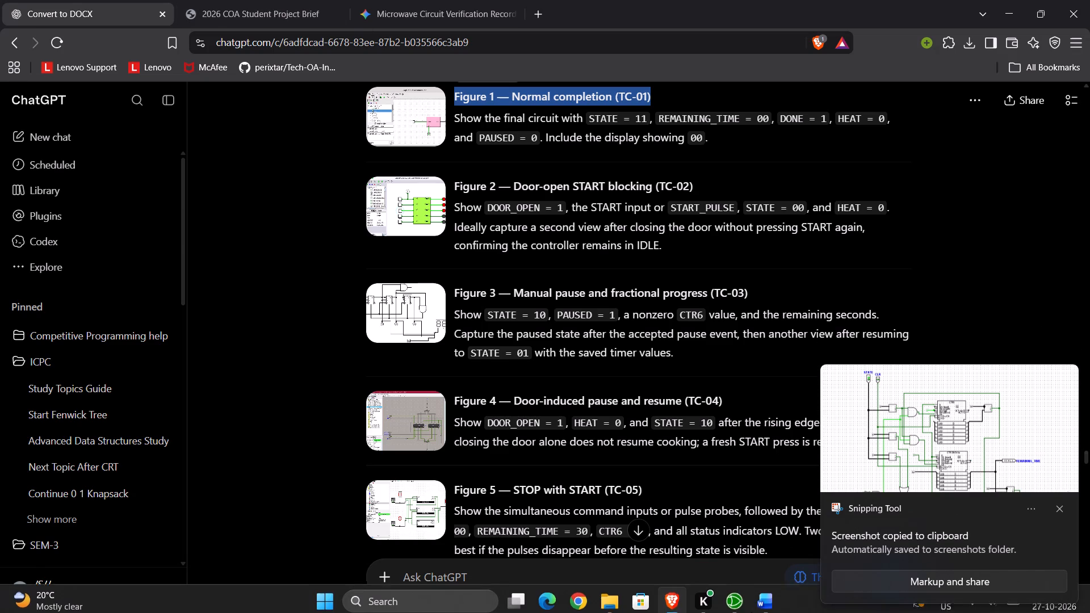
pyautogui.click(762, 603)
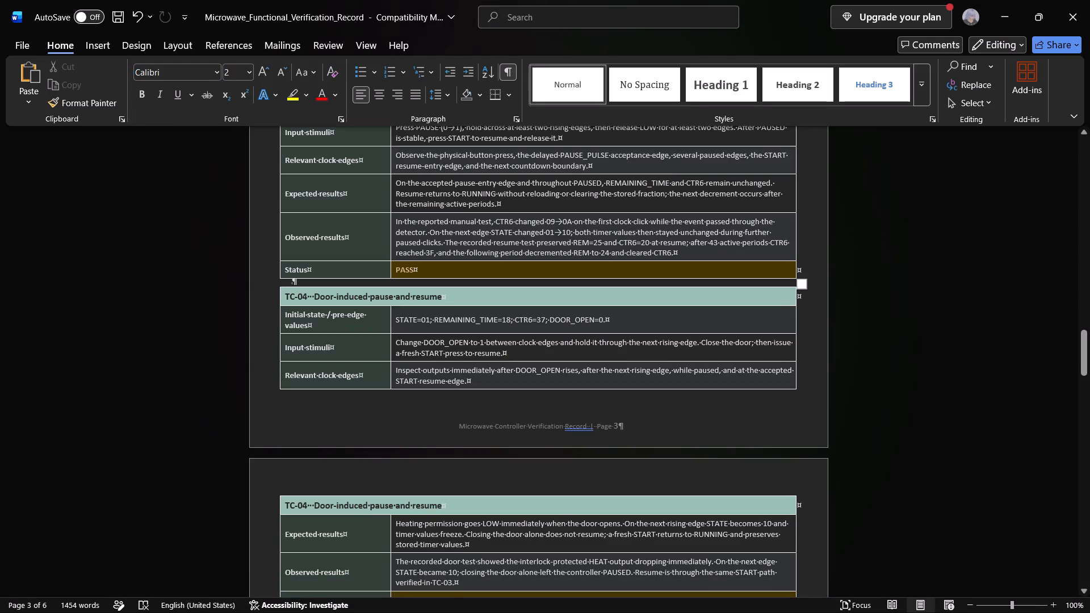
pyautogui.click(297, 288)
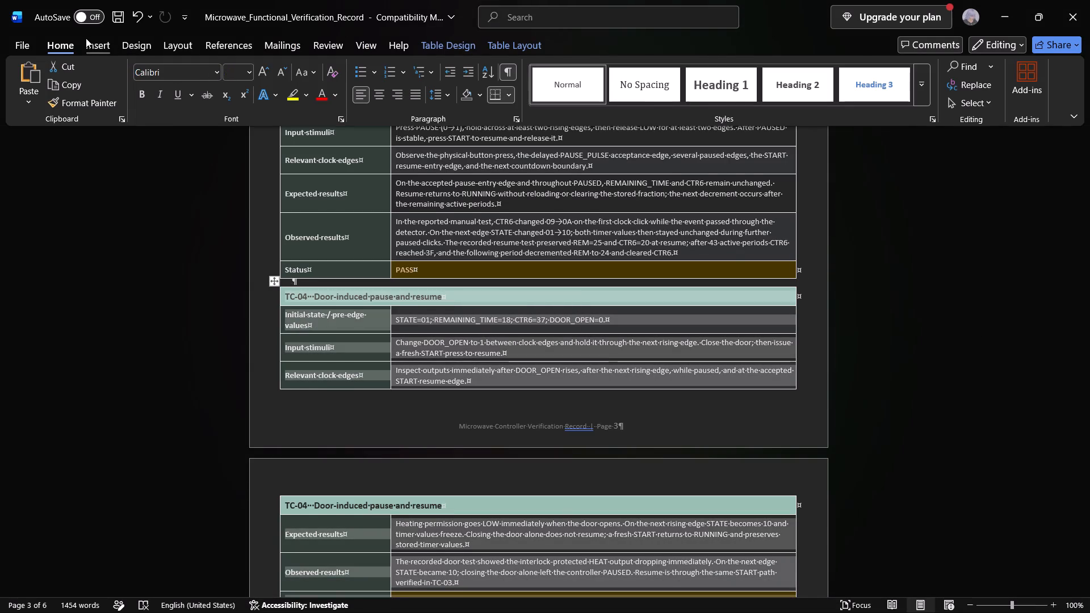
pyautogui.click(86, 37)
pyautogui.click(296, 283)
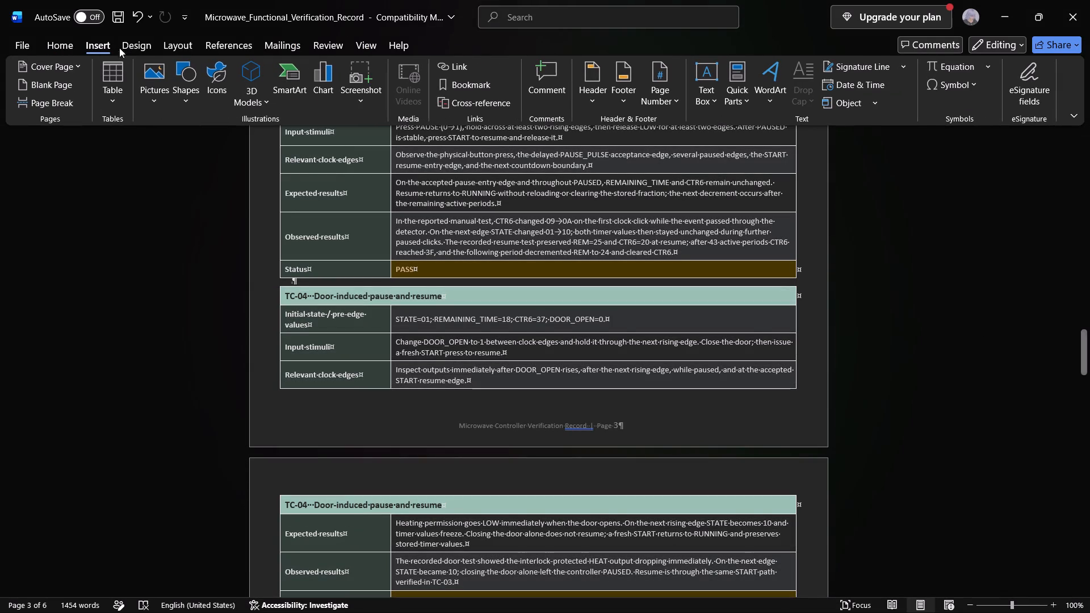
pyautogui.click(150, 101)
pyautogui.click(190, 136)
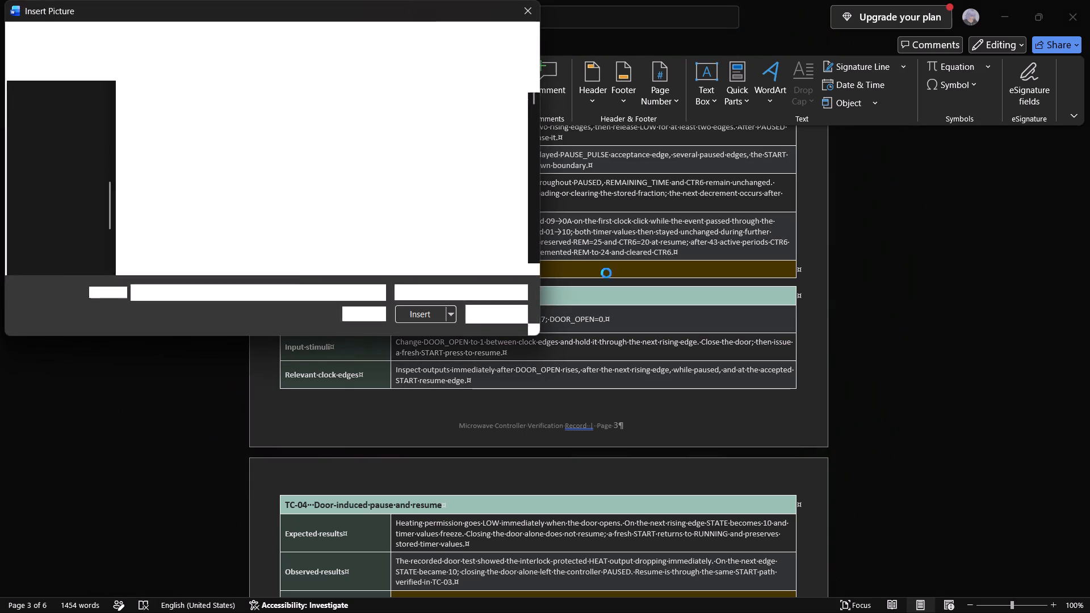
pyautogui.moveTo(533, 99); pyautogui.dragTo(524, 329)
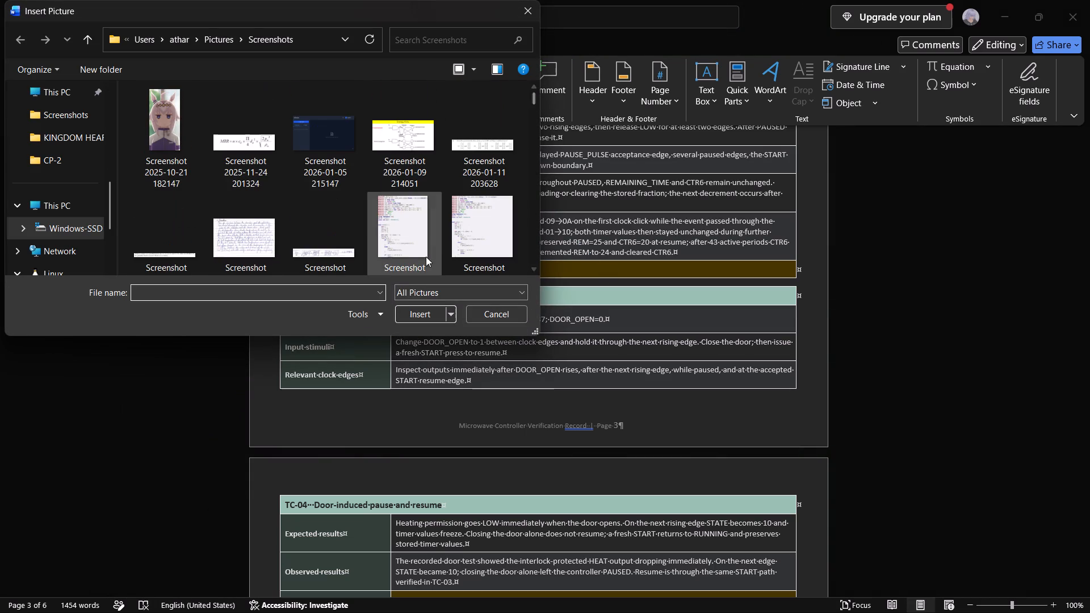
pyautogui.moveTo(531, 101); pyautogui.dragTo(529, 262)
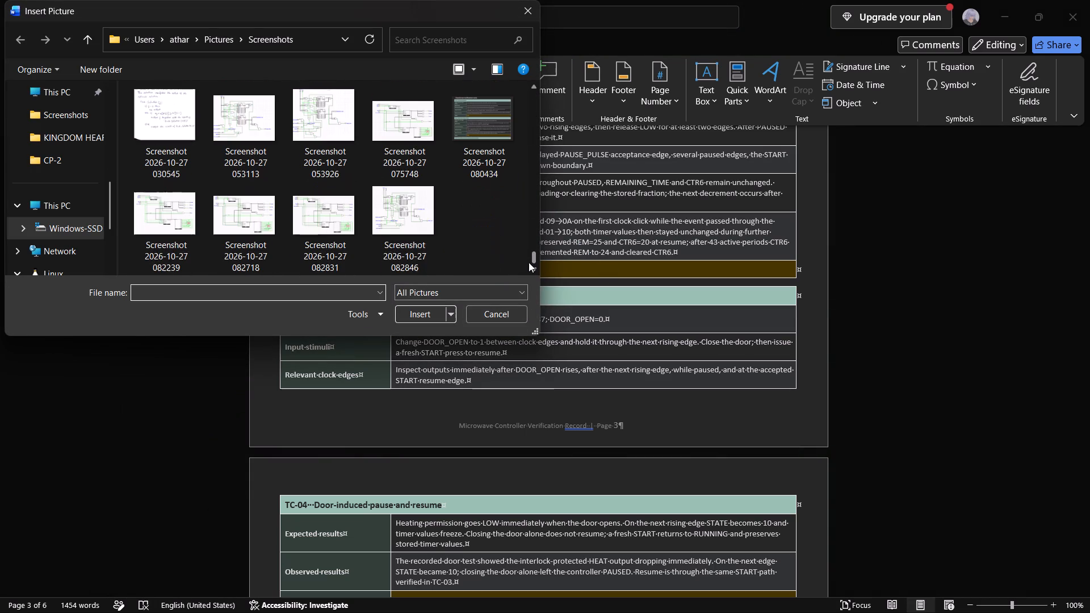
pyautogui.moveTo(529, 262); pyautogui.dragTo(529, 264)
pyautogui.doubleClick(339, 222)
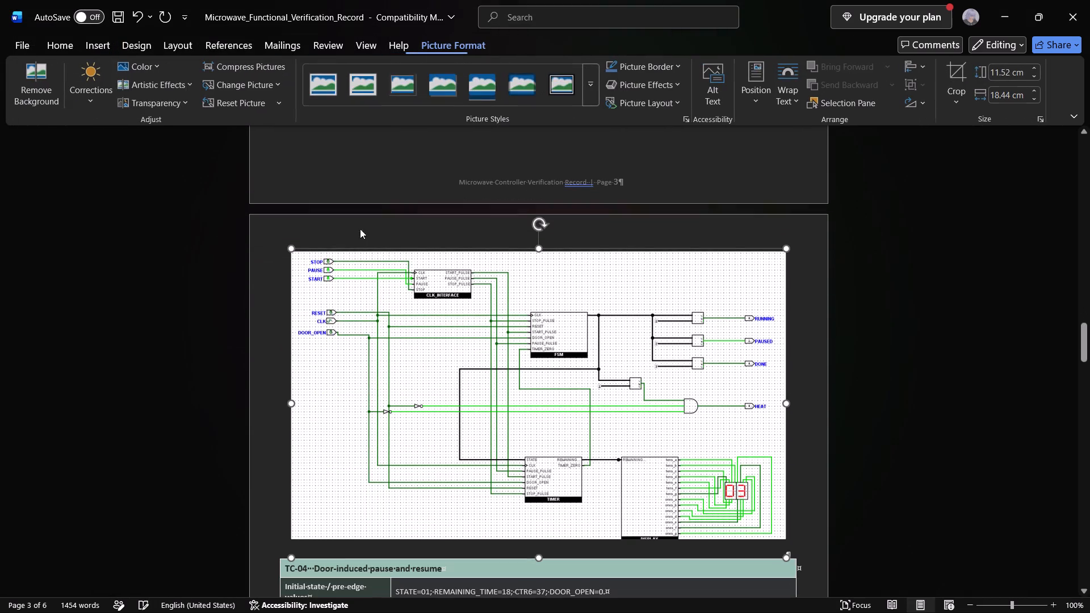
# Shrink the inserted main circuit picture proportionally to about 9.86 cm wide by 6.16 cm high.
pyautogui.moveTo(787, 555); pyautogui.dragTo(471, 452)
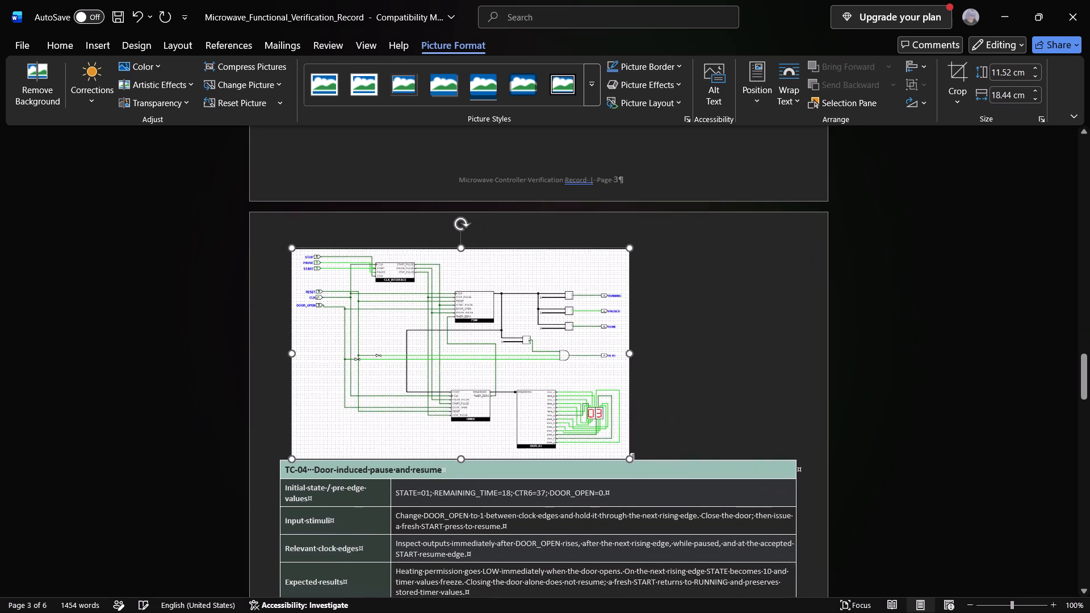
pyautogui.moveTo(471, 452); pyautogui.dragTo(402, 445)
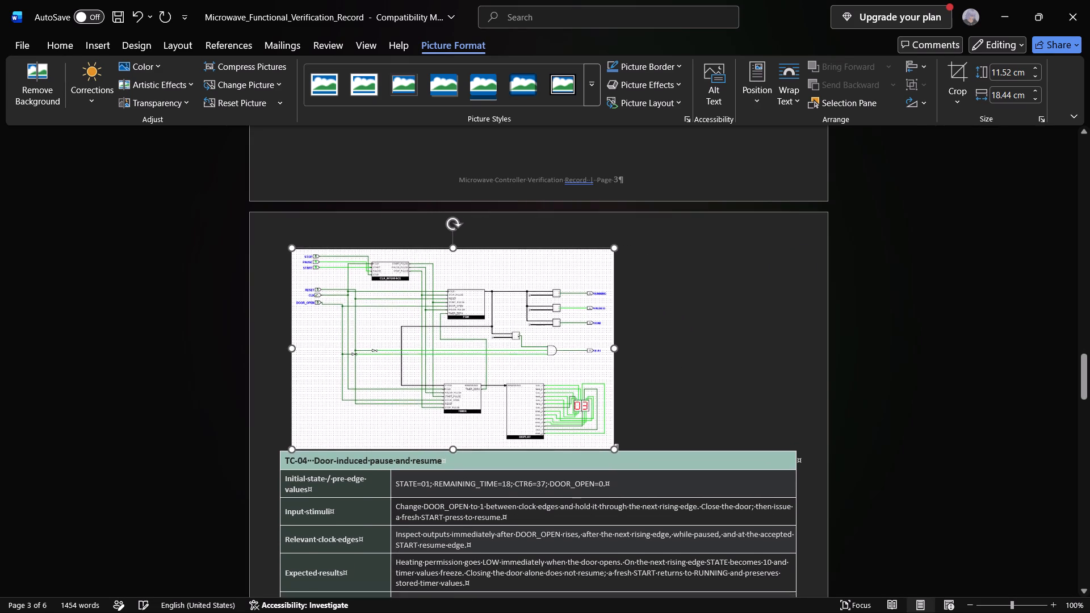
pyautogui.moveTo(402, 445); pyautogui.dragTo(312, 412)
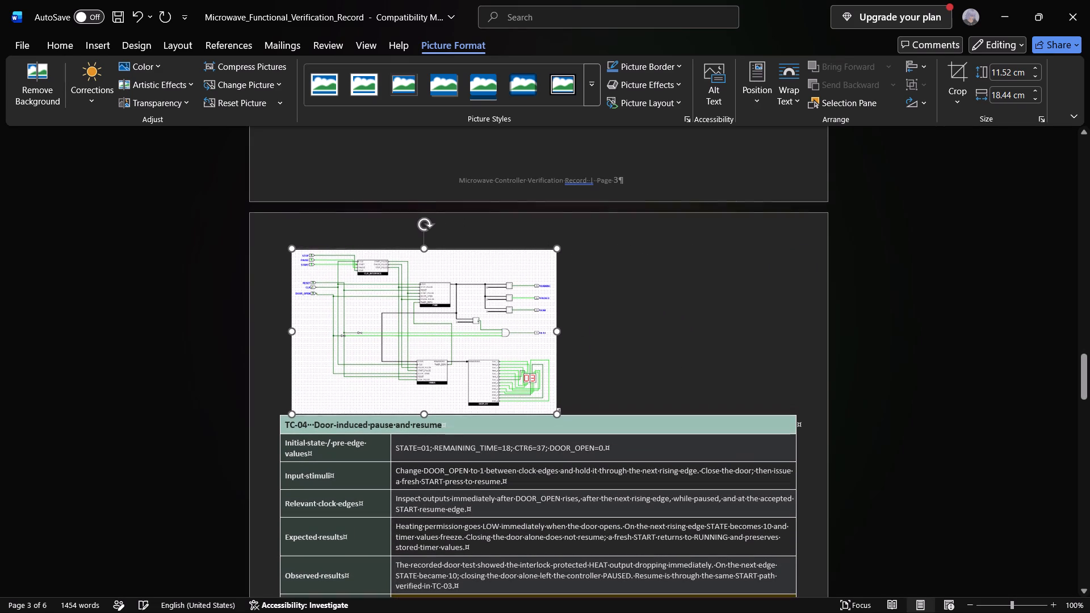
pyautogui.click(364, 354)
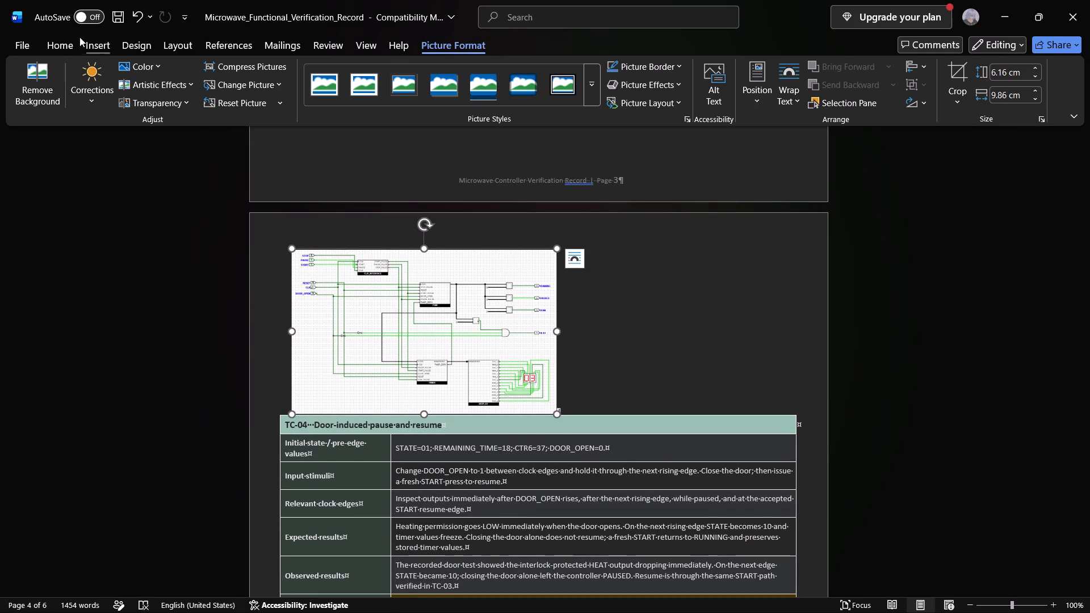
pyautogui.click(90, 47)
pyautogui.click(157, 102)
pyautogui.click(193, 137)
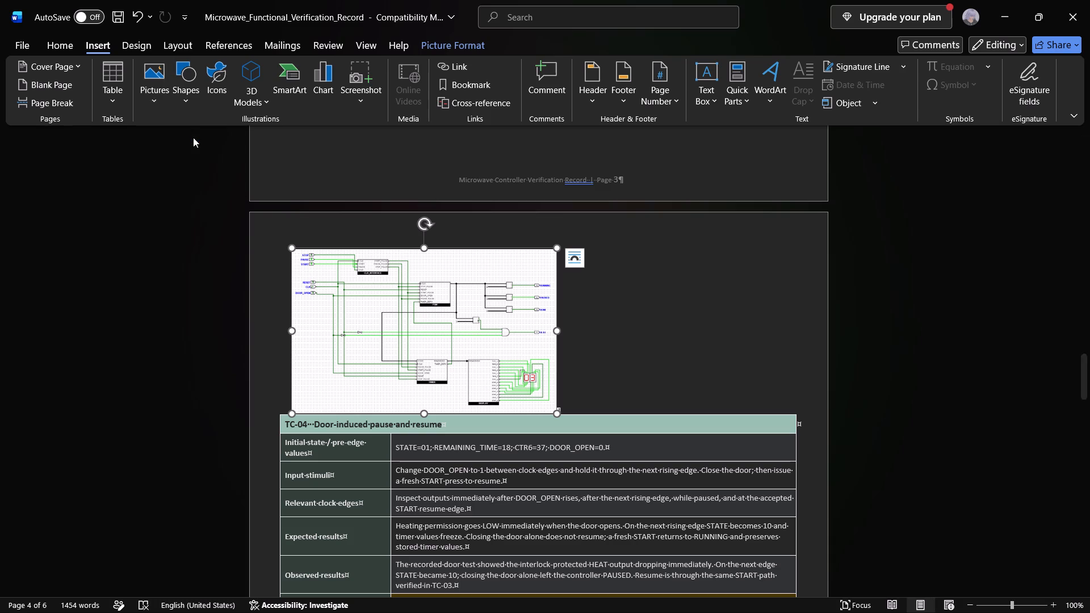
pyautogui.scroll(-20, 311, 161)
pyautogui.scroll(-1, 311, 161)
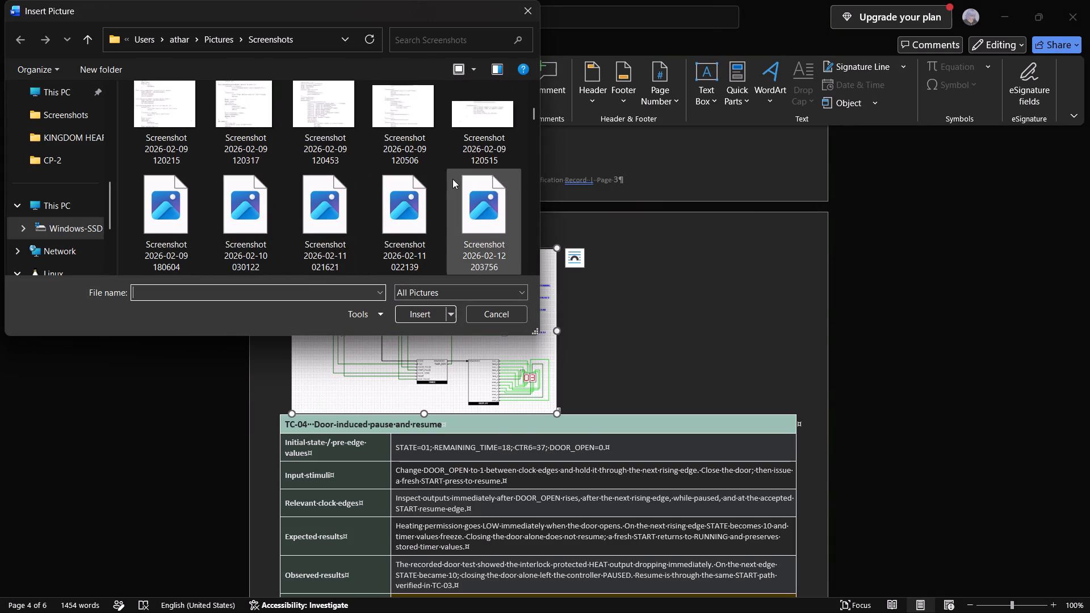
pyautogui.moveTo(534, 124); pyautogui.dragTo(521, 282)
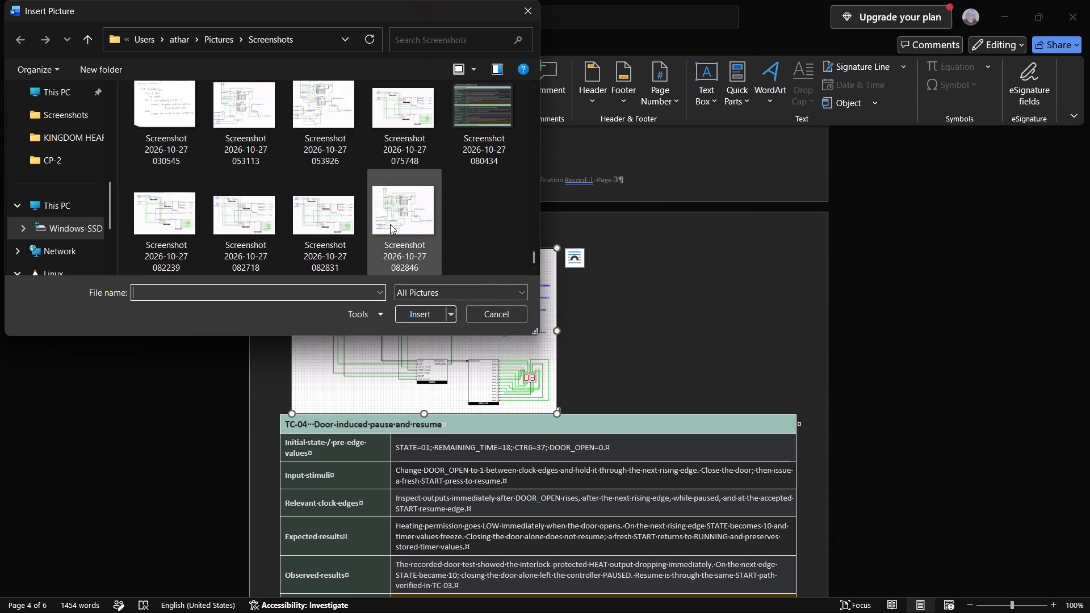
pyautogui.doubleClick(391, 219)
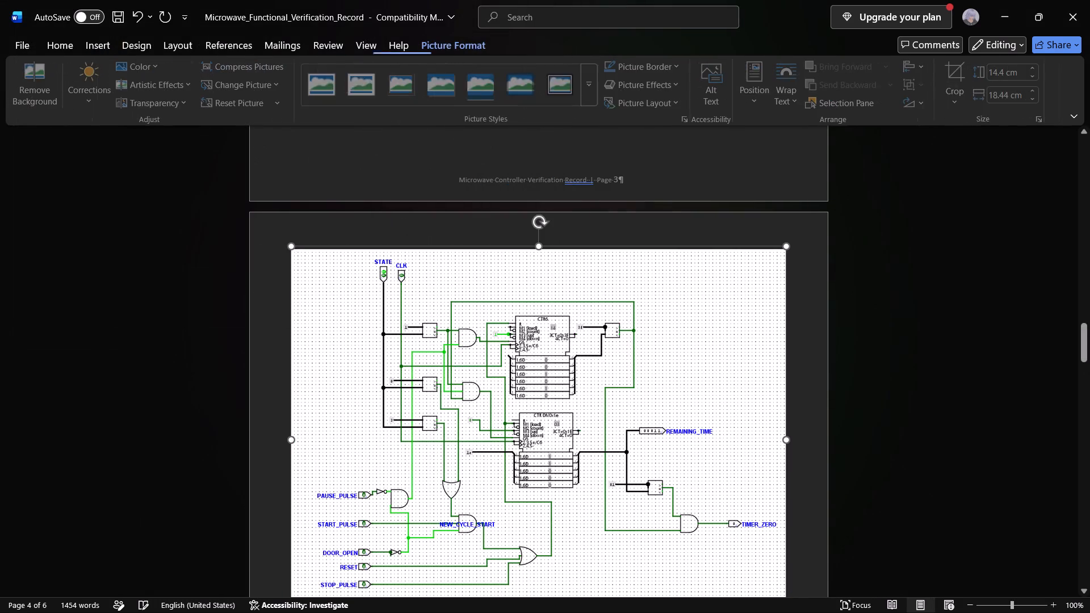
# Shrink the TIMER picture above the TC-04 table proportionally to about 8.05 cm wide by 6.29 cm high.
pyautogui.scroll(-7, 776, 452)
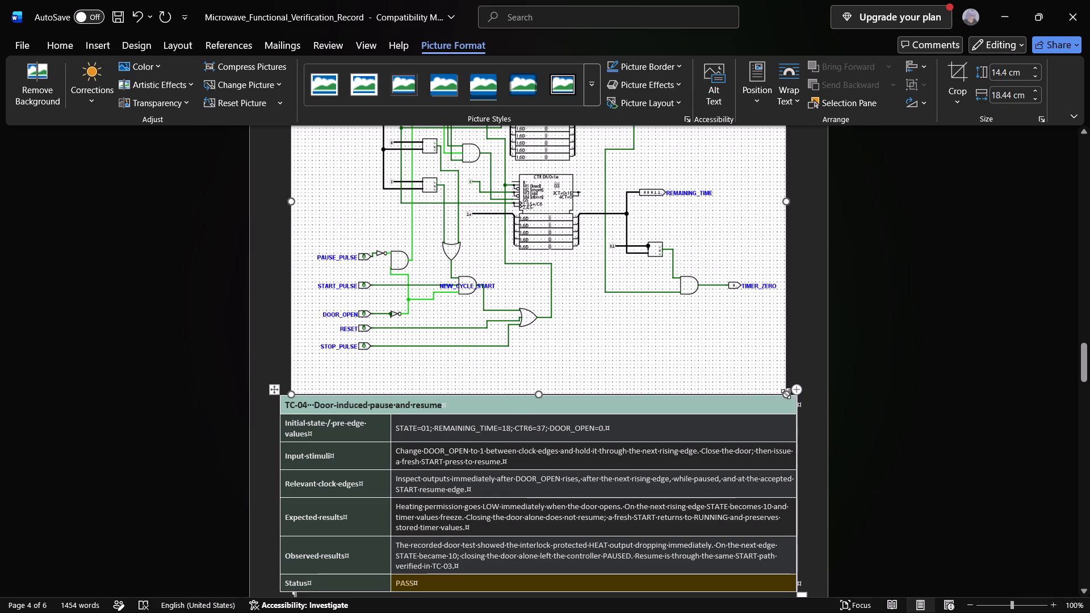
pyautogui.moveTo(783, 392); pyautogui.dragTo(603, 183)
pyautogui.scroll(15, 703, 270)
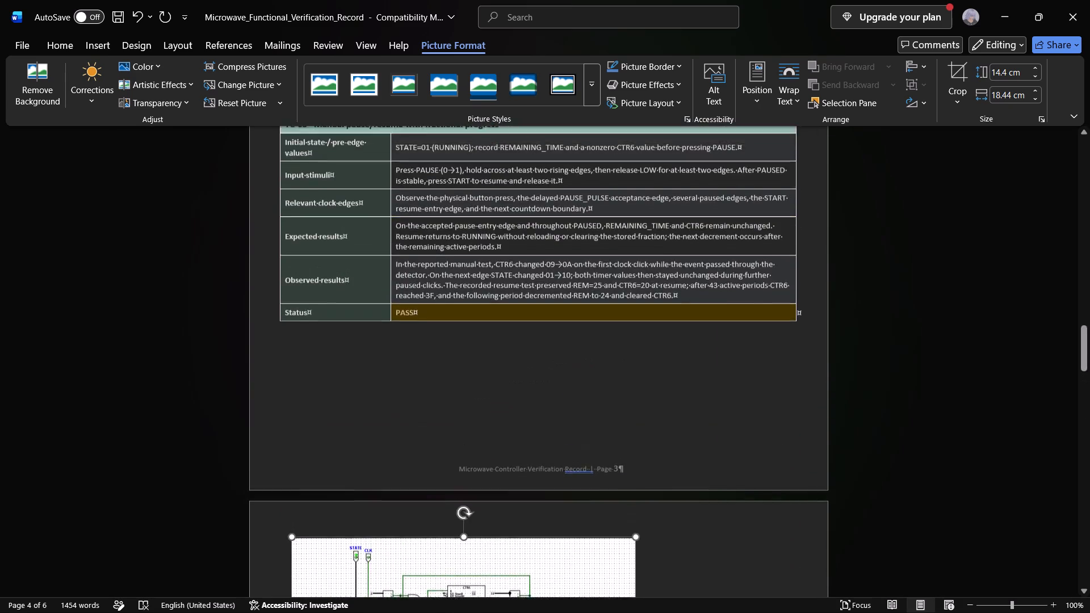
pyautogui.scroll(7, 737, 404)
pyautogui.scroll(14, 673, 399)
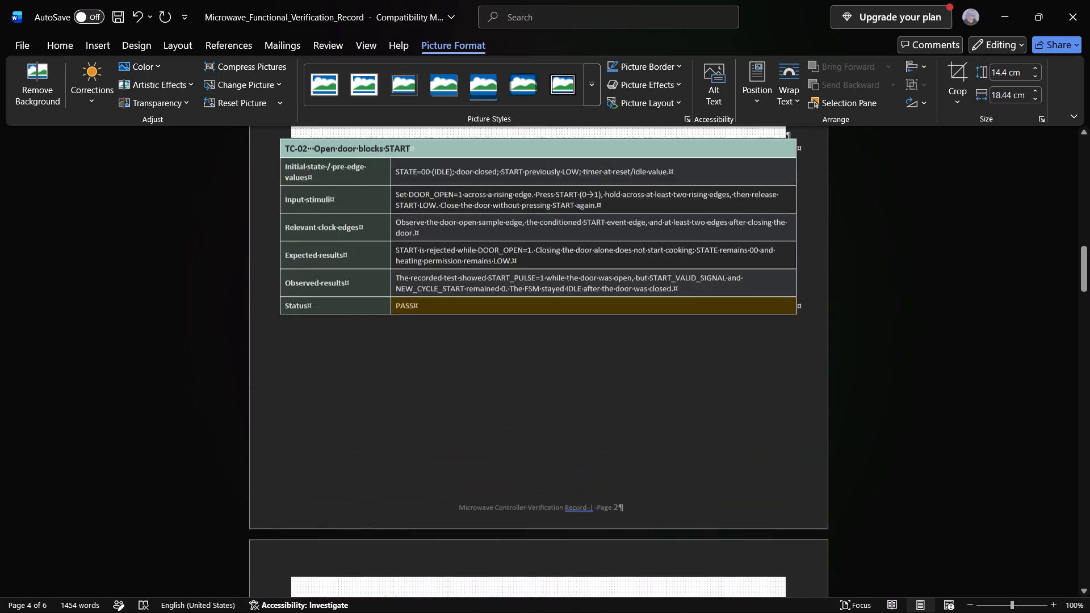
pyautogui.scroll(-20, 665, 401)
pyautogui.scroll(-14, 665, 401)
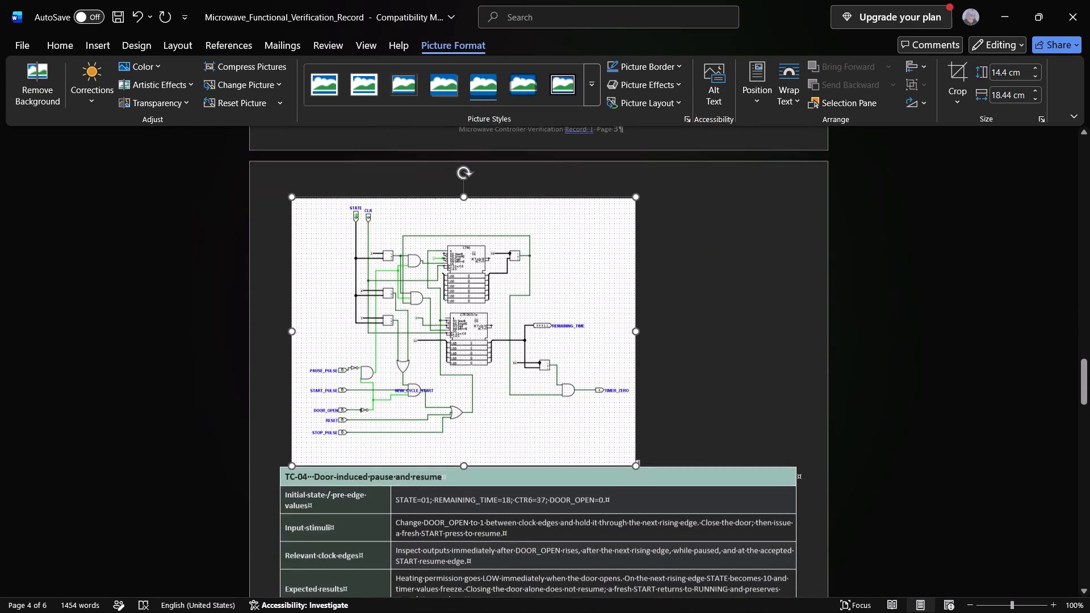
pyautogui.moveTo(635, 468); pyautogui.dragTo(462, 365)
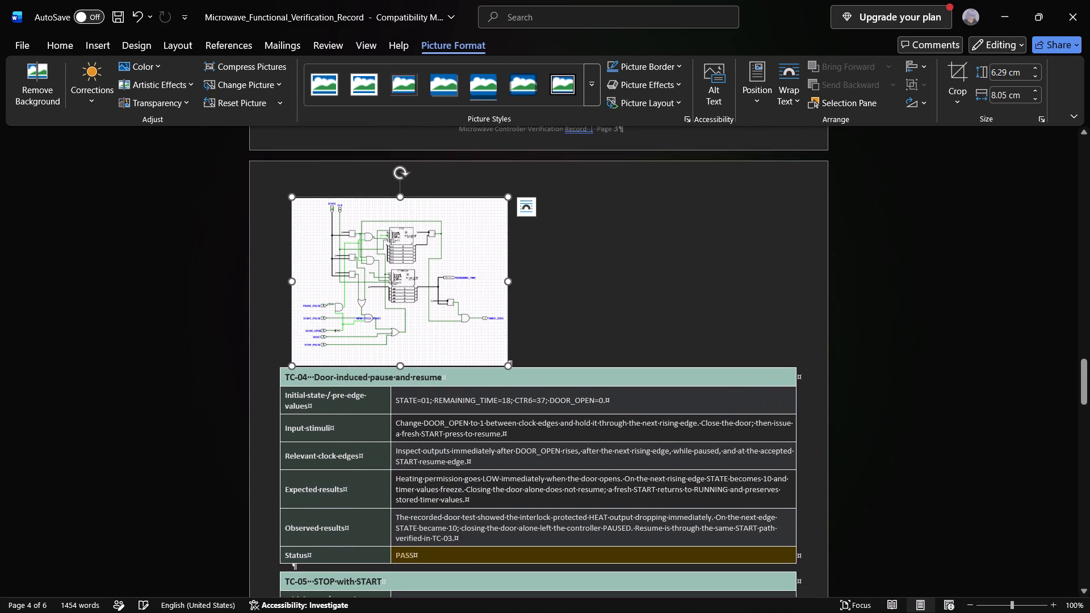
# Place the text cursor in the blank space beside the TIMER picture and hide the formatting marks.
pyautogui.click(598, 310)
pyautogui.rightClick(598, 309)
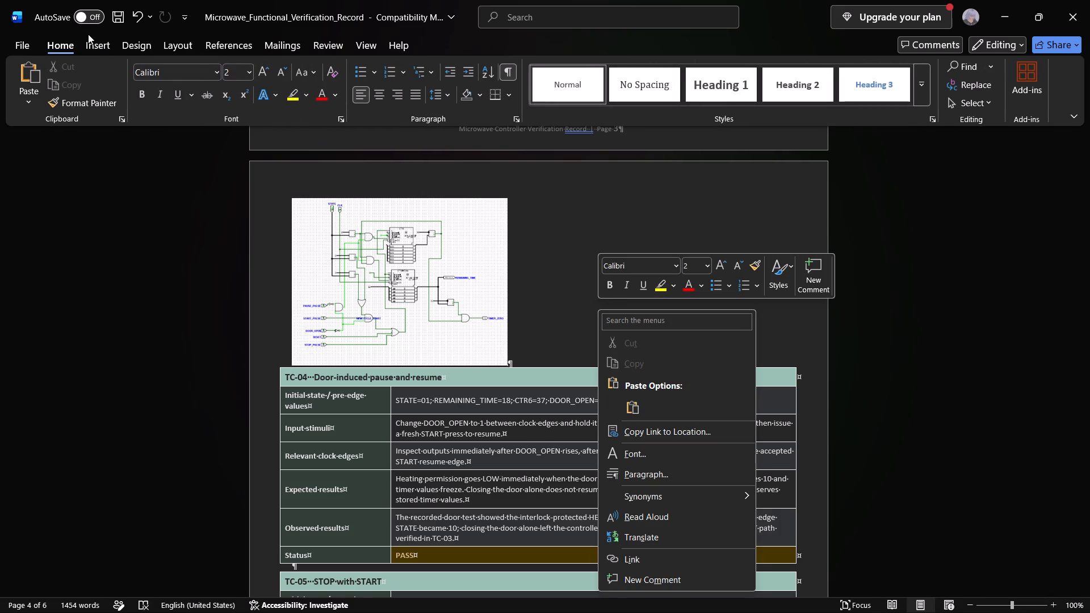
pyautogui.click(571, 195)
pyautogui.click(571, 199)
pyautogui.doubleClick(576, 237)
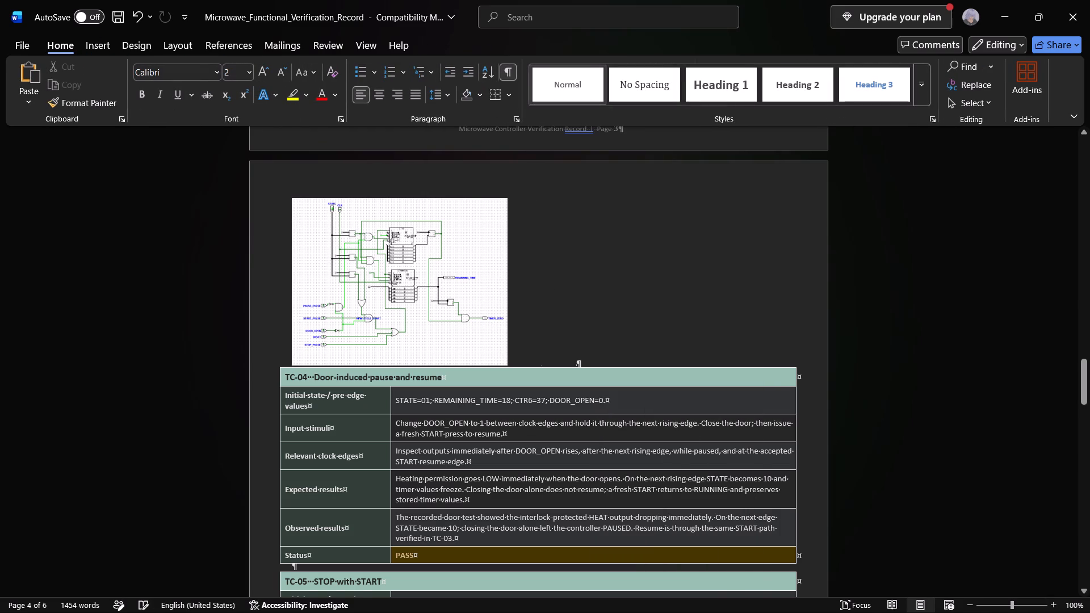
pyautogui.hotkey('ctrl', 'shift', '8')
pyautogui.click(116, 45)
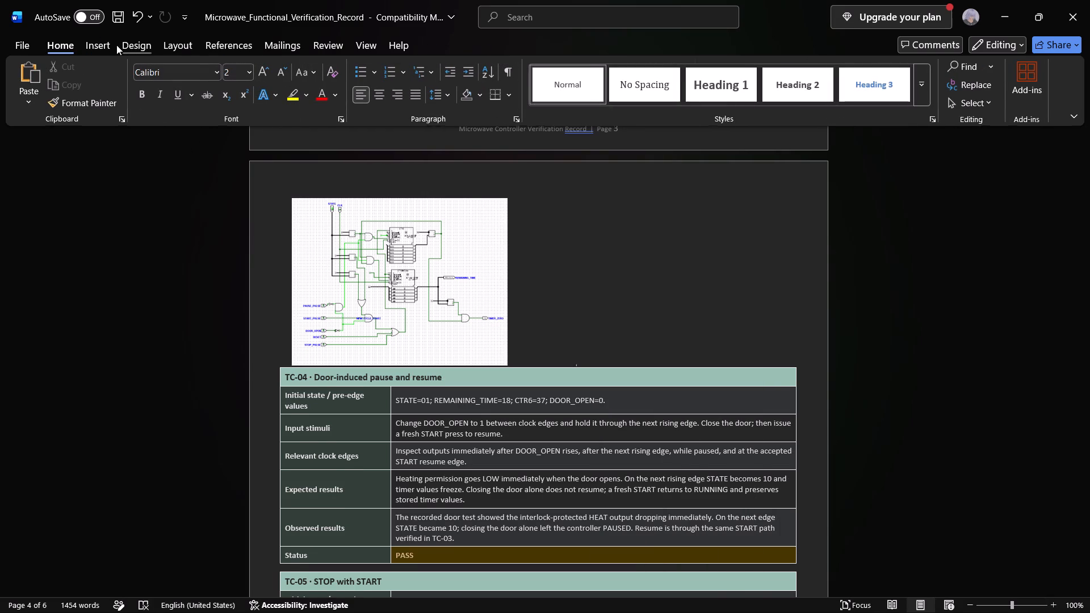
pyautogui.click(95, 39)
pyautogui.click(152, 99)
pyautogui.click(207, 145)
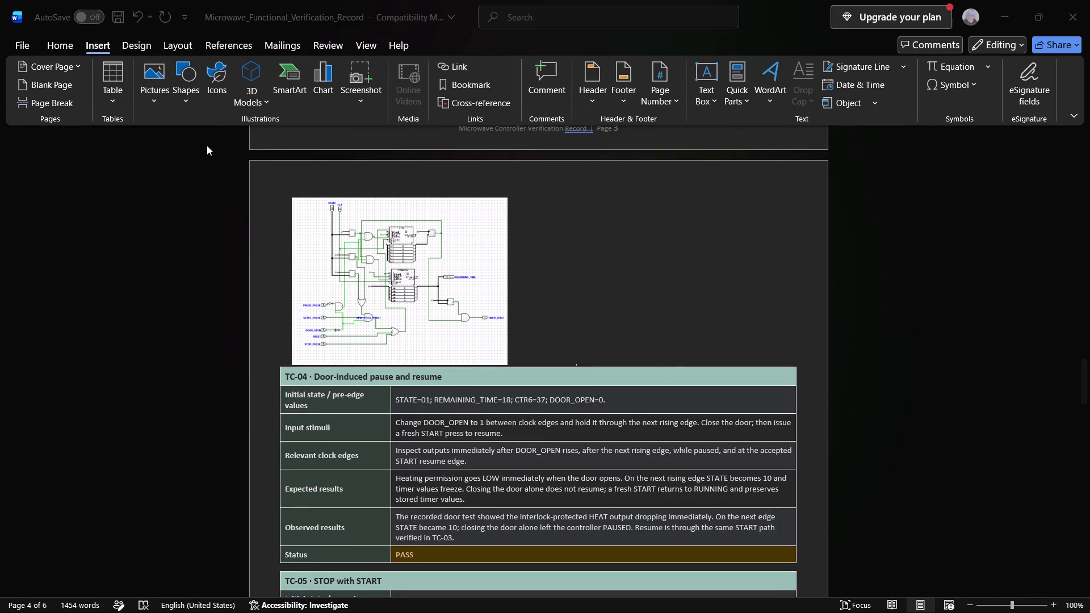
pyautogui.scroll(-14, 328, 227)
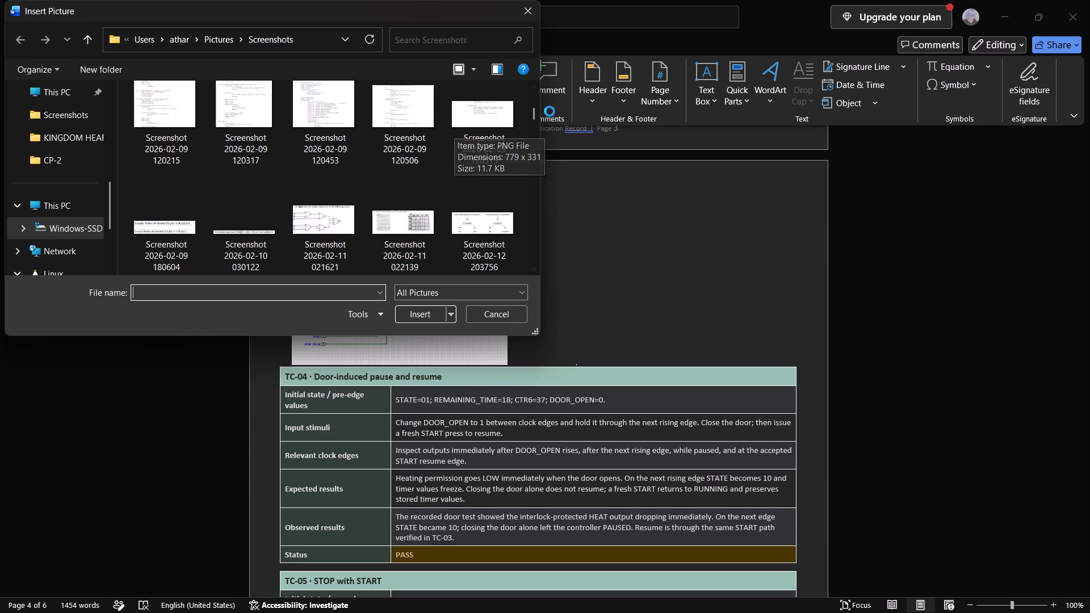
pyautogui.moveTo(534, 115); pyautogui.dragTo(510, 275)
pyautogui.doubleClick(343, 227)
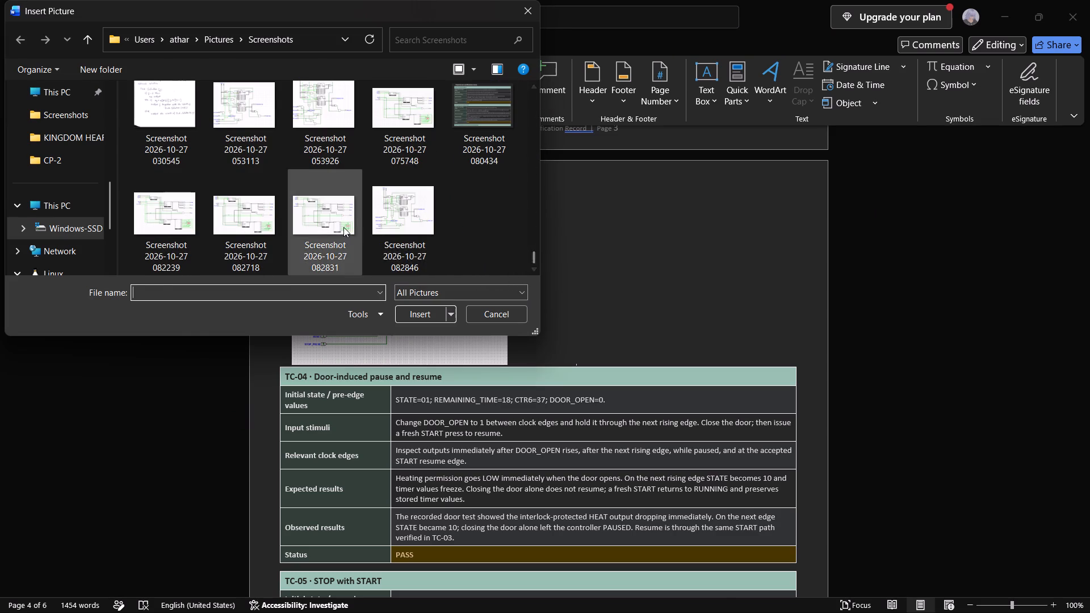
pyautogui.scroll(-8, 708, 505)
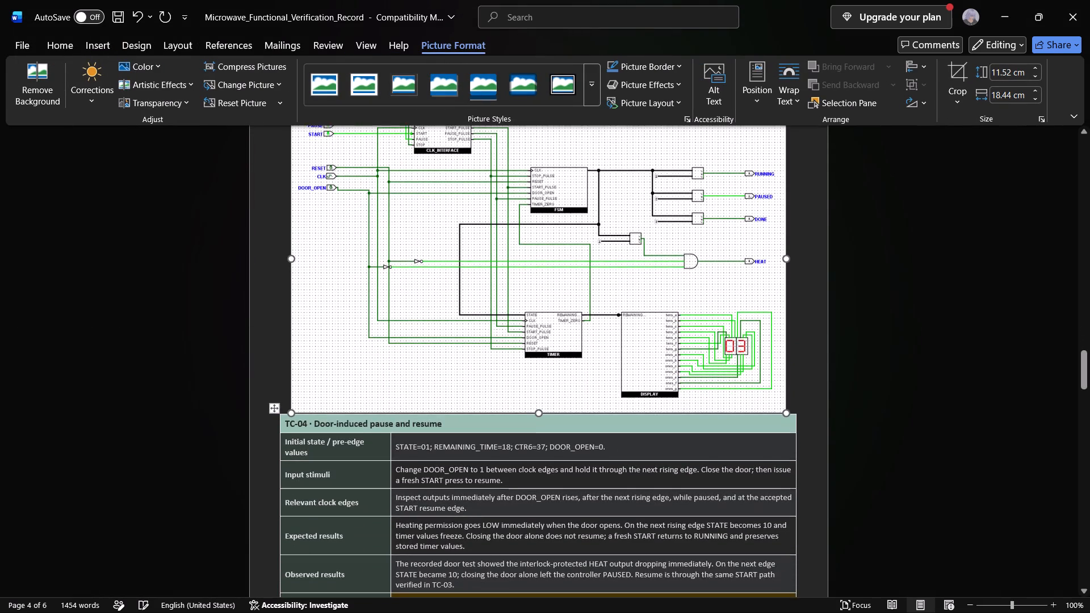
pyautogui.moveTo(787, 404); pyautogui.dragTo(612, 206)
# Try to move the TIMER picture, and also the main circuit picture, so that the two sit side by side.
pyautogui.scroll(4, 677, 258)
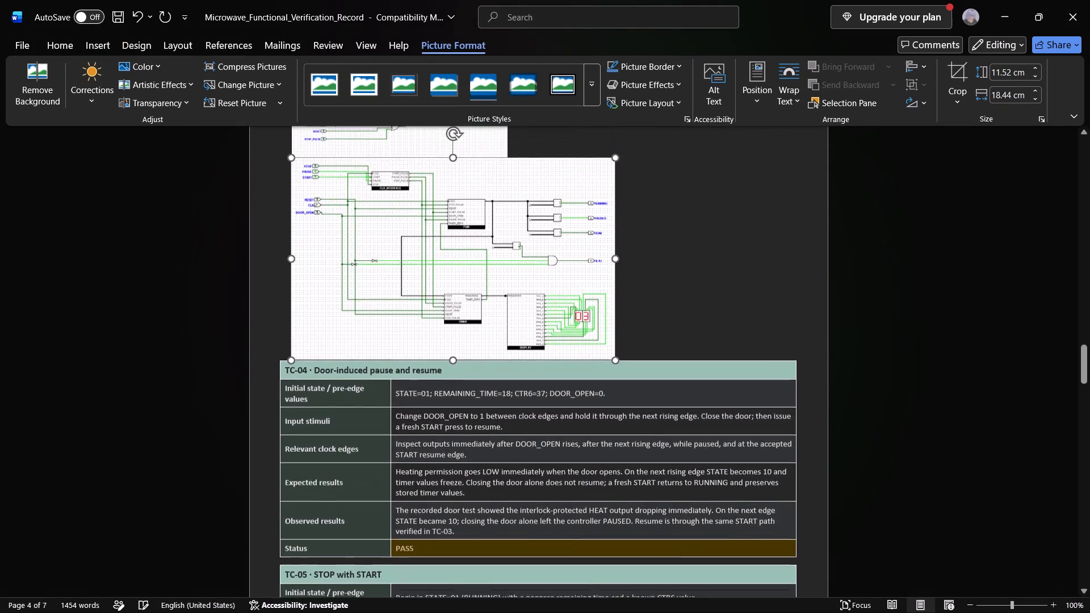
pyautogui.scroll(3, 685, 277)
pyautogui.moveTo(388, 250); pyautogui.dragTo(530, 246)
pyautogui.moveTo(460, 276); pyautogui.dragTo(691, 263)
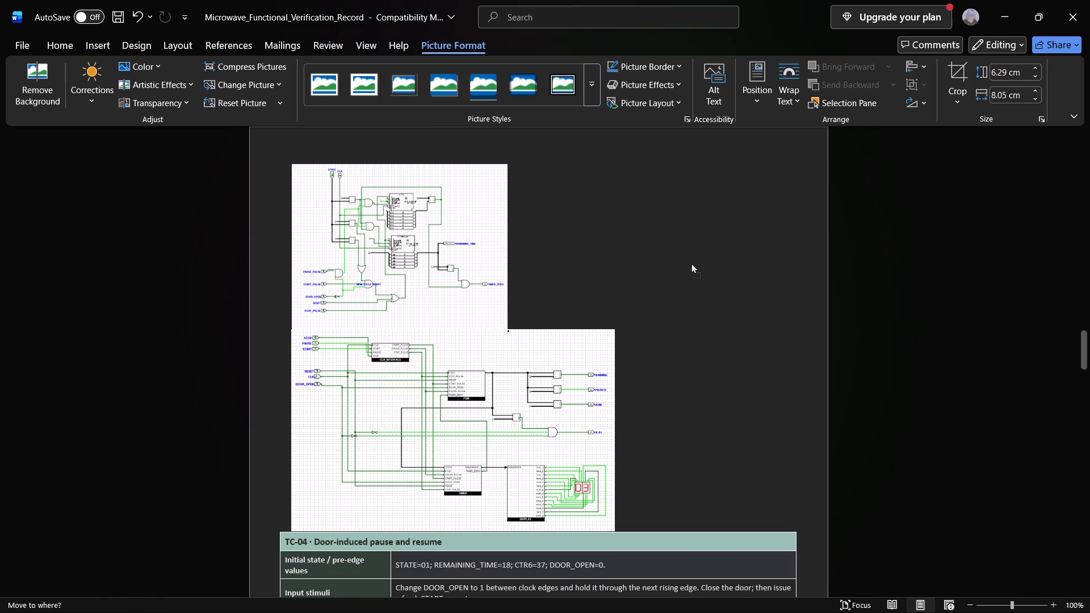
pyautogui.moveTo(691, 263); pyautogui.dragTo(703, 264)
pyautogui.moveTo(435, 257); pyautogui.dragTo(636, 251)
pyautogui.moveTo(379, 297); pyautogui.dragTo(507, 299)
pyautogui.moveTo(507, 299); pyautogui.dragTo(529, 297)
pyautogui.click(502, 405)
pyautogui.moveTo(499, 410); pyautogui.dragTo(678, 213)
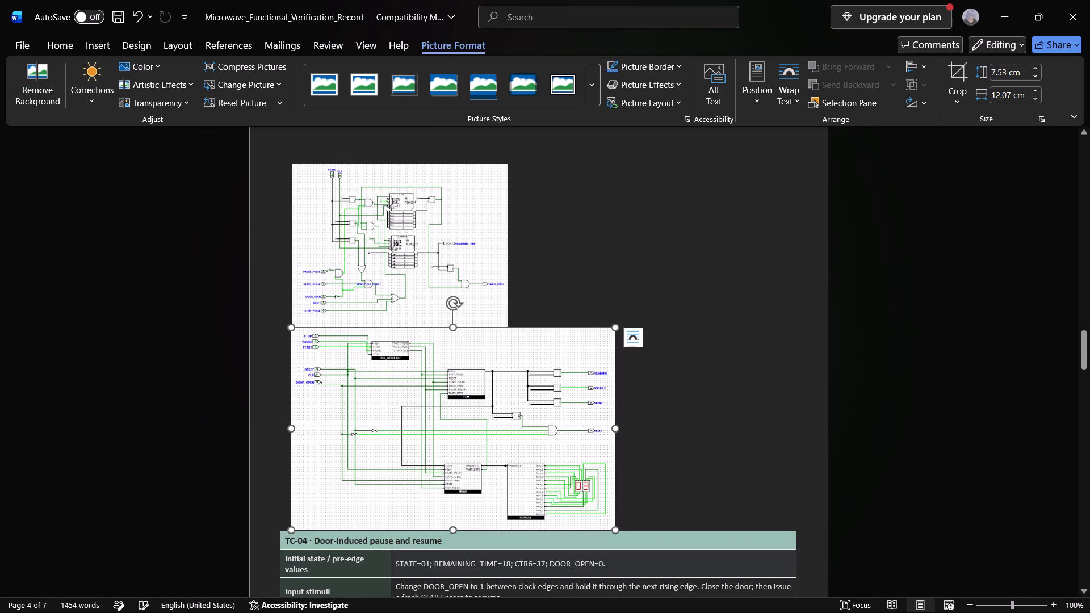
# Shrink the main circuit picture to about 10.08 by 6.29 cm so it fits on the same line as the TIMER picture.
pyautogui.moveTo(618, 528); pyautogui.dragTo(561, 432)
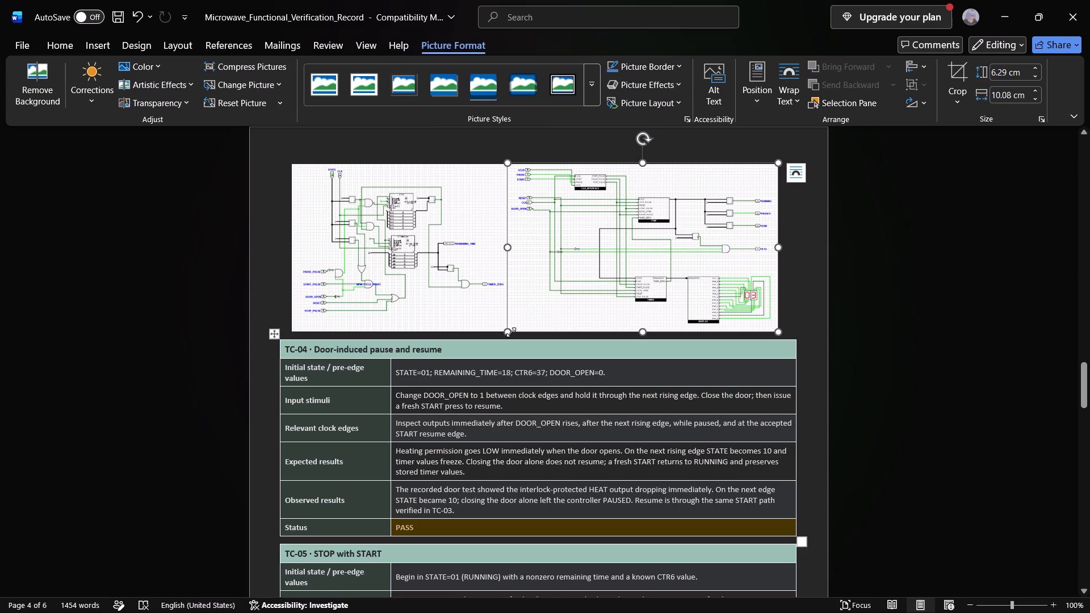
pyautogui.moveTo(511, 332); pyautogui.dragTo(525, 332)
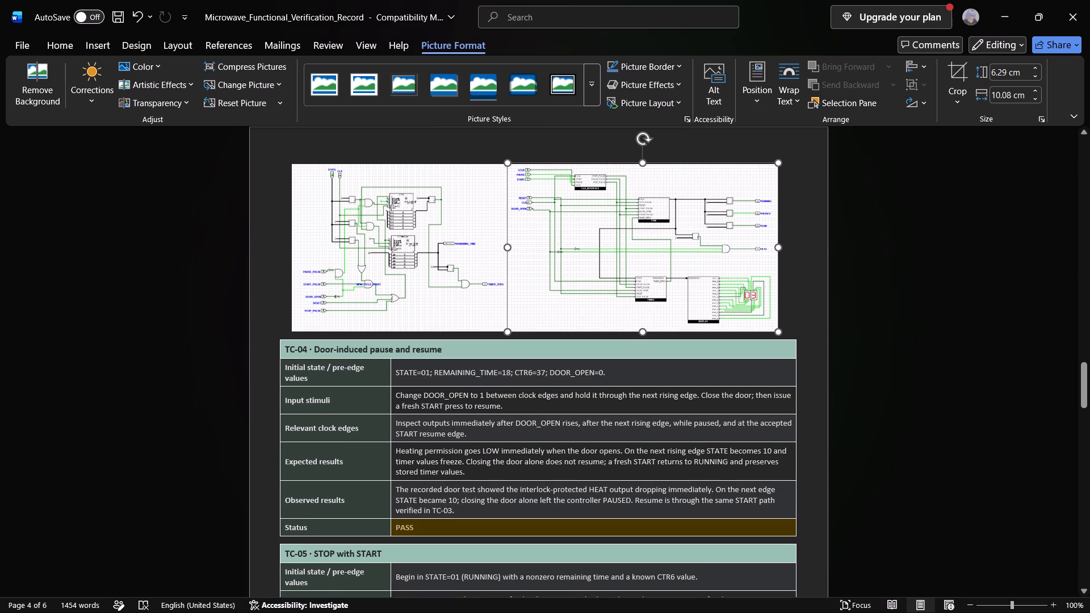
pyautogui.moveTo(525, 332); pyautogui.dragTo(524, 333)
pyautogui.click(804, 270)
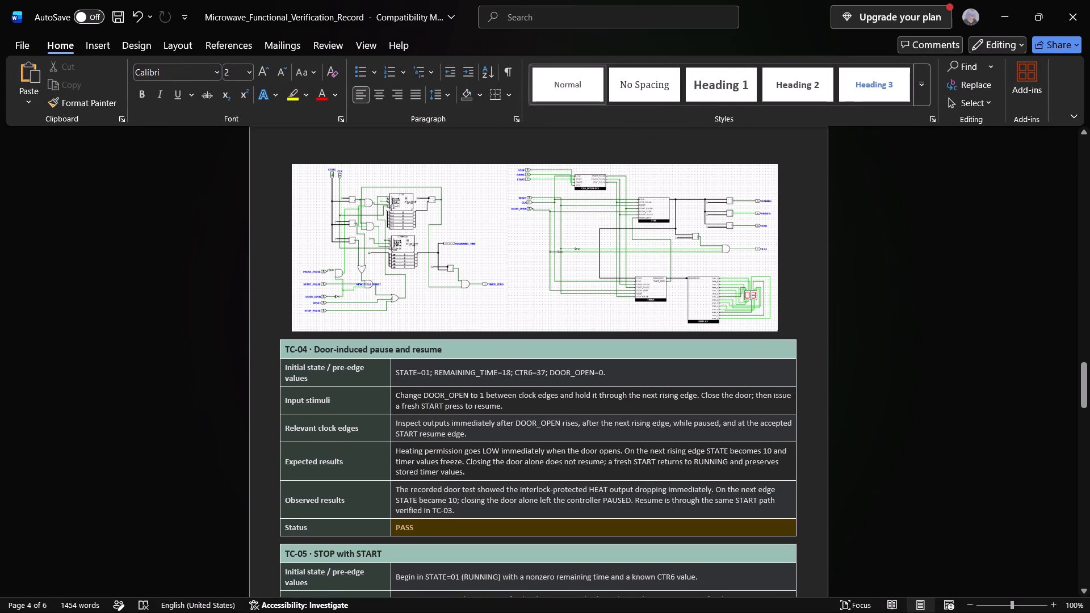
# Set REMAINING_TIME to 3 in the Initial state / pre-edge values row of the TC-04 table.
pyautogui.keyDown('ctrl'); pyautogui.scroll(6, 552, 238); pyautogui.keyUp('ctrl')
pyautogui.keyDown('ctrl'); pyautogui.scroll(-3, 571, 279); pyautogui.keyUp('ctrl')
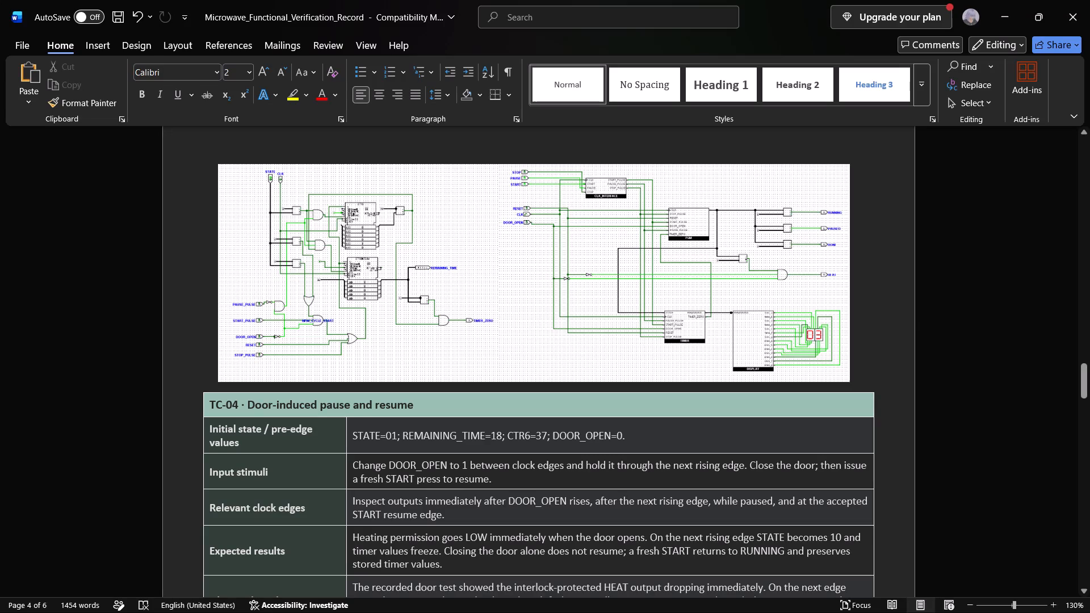
pyautogui.keyDown('ctrl'); pyautogui.scroll(-2, 509, 338); pyautogui.keyUp('ctrl')
pyautogui.click(434, 275)
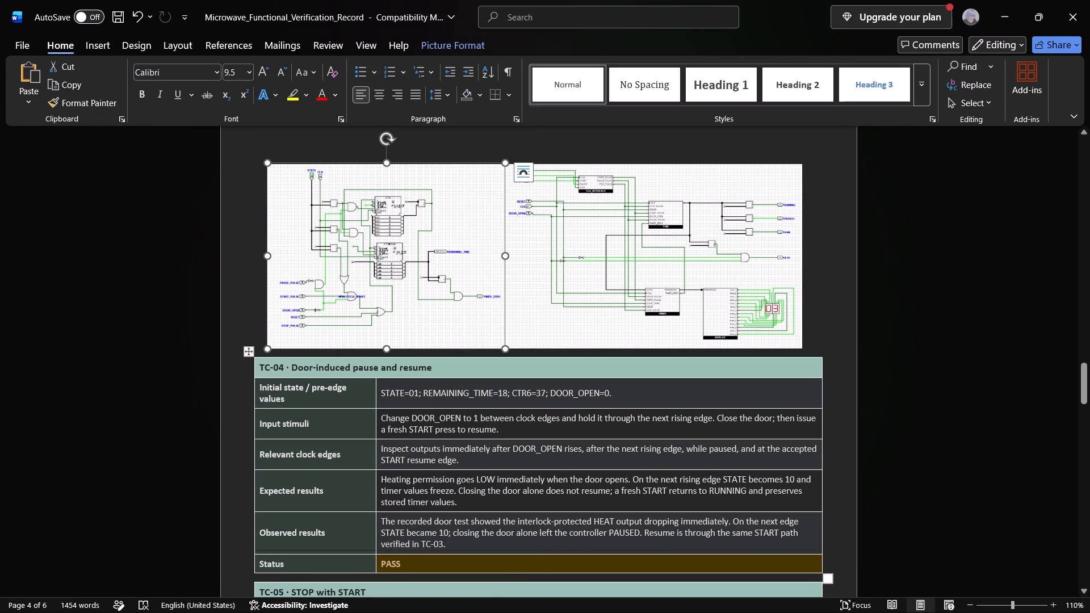
pyautogui.click(505, 388)
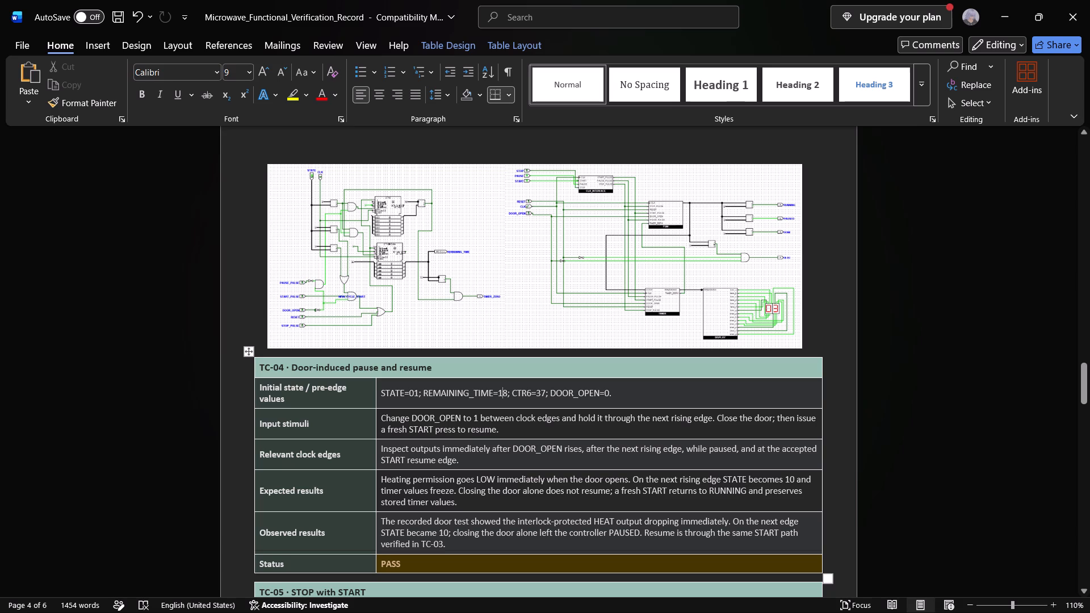
pyautogui.press('Right')
pyautogui.press('BackSpace')
pyautogui.press('BackSpace')
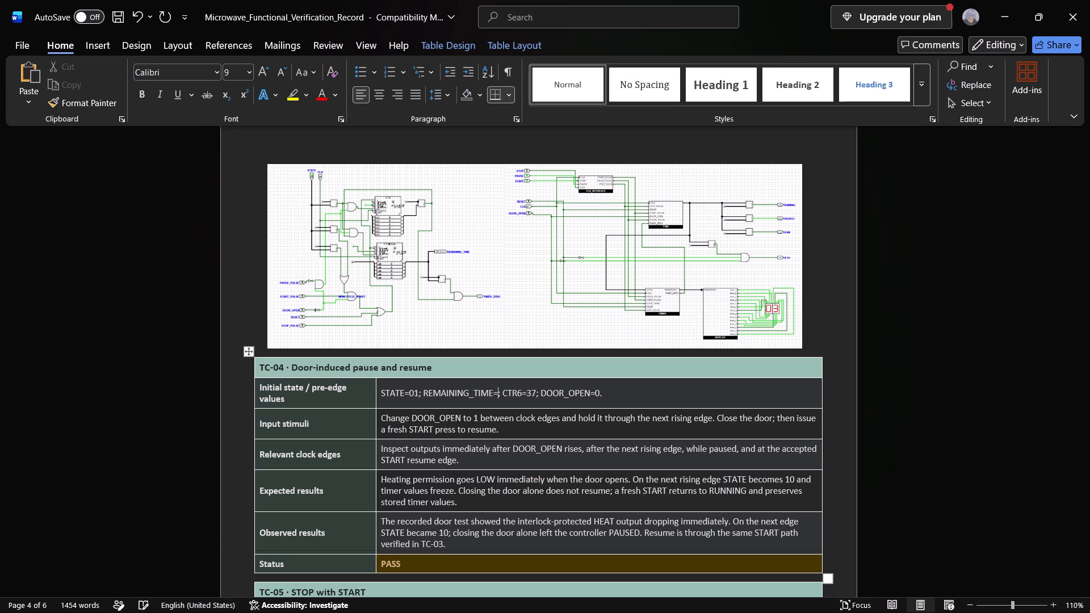
pyautogui.press('3')
# Set CTR6 to 14 in the Initial state / pre-edge values row of the TC-04 table.
pyautogui.press('Right')
pyautogui.press('Right')
pyautogui.press('Right')
pyautogui.press('Right')
pyautogui.press('Right')
pyautogui.press('Right')
pyautogui.press('Right')
pyautogui.press('Right')
pyautogui.press('Right')
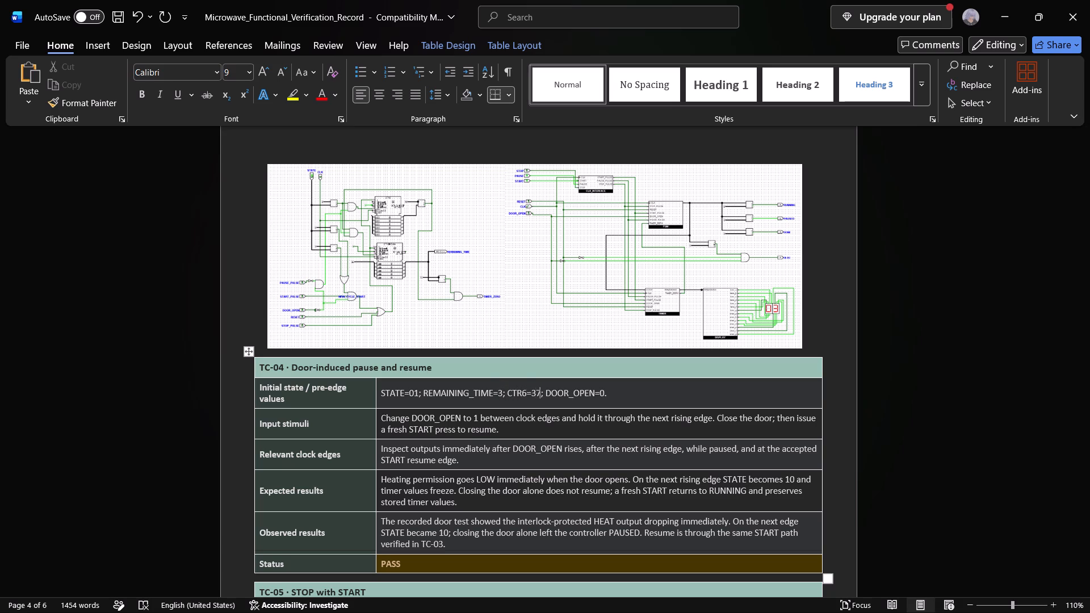
pyautogui.keyDown('ctrl'); pyautogui.scroll(3, 431, 212); pyautogui.keyUp('ctrl')
pyautogui.keyDown('ctrl'); pyautogui.scroll(1, 381, 182); pyautogui.keyUp('ctrl')
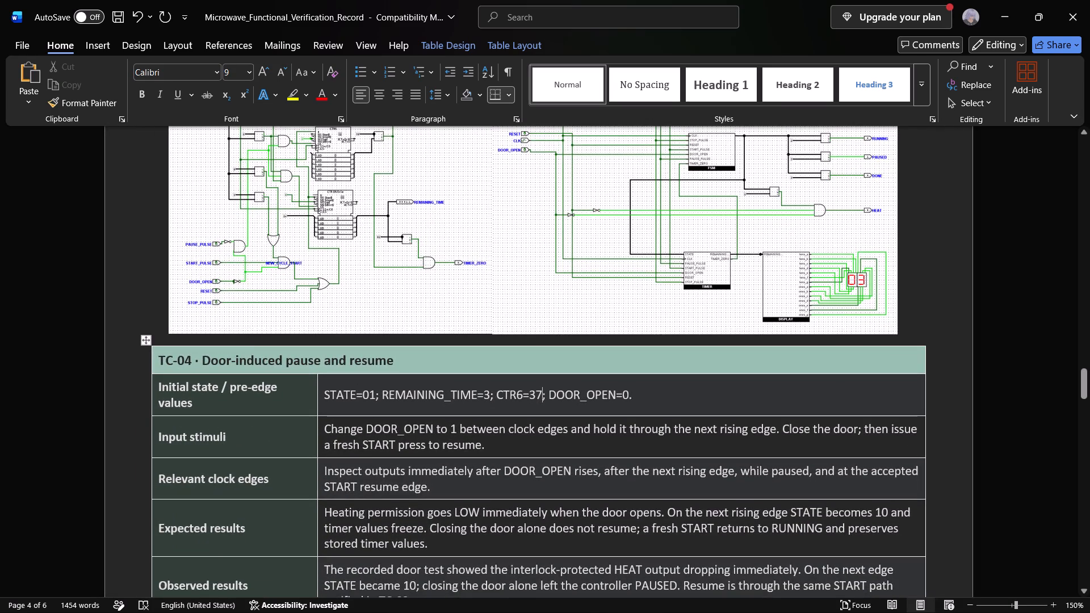
pyautogui.scroll(3, 398, 276)
pyautogui.keyDown('ctrl'); pyautogui.scroll(4, 348, 280); pyautogui.keyUp('ctrl')
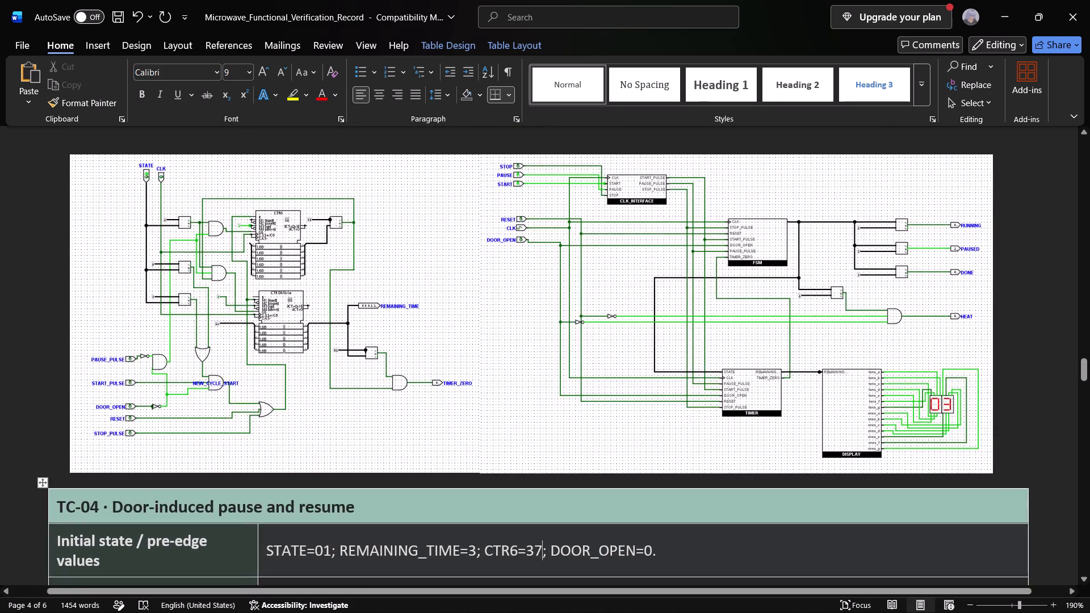
pyautogui.keyDown('ctrl'); pyautogui.scroll(-5, 352, 275); pyautogui.keyUp('ctrl')
pyautogui.scroll(-3, 538, 373)
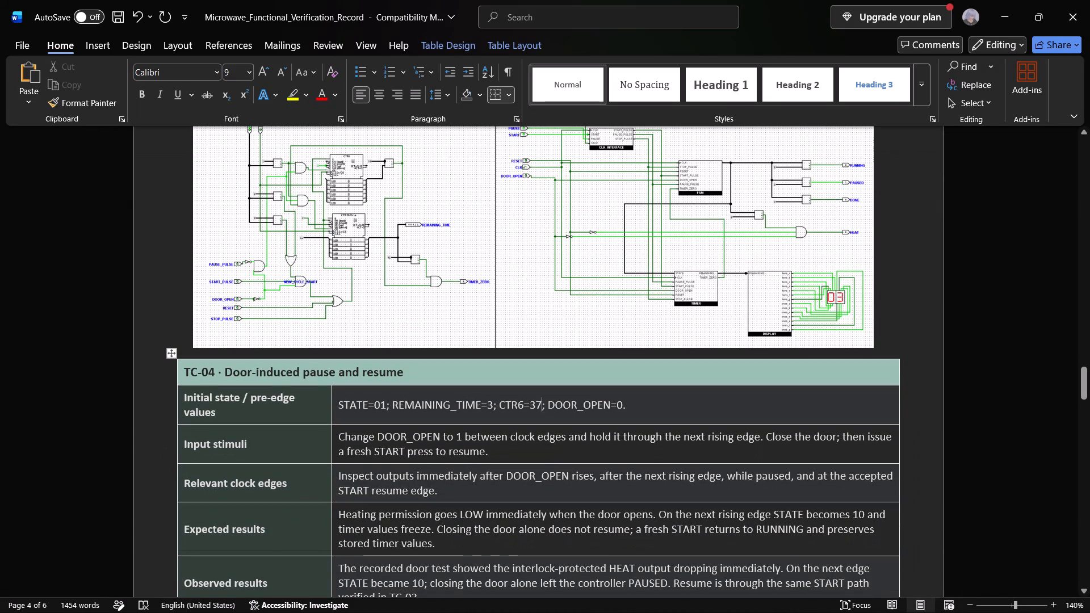
pyautogui.press('BackSpace')
pyautogui.press('BackSpace')
pyautogui.write('14')
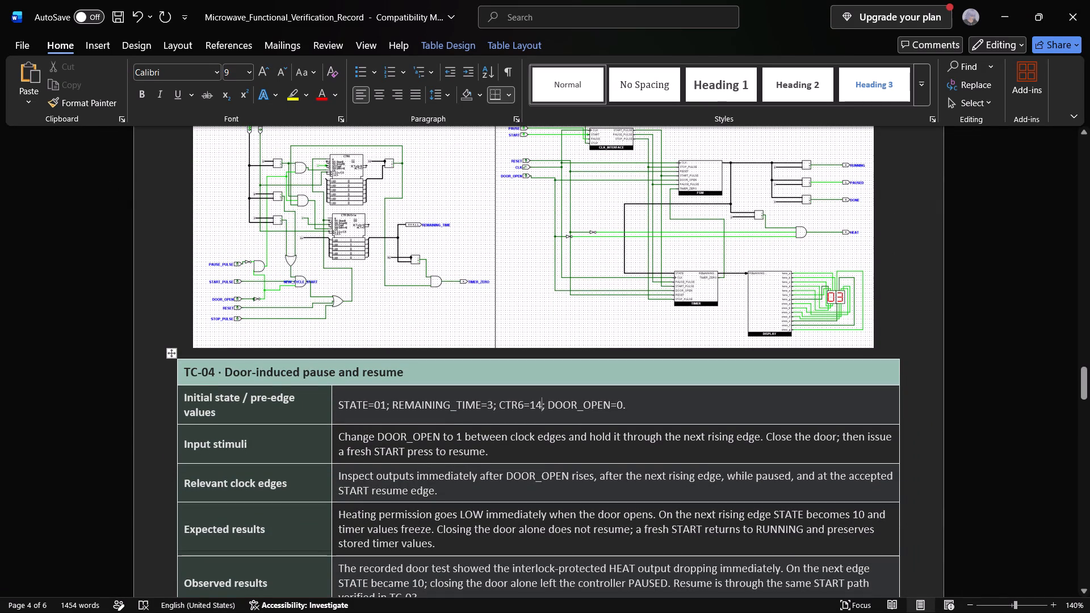
# Cut the large main circuit picture showing 08 on its display from directly above the TC-03 table.
pyautogui.scroll(11, 535, 460)
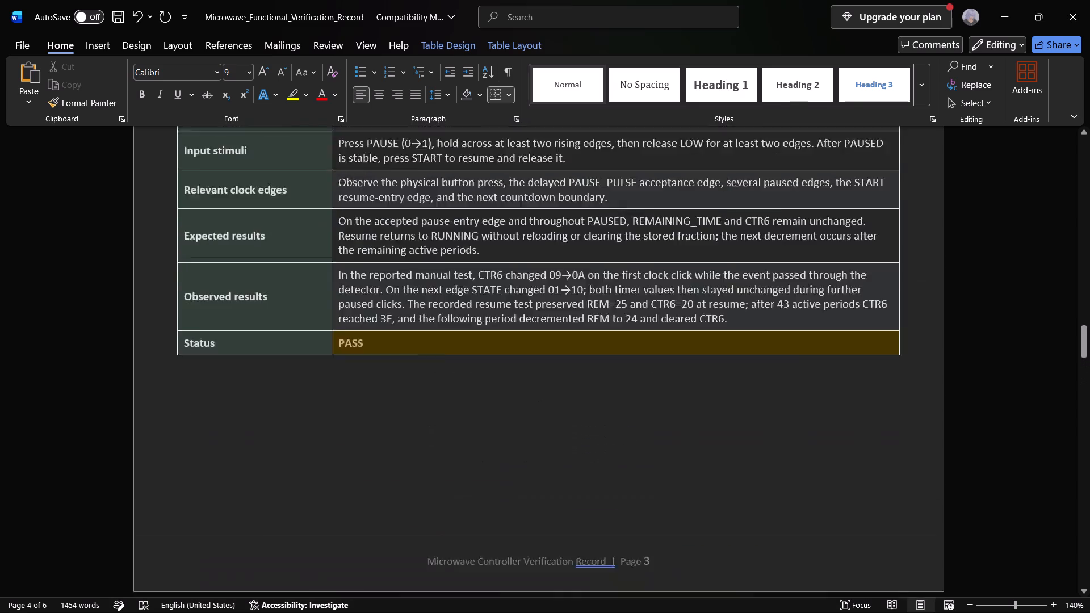
pyautogui.scroll(5, 528, 402)
pyautogui.keyDown('ctrl'); pyautogui.scroll(-5, 523, 398); pyautogui.keyUp('ctrl')
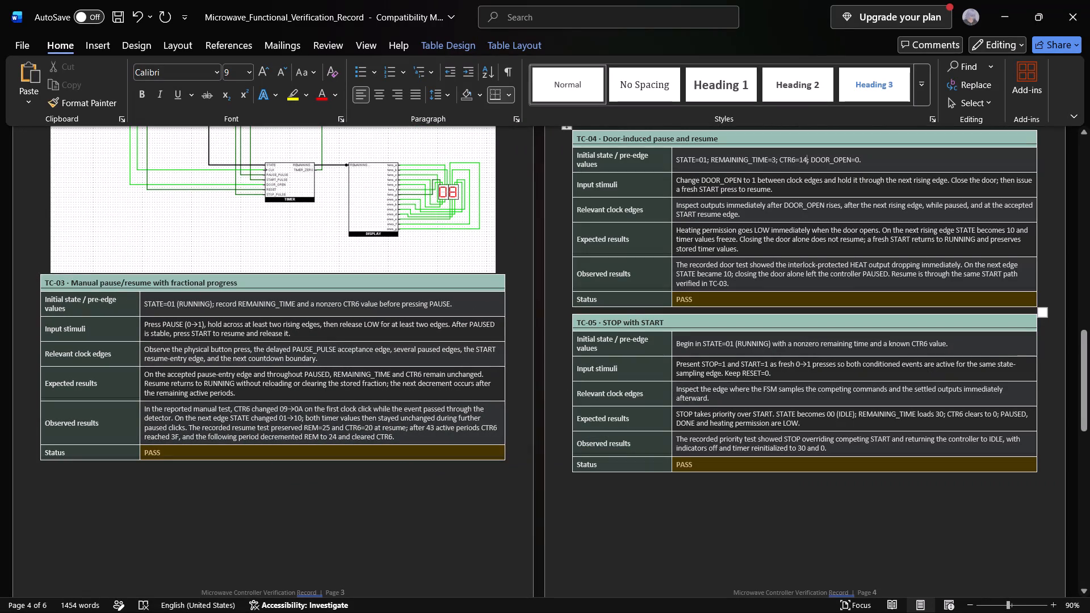
pyautogui.keyDown('ctrl'); pyautogui.scroll(2, 427, 430); pyautogui.keyUp('ctrl')
pyautogui.scroll(3, 428, 442)
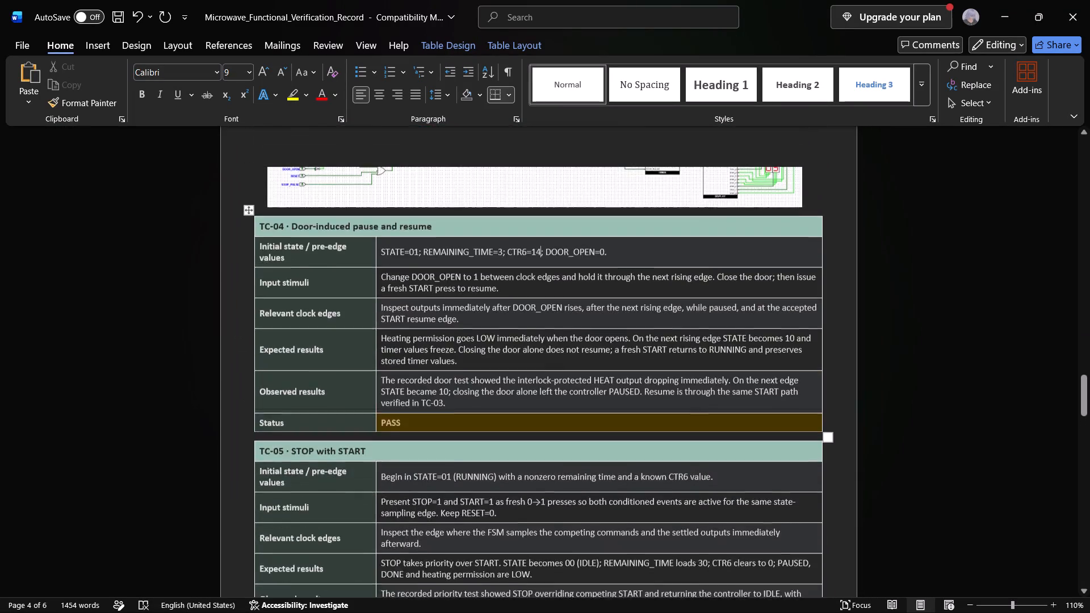
pyautogui.scroll(17, 430, 441)
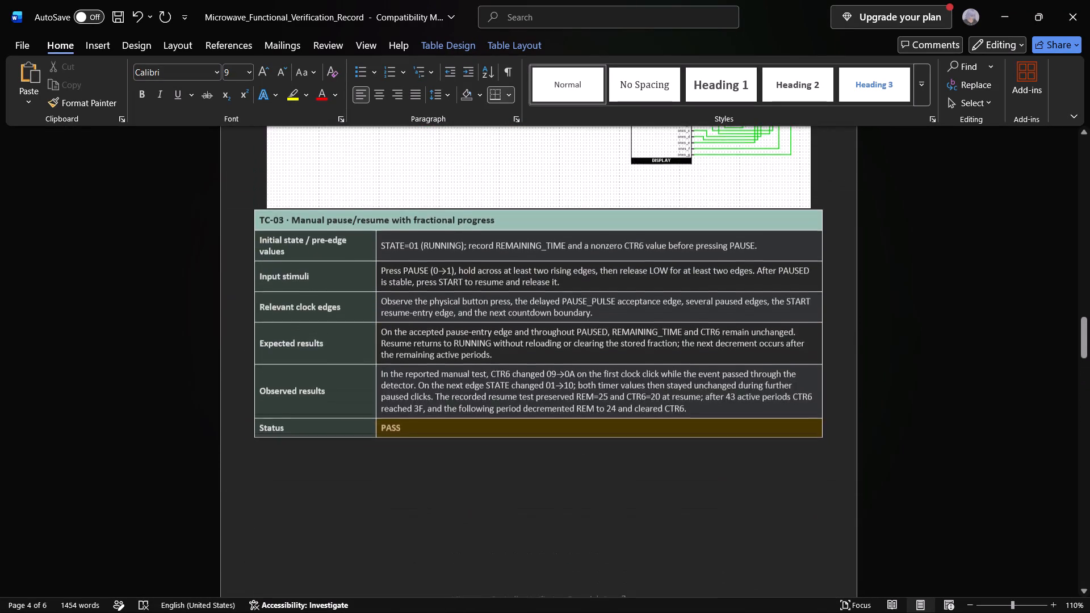
pyautogui.scroll(4, 442, 406)
pyautogui.click(458, 306)
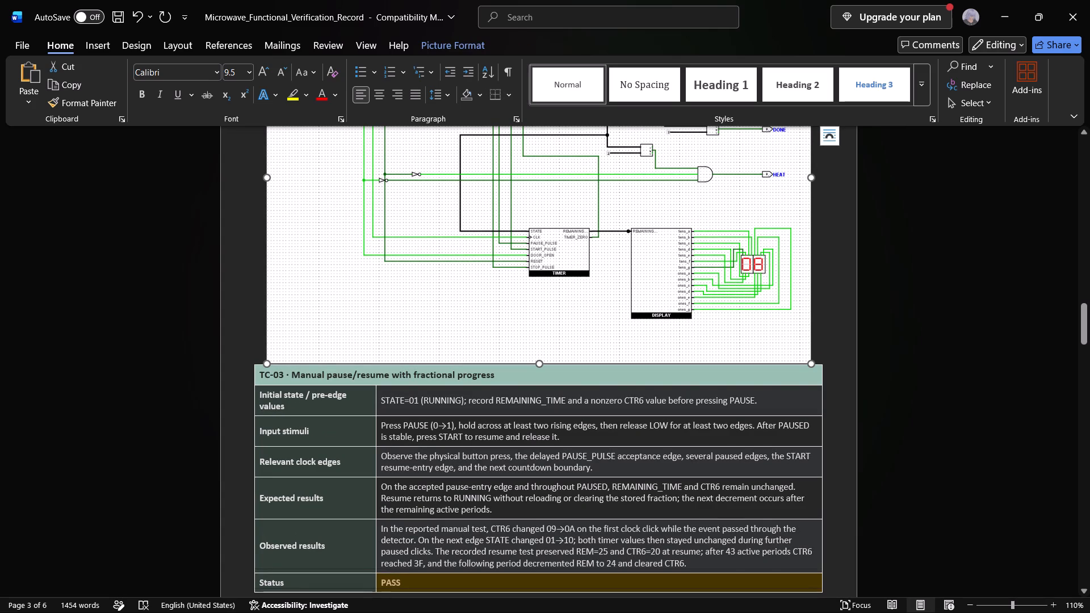
pyautogui.hotkey('ctrl', 'x')
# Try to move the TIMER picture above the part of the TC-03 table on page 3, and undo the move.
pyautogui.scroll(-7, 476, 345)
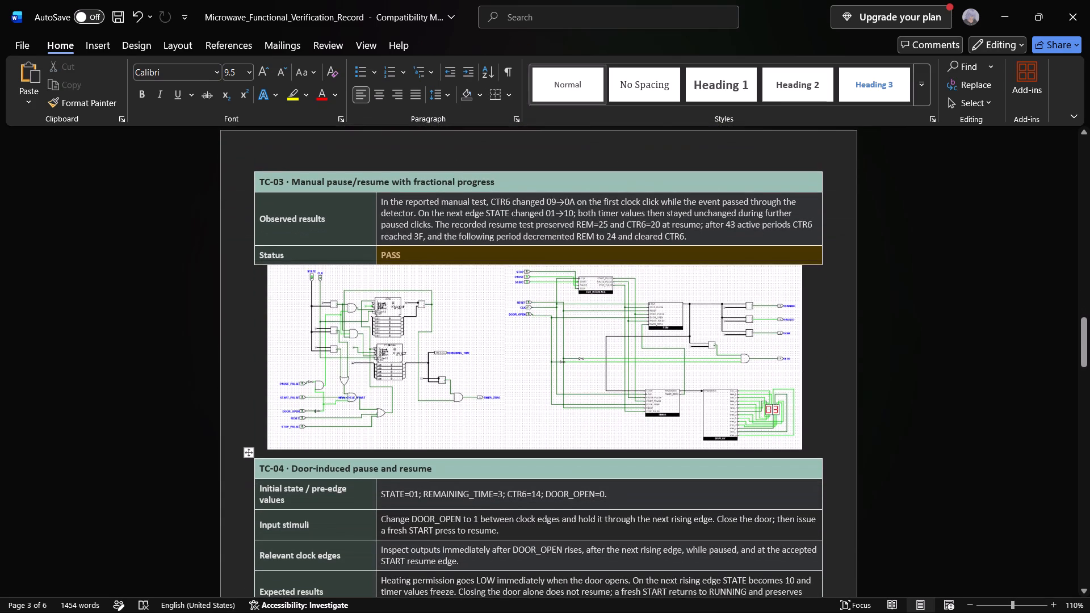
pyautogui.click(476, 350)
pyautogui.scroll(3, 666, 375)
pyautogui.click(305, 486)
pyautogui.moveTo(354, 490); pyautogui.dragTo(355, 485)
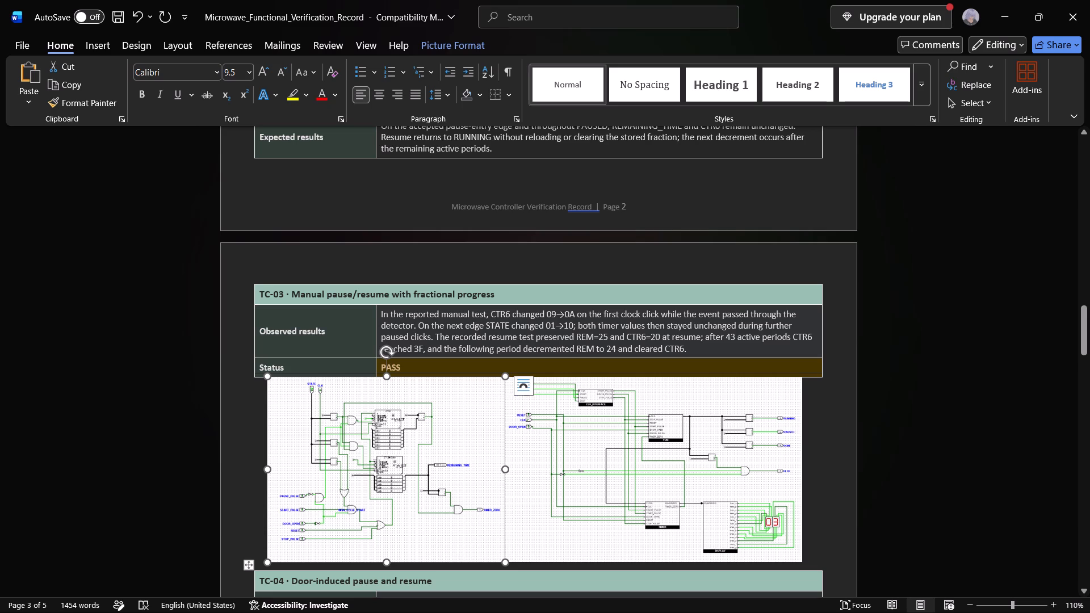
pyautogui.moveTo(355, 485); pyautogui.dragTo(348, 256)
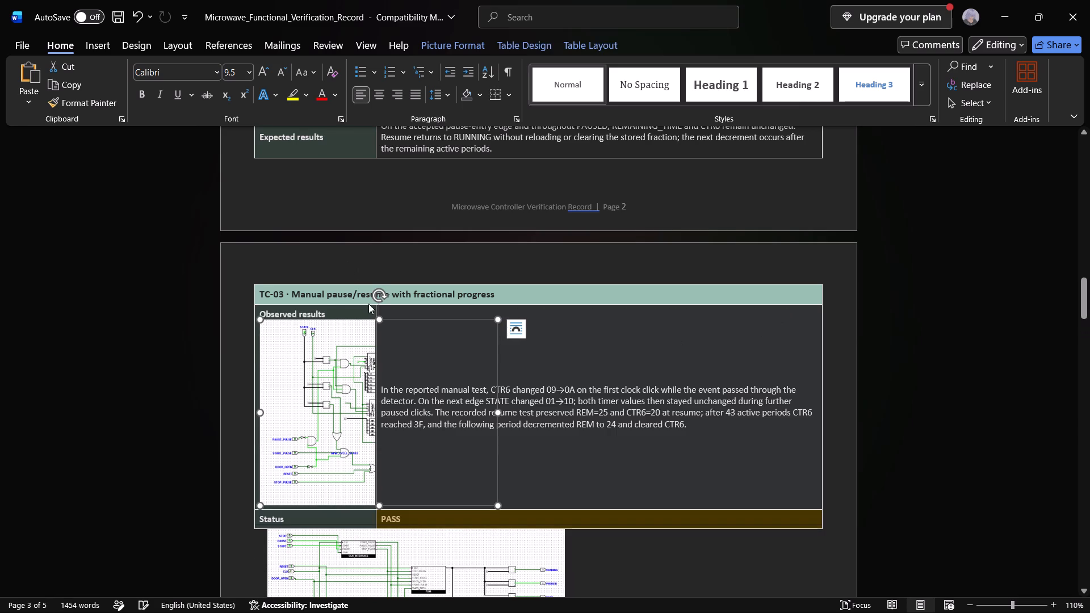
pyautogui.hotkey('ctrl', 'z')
# Cut both the TIMER picture and the main circuit picture between the TC-03 and TC-04 tables.
pyautogui.click(374, 449)
pyautogui.hotkey('ctrl', 'x')
pyautogui.click(527, 444)
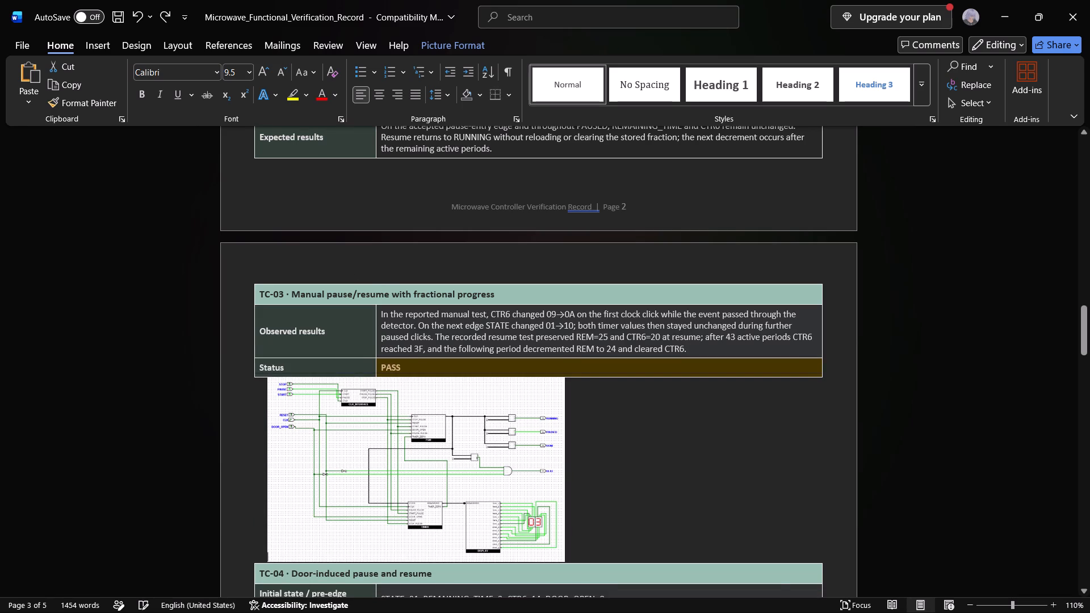
pyautogui.hotkey('ctrl', 'x')
# Show the formatting marks and try to place the text cursor in the blank space above TC-03 on page 3.
pyautogui.keyDown('ctrl'); pyautogui.moveTo(527, 444); pyautogui.dragTo(489, 305); pyautogui.keyUp('ctrl')
pyautogui.click(433, 266)
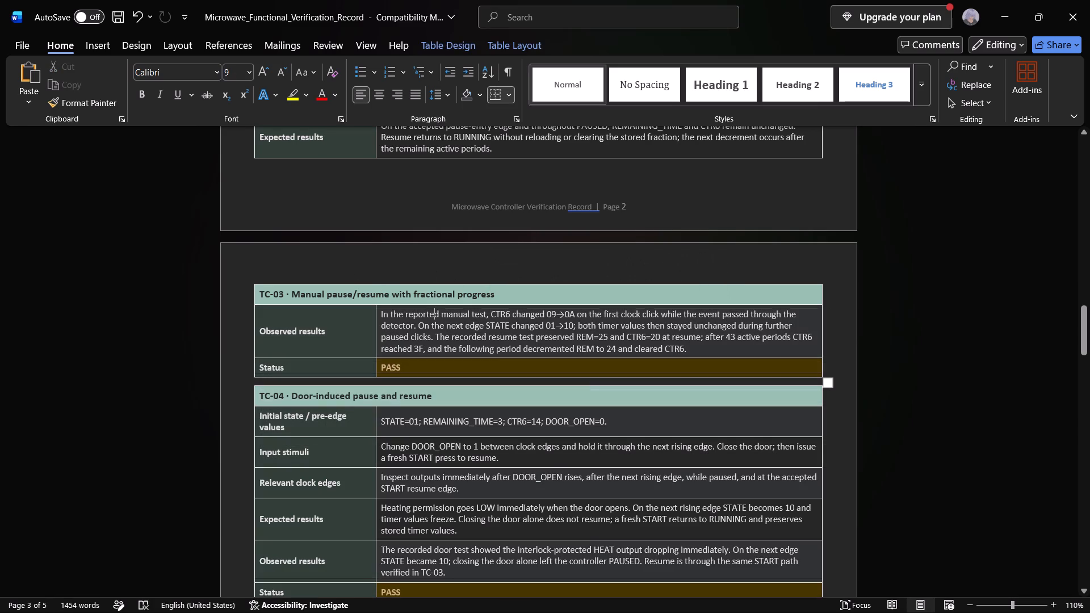
pyautogui.click(350, 270)
pyautogui.click(324, 262)
pyautogui.hotkey('ctrl', 'shift', '8')
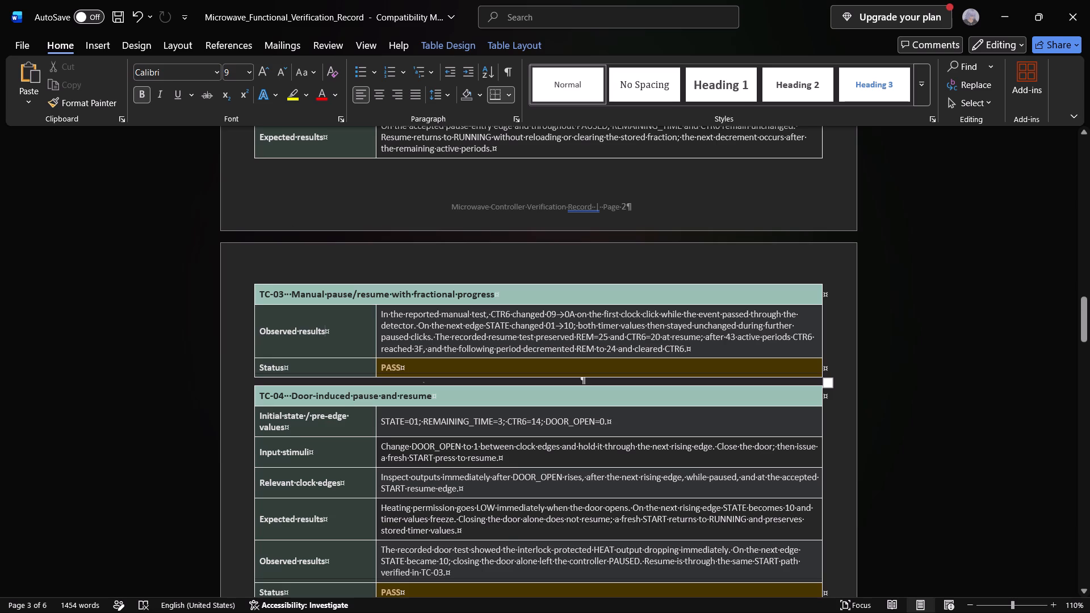
pyautogui.click(305, 273)
pyautogui.click(300, 262)
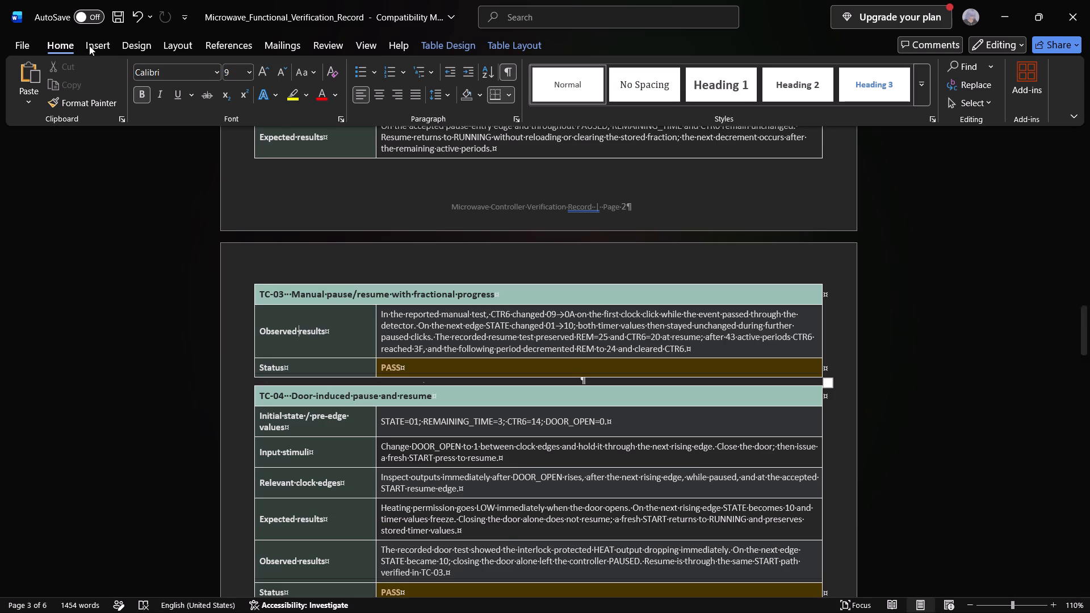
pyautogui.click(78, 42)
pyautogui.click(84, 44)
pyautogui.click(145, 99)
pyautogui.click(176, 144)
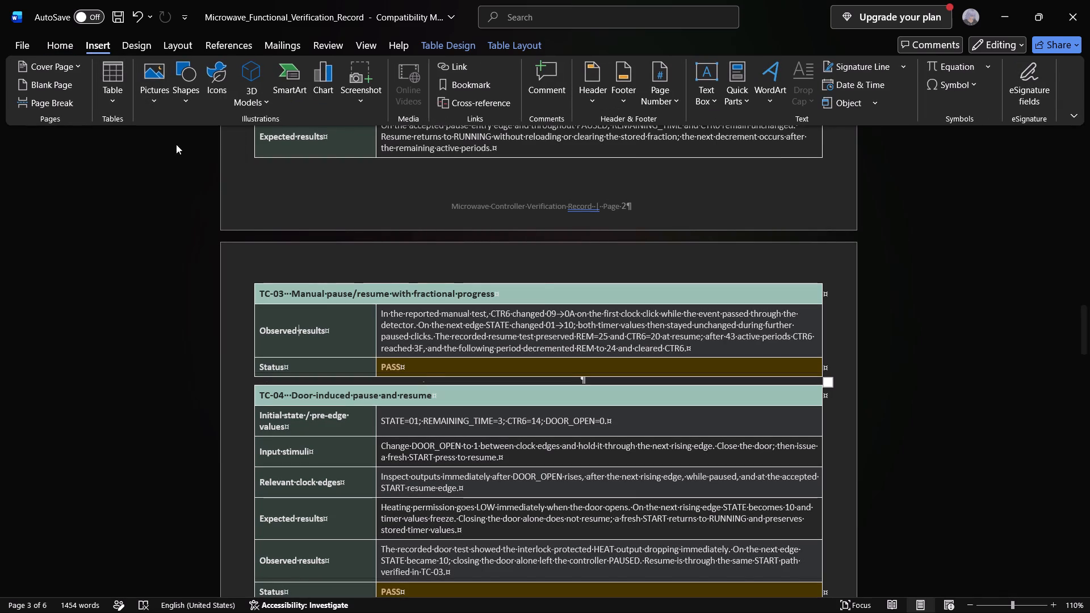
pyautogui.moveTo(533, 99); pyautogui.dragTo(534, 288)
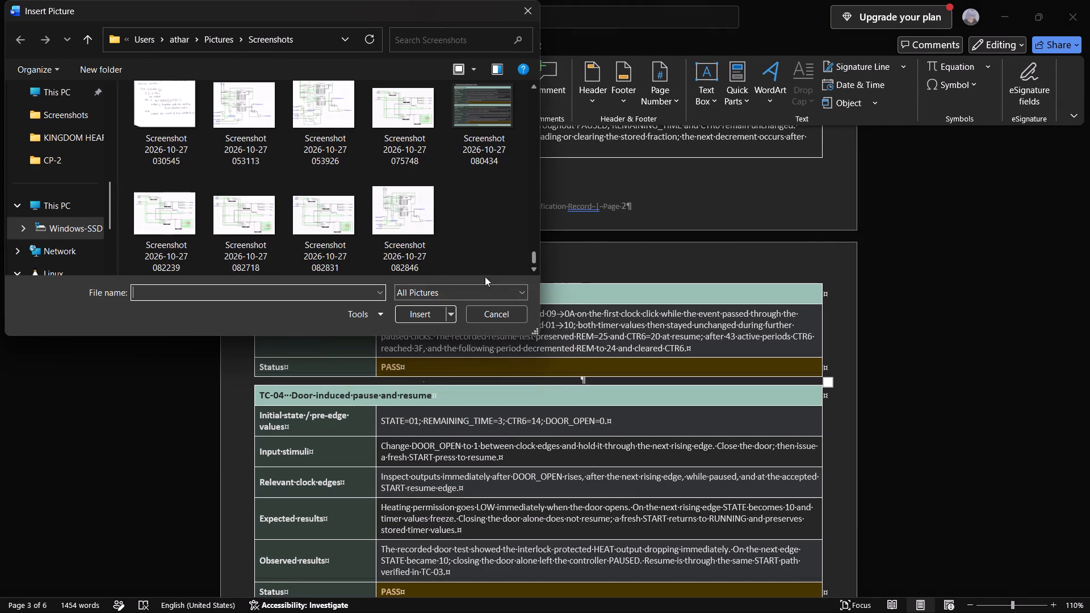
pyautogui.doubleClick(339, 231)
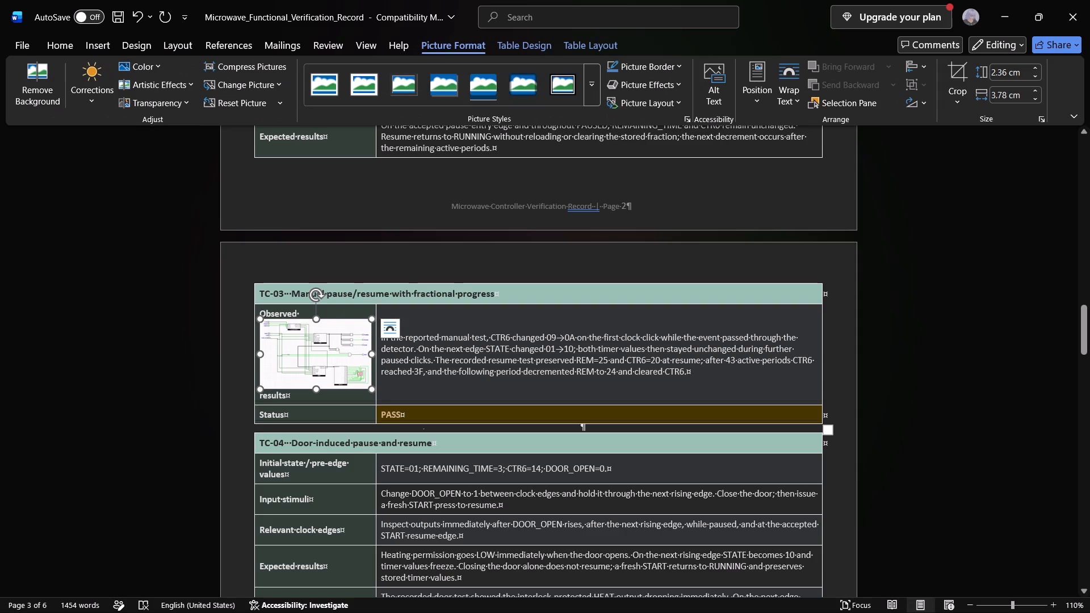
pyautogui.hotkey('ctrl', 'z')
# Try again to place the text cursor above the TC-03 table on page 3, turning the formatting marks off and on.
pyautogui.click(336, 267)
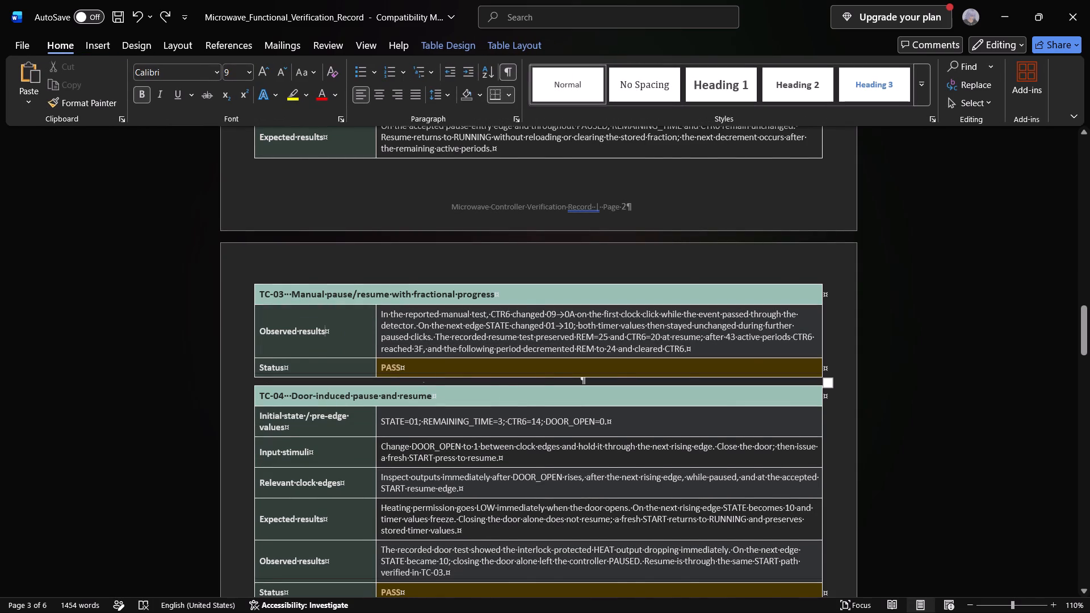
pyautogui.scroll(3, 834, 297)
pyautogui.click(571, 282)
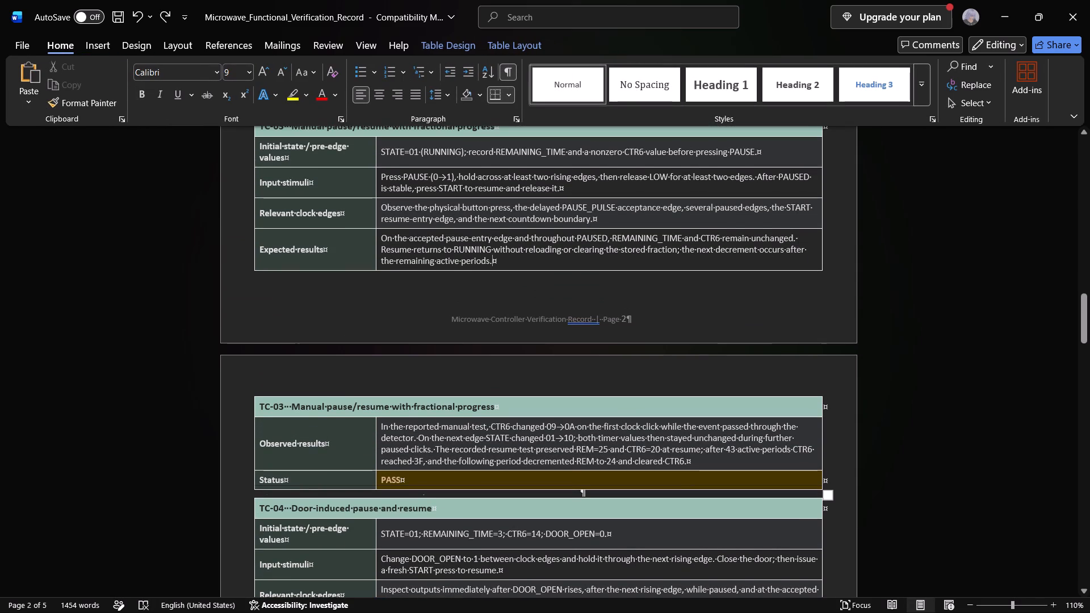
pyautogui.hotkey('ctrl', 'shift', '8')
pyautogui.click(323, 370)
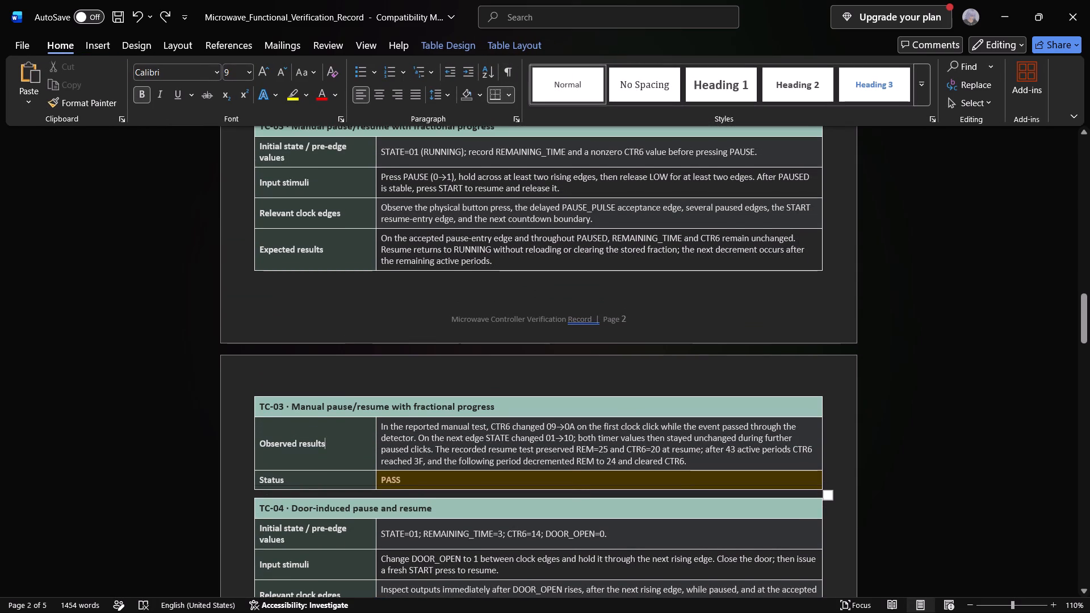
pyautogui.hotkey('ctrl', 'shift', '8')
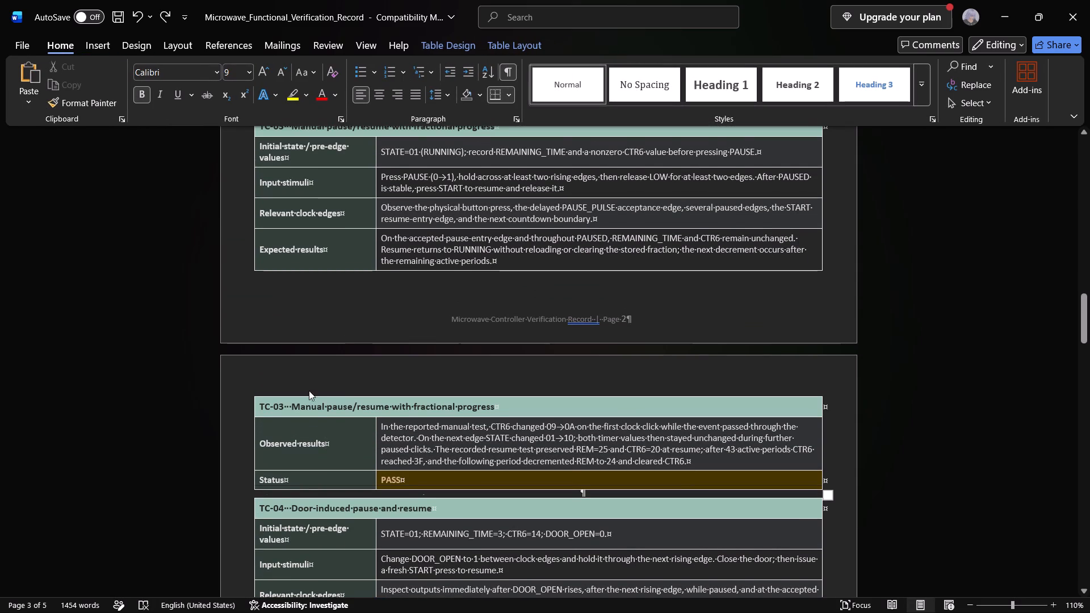
pyautogui.scroll(2, 344, 315)
pyautogui.scroll(2, 458, 327)
pyautogui.scroll(5, 290, 320)
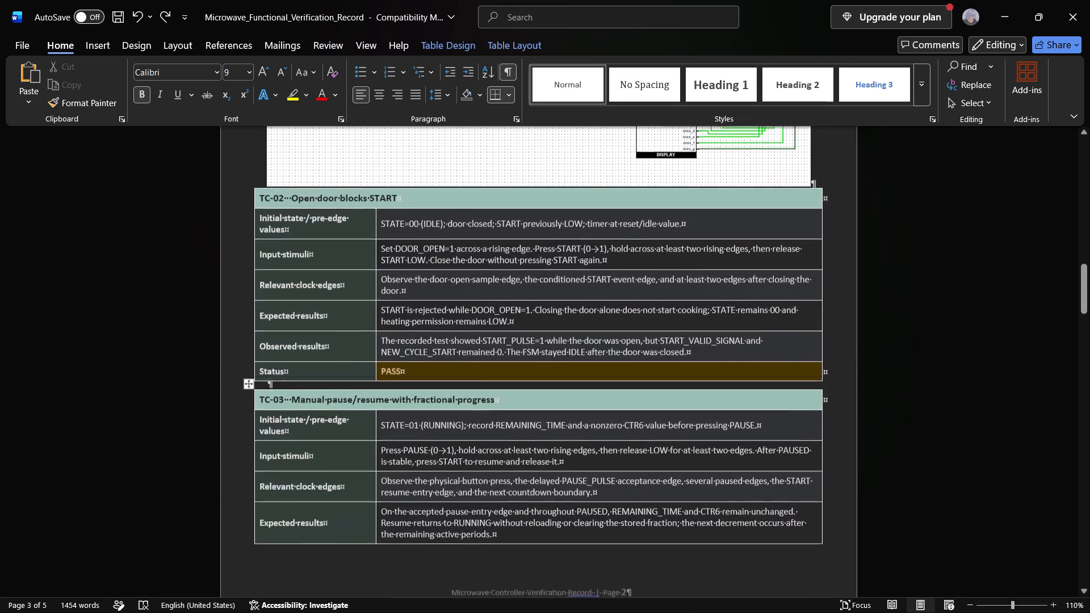
pyautogui.scroll(2, 322, 345)
pyautogui.scroll(-5, 326, 352)
pyautogui.click(272, 337)
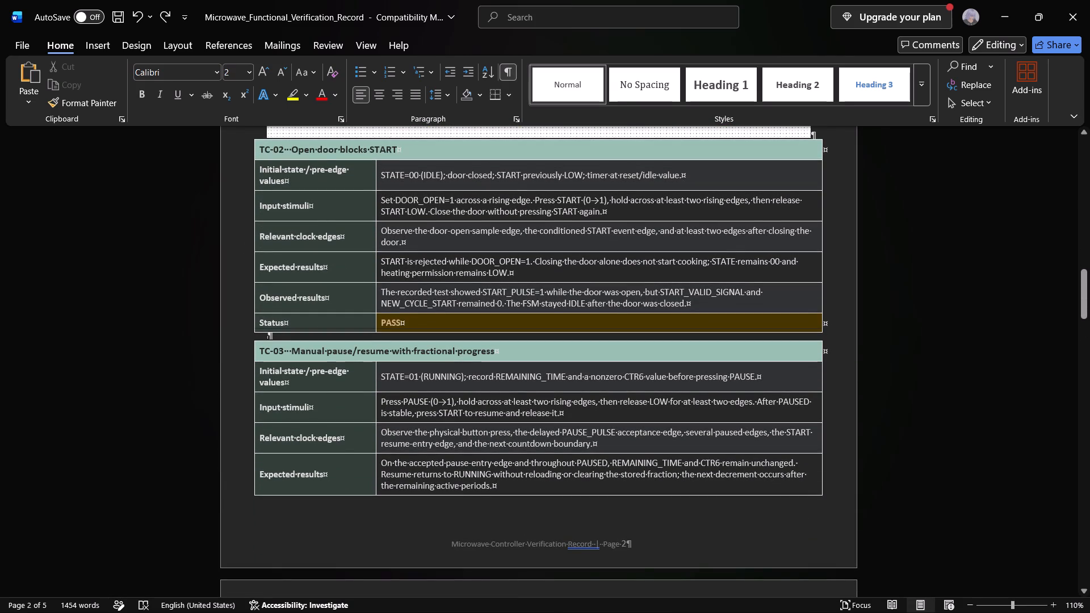
pyautogui.click(108, 42)
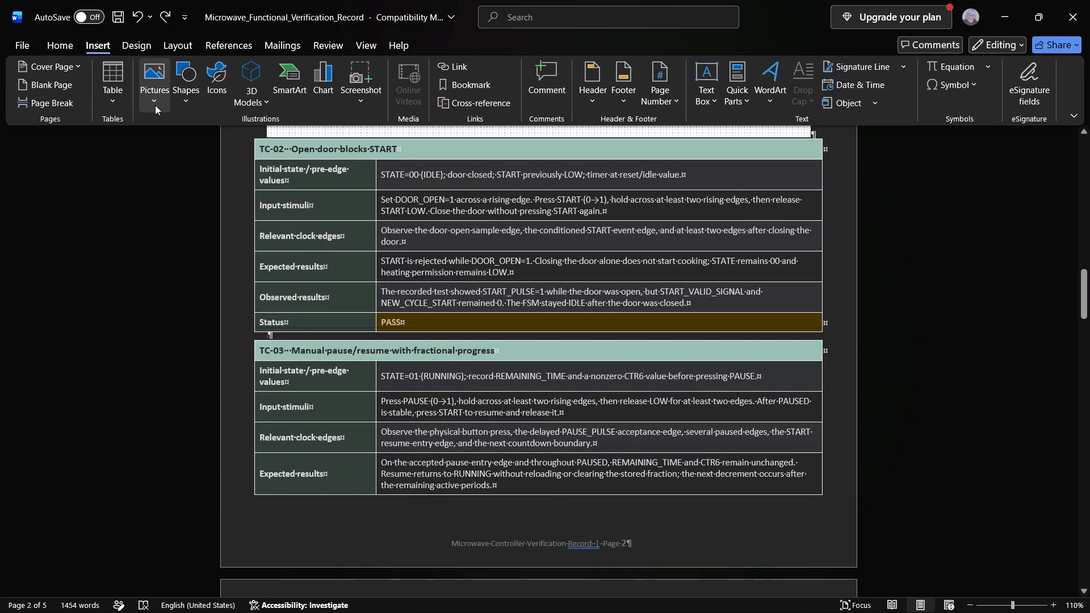
pyautogui.click(155, 105)
pyautogui.click(191, 144)
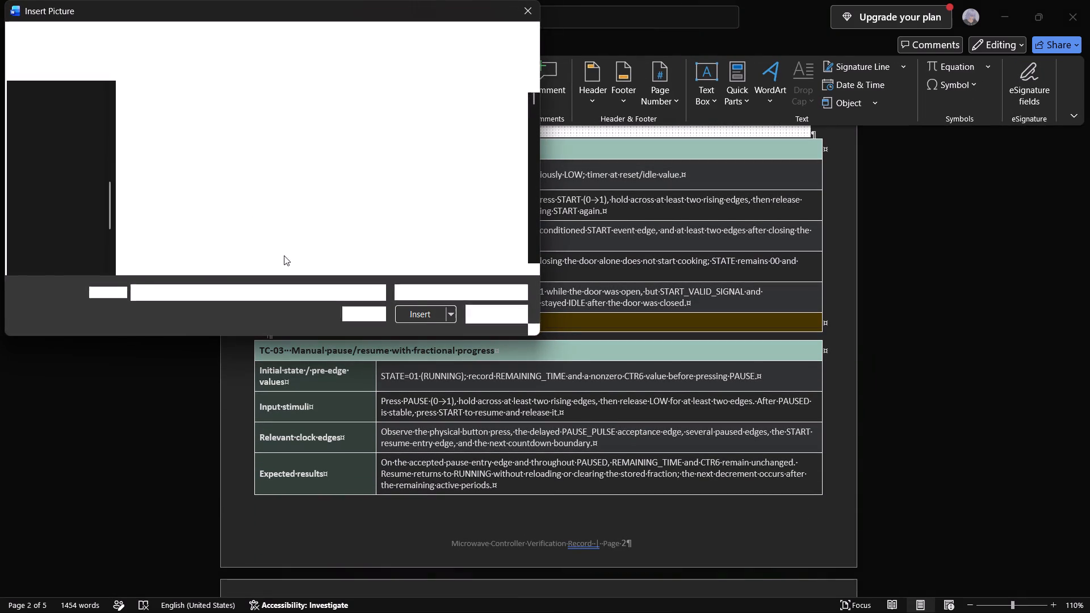
pyautogui.scroll(-9, 286, 247)
pyautogui.moveTo(535, 110); pyautogui.dragTo(535, 242)
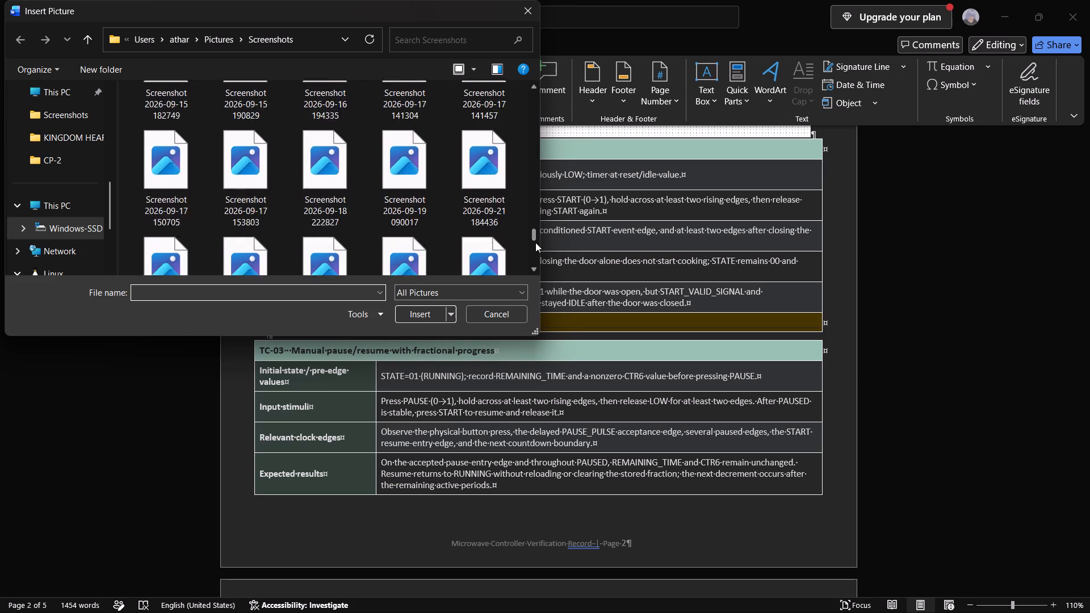
pyautogui.moveTo(535, 242); pyautogui.dragTo(528, 275)
pyautogui.doubleClick(325, 228)
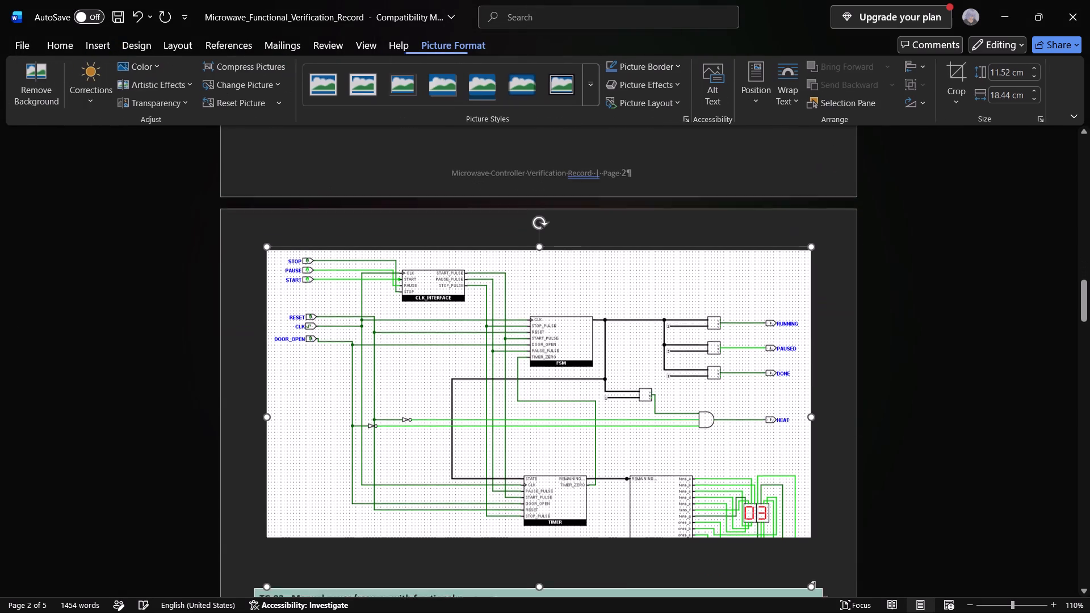
# Shrink the main circuit picture between the TC-02 and TC-03 tables to about 6.1 cm high and 9.77 cm wide.
pyautogui.moveTo(811, 589); pyautogui.dragTo(793, 579)
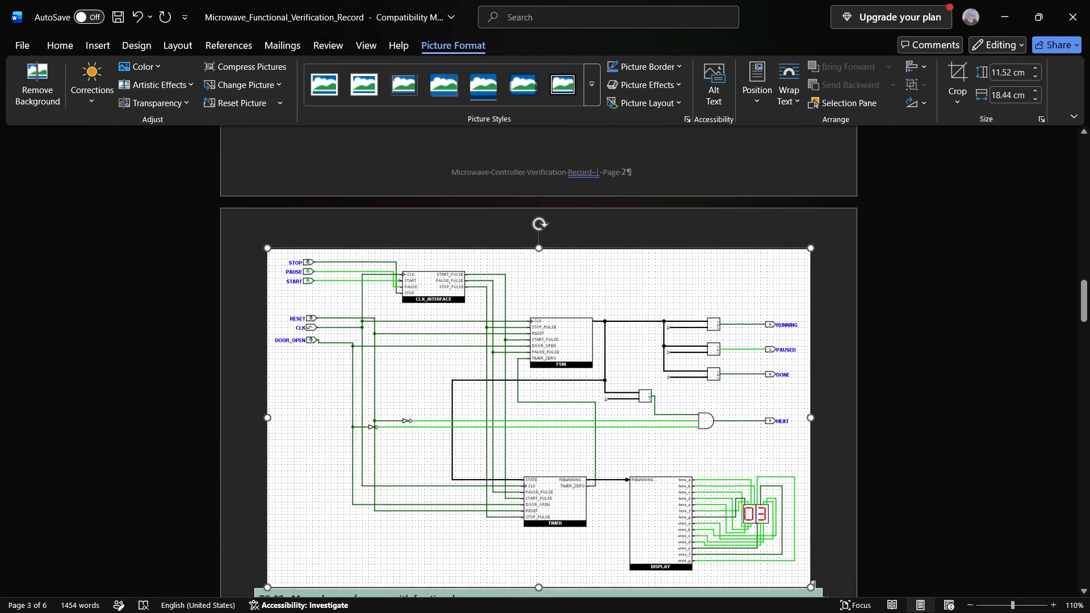
pyautogui.moveTo(793, 579); pyautogui.dragTo(526, 440)
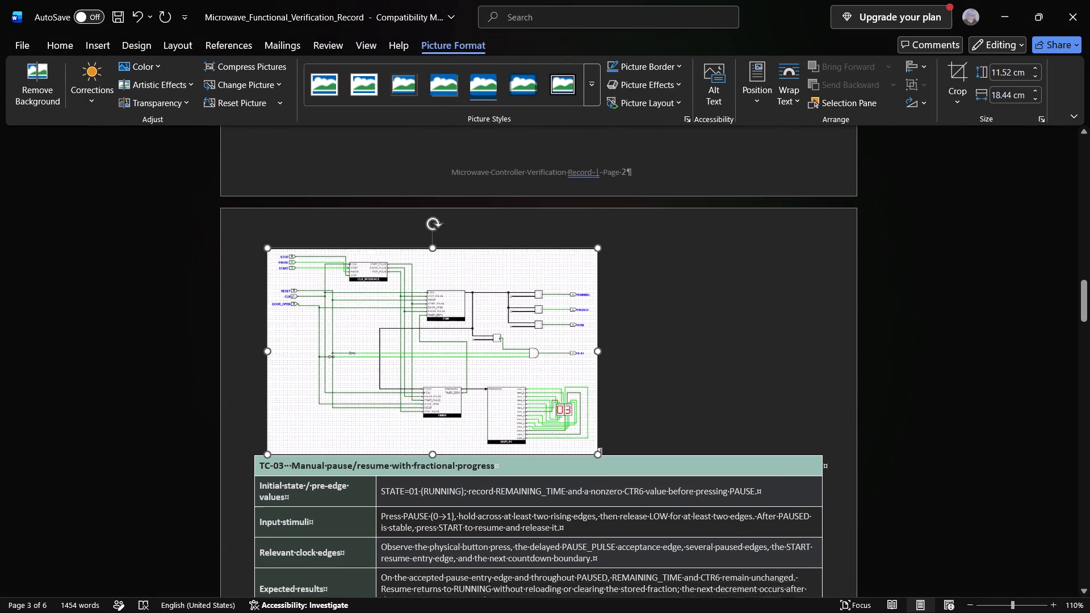
pyautogui.moveTo(526, 440); pyautogui.dragTo(488, 426)
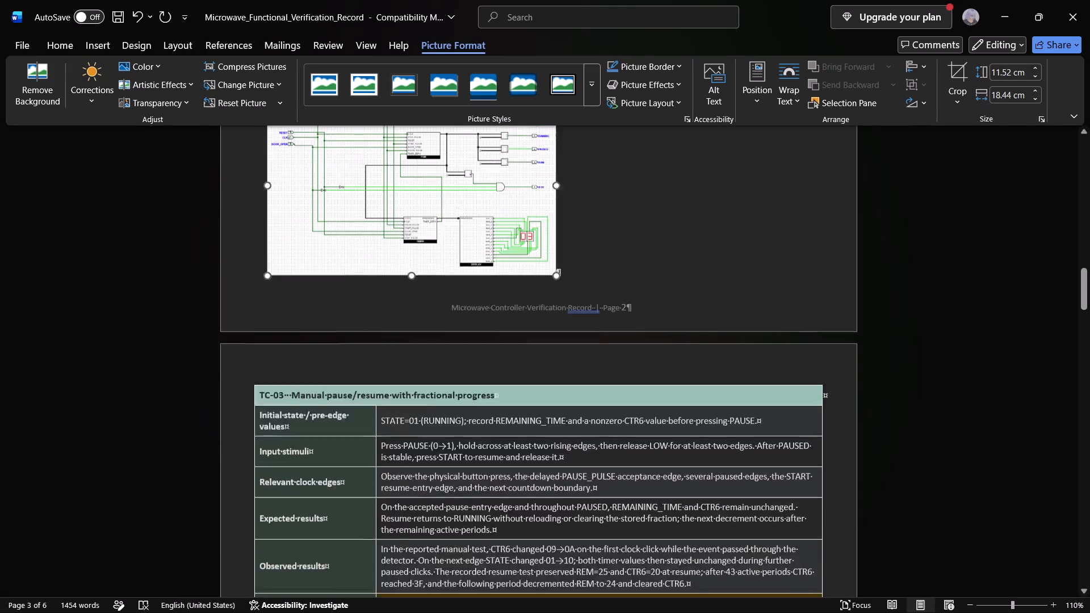
pyautogui.scroll(4, 597, 350)
pyautogui.click(492, 393)
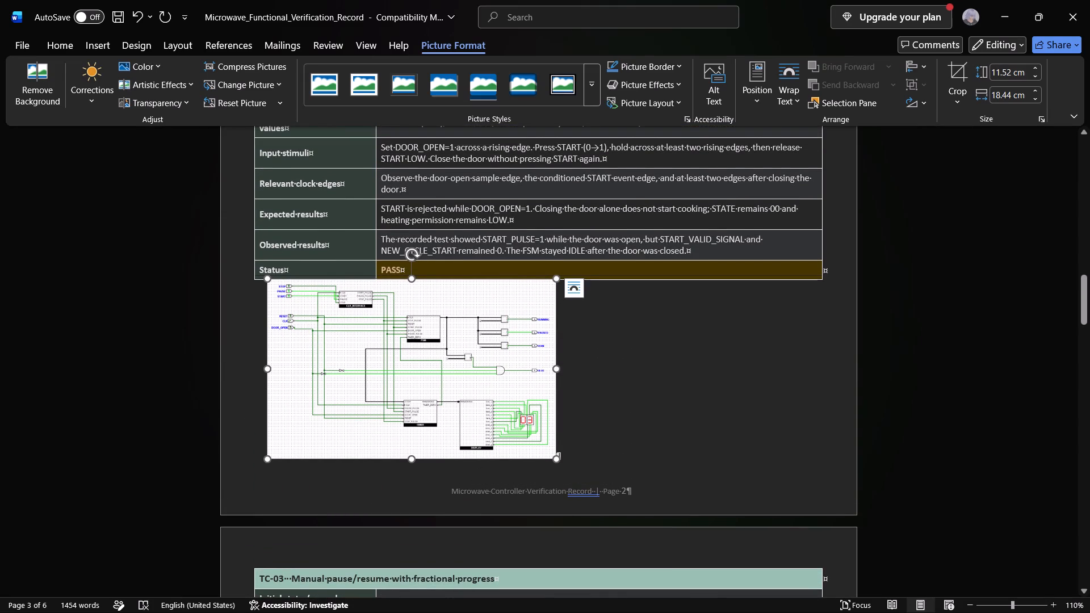
pyautogui.moveTo(477, 364); pyautogui.dragTo(475, 398)
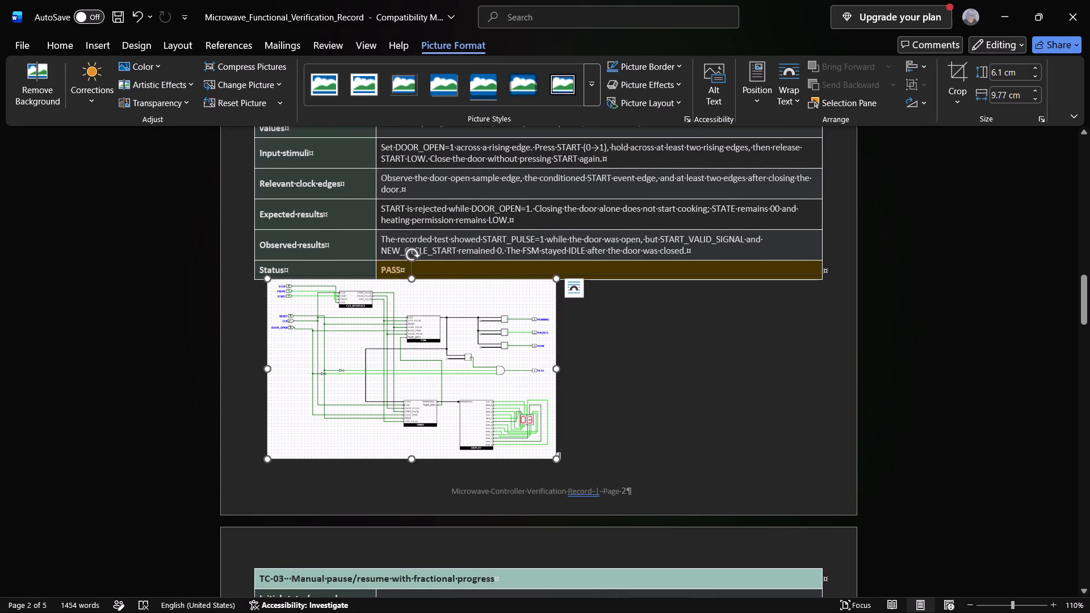
pyautogui.moveTo(525, 312); pyautogui.dragTo(486, 379)
pyautogui.click(561, 362)
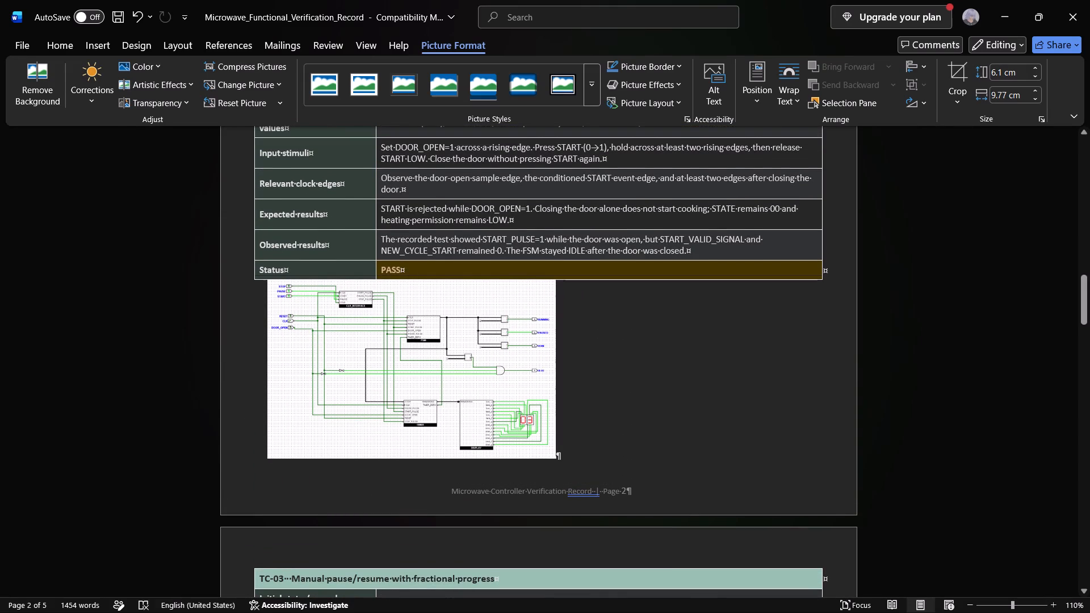
# In TC-03's Observed results, set the CTR6 change on the first clock click to 13→14.
pyautogui.scroll(-8, 578, 416)
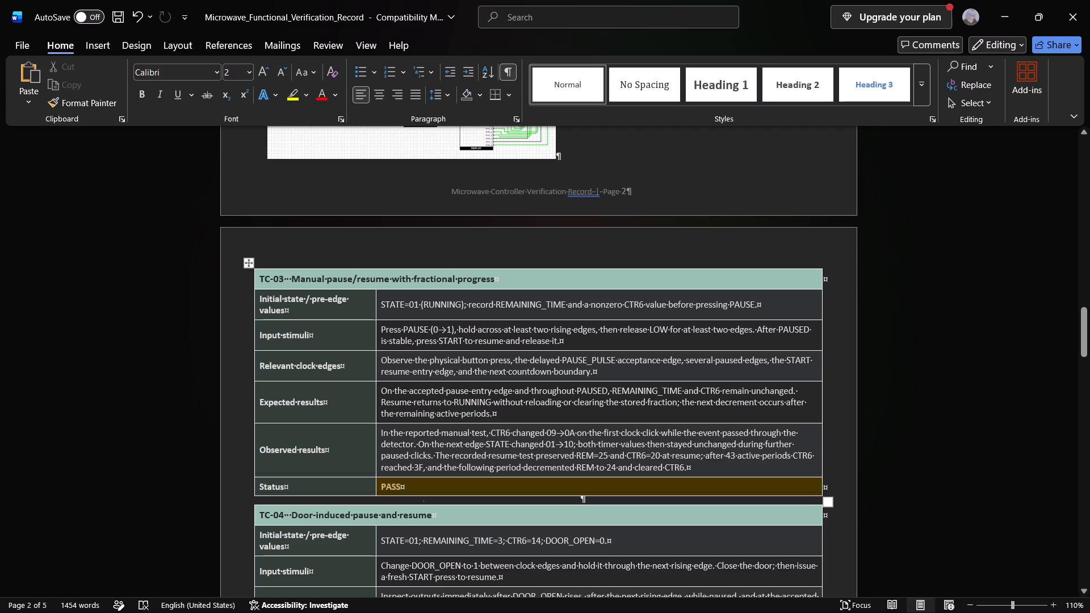
pyautogui.click(554, 436)
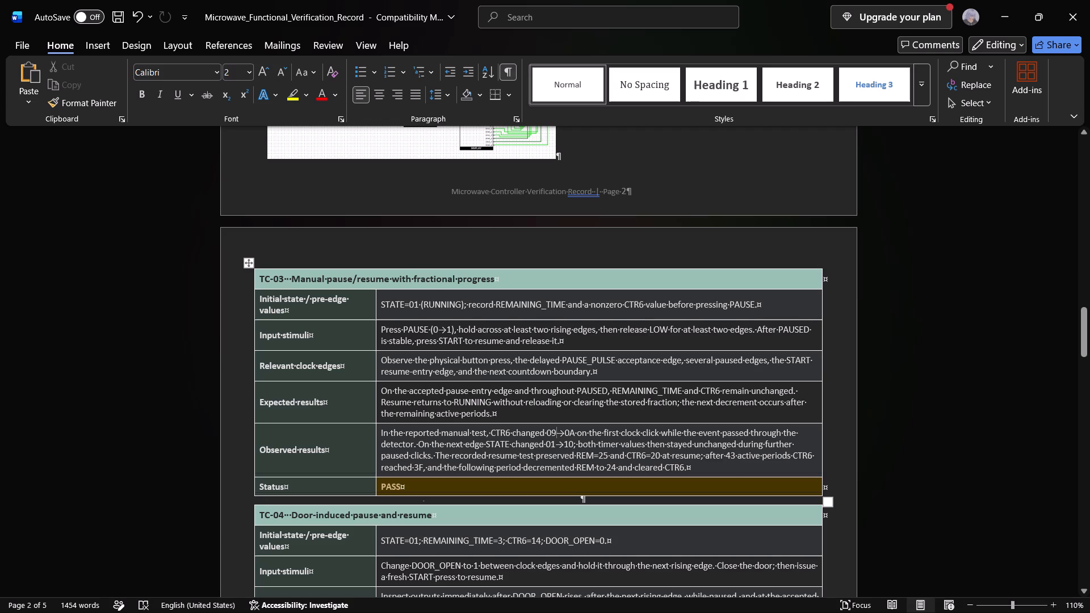
pyautogui.press('BackSpace')
pyautogui.press('BackSpace')
pyautogui.write('13')
pyautogui.press('Right')
pyautogui.press('Right')
pyautogui.press('Right')
pyautogui.press('BackSpace')
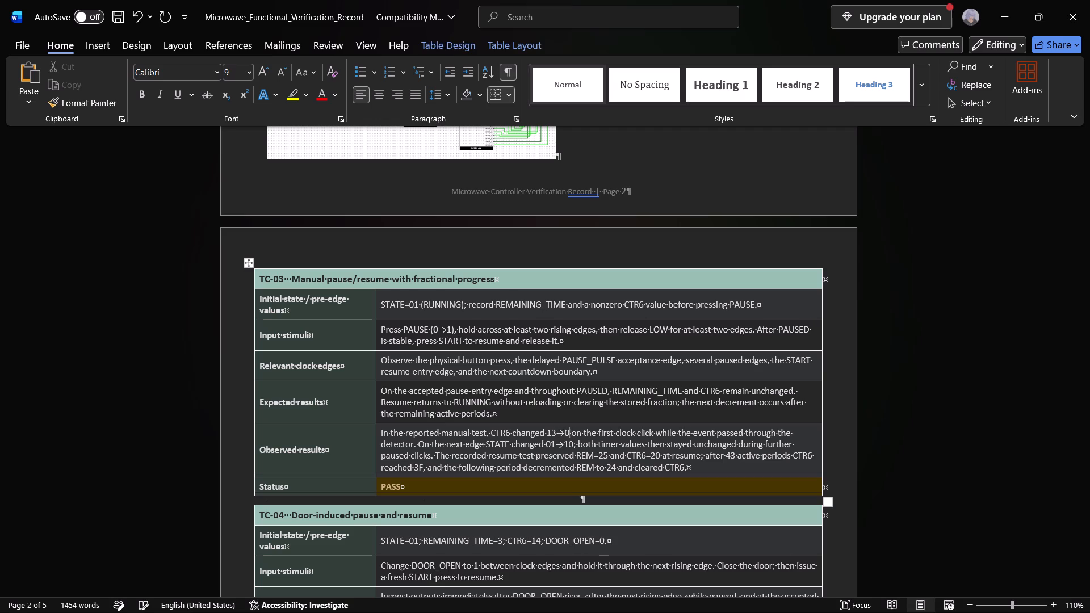
pyautogui.press('BackSpace')
pyautogui.write('13')
pyautogui.press('BackSpace')
pyautogui.press('4')
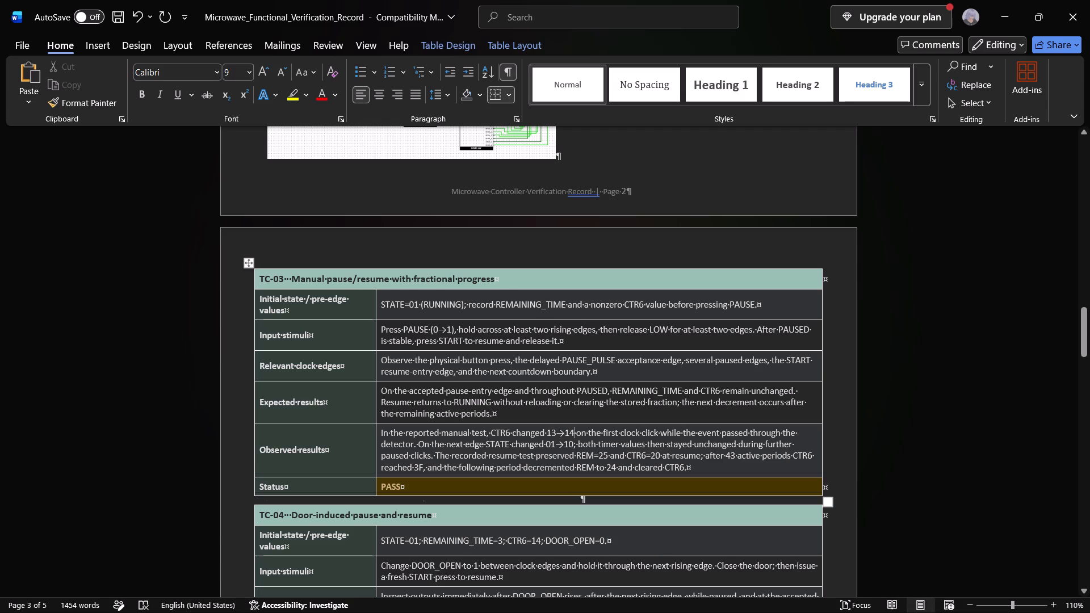
# In TC-03's Observed results, set the values preserved by the recorded resume test to REM=3 and CTR6=14.
pyautogui.click(556, 444)
pyautogui.click(659, 454)
pyautogui.click(606, 455)
pyautogui.press('BackSpace')
pyautogui.press('BackSpace')
pyautogui.press('3')
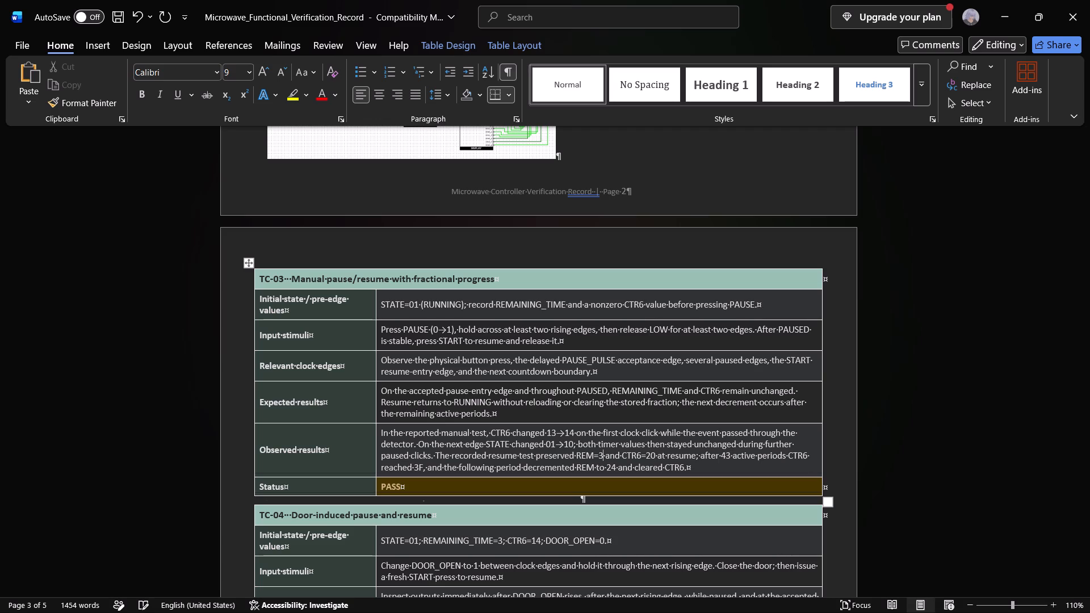
pyautogui.press('Right')
pyautogui.press('Right')
pyautogui.press('Right')
pyautogui.press('Right')
pyautogui.press('Right')
pyautogui.press('Right')
pyautogui.press('Right')
pyautogui.press('Right')
pyautogui.press('Right')
pyautogui.press('Right')
pyautogui.press('Right')
pyautogui.press('Right')
pyautogui.press('BackSpace')
pyautogui.press('BackSpace')
pyautogui.write('14')
# In TC-03's Observed results, set the active periods after resume to 49 and the decremented REM value to 2.
pyautogui.click(730, 454)
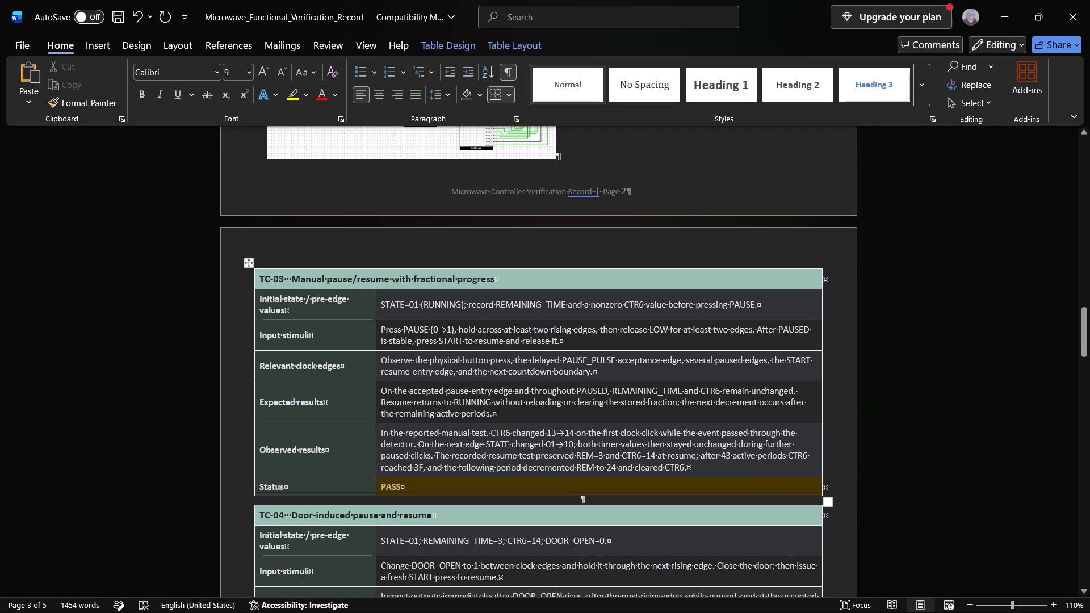
pyautogui.press('BackSpace')
pyautogui.press('BackSpace')
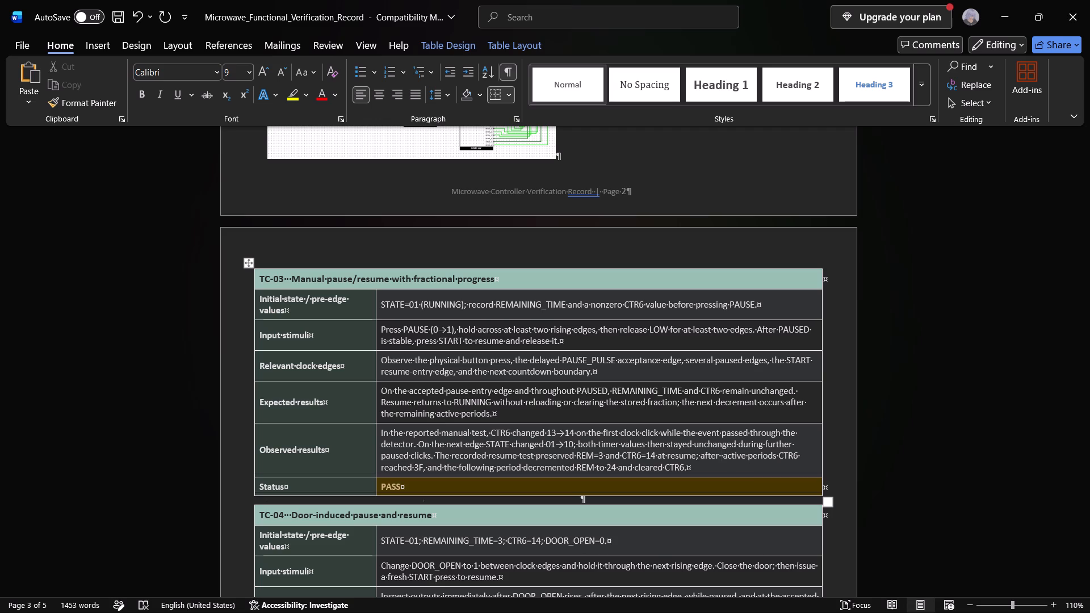
pyautogui.write('49')
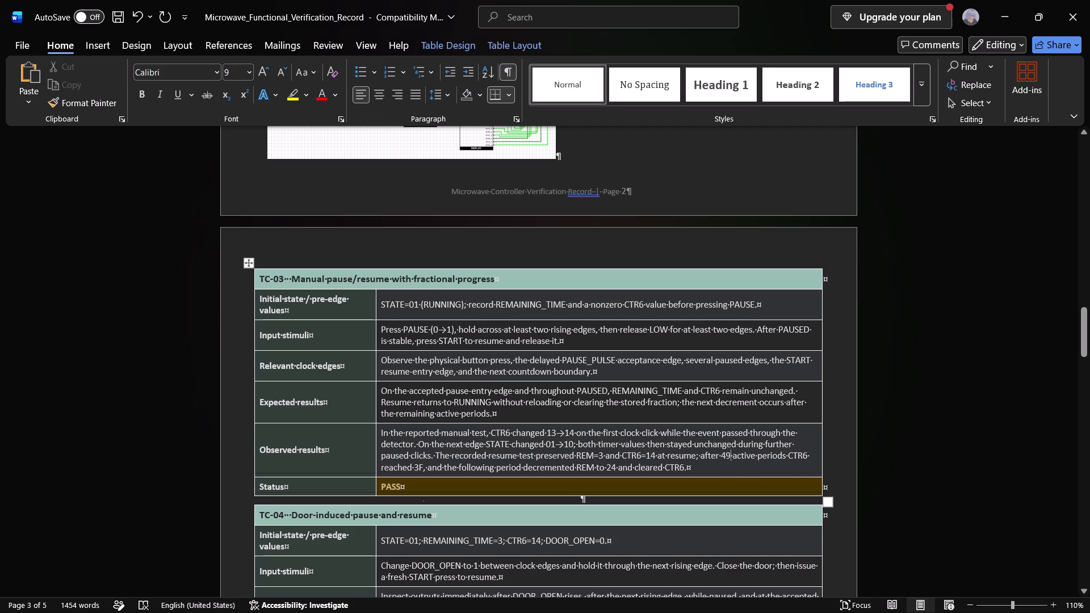
pyautogui.click(777, 467)
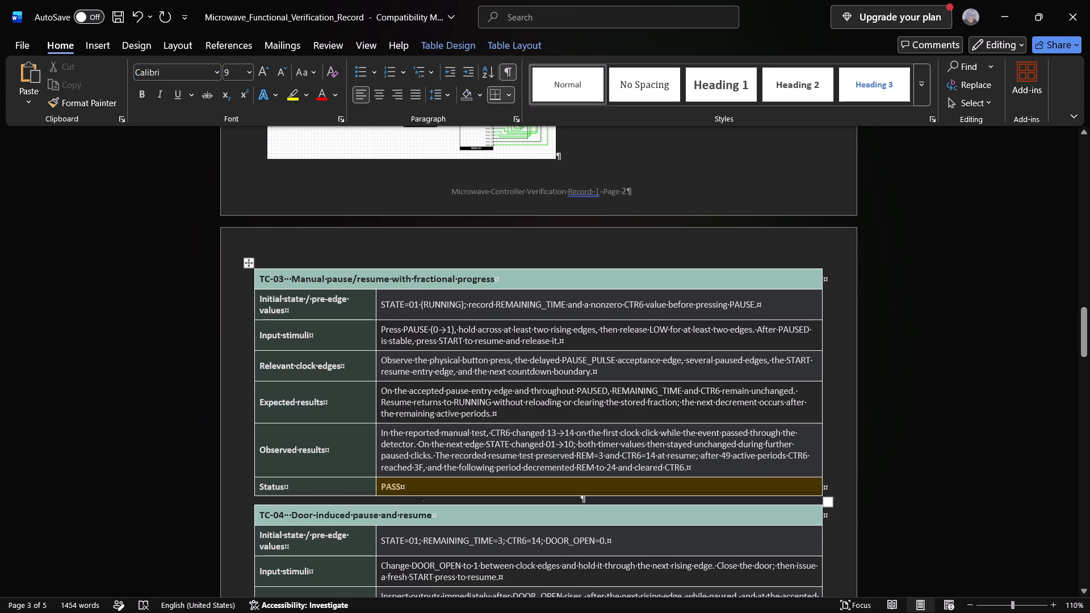
pyautogui.click(789, 456)
pyautogui.press('BackSpace')
pyautogui.press('space')
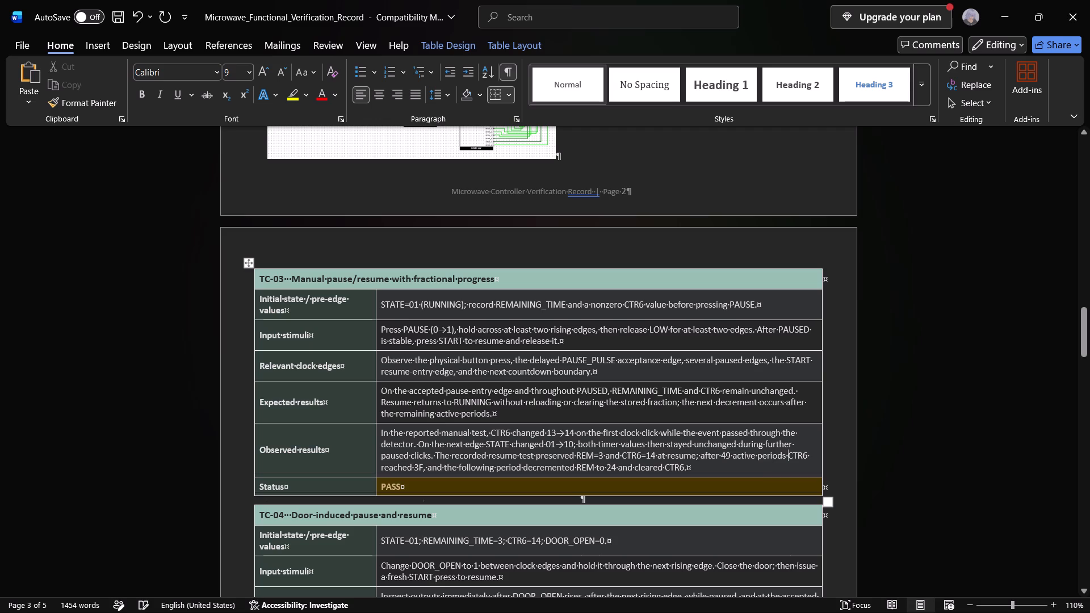
pyautogui.click(803, 463)
pyautogui.click(615, 468)
pyautogui.press('BackSpace')
pyautogui.press('BackSpace')
pyautogui.press('2')
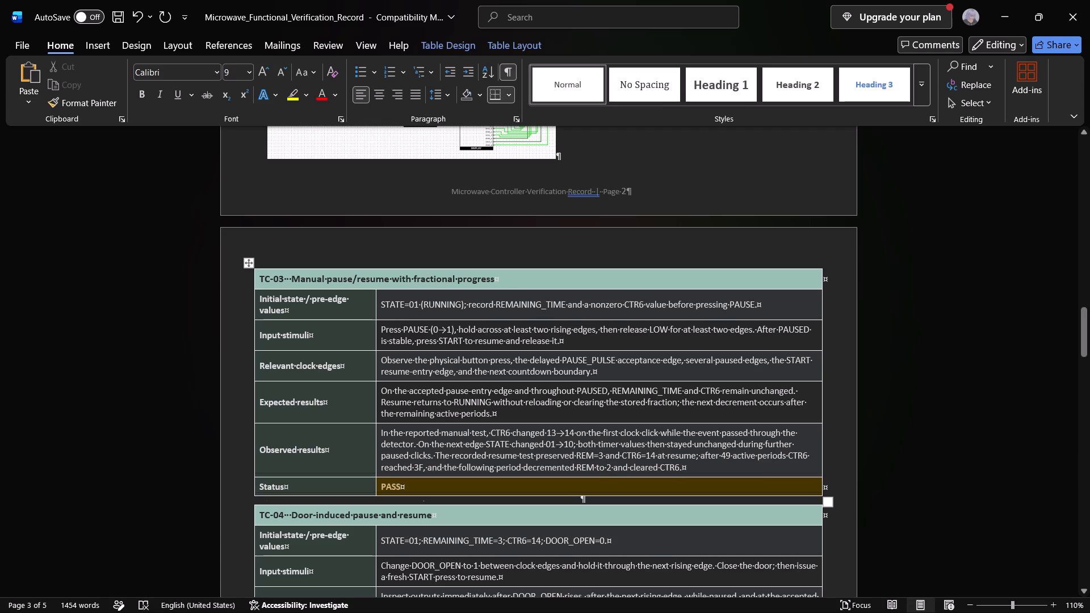
# Insert the timer circuit screenshot after the main circuit picture, above the TC-03 table.
pyautogui.scroll(7, 534, 371)
pyautogui.click(657, 368)
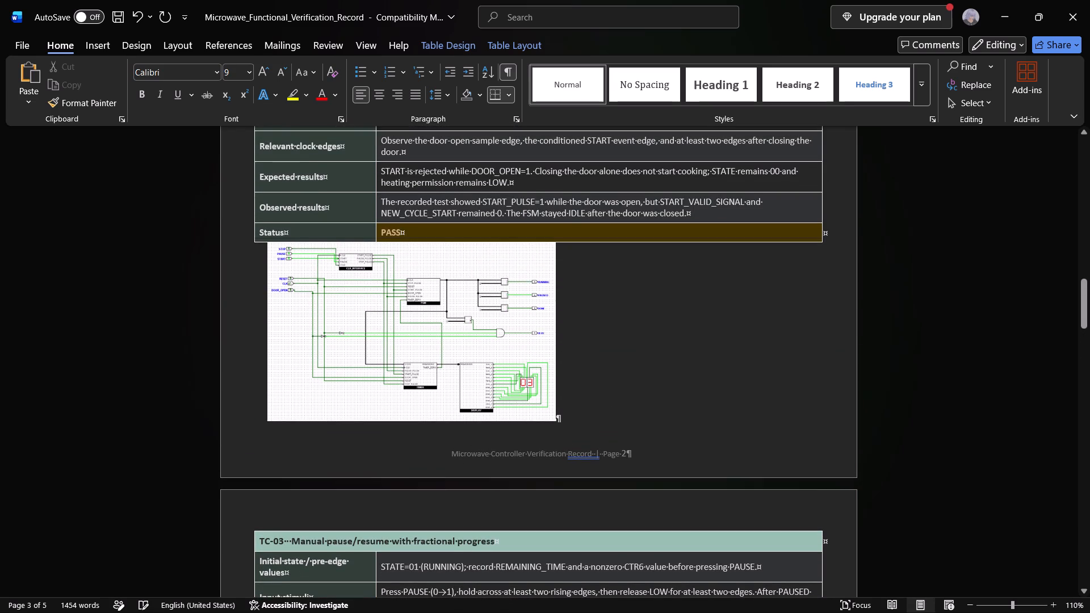
pyautogui.click(90, 40)
pyautogui.click(163, 104)
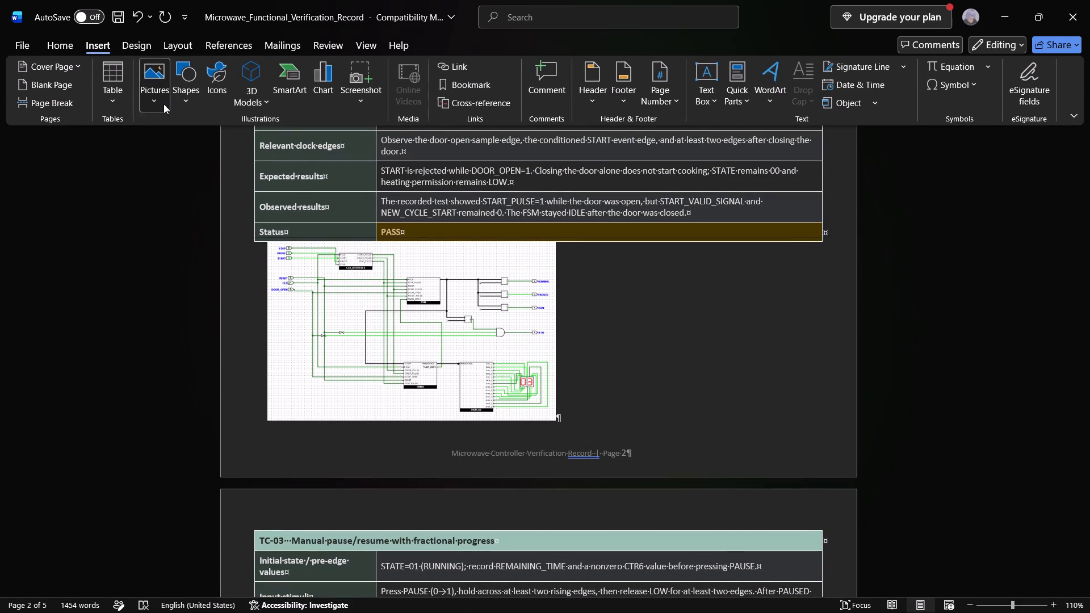
pyautogui.click(175, 138)
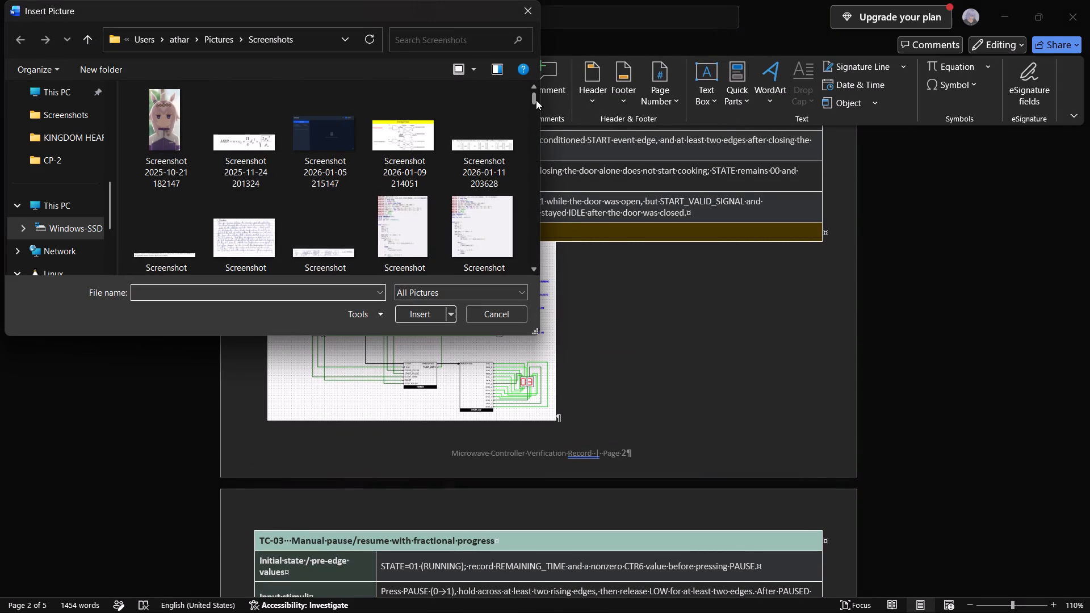
pyautogui.moveTo(536, 100); pyautogui.dragTo(520, 271)
pyautogui.doubleClick(410, 215)
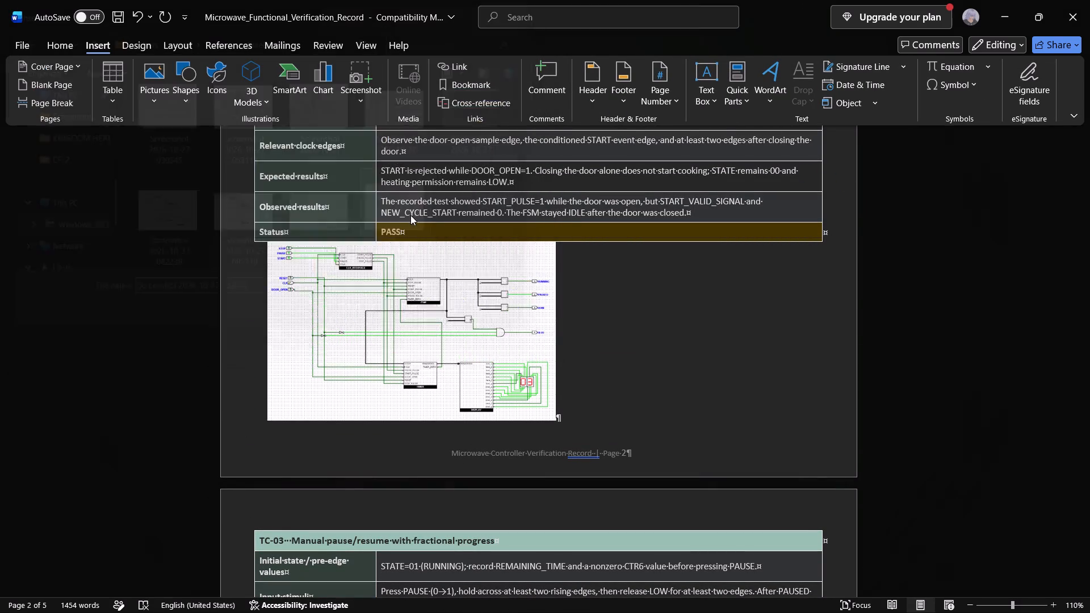
# Shrink the timer circuit picture proportionally until it fits beside the main circuit picture above the TC-03 table.
pyautogui.scroll(-3, 777, 544)
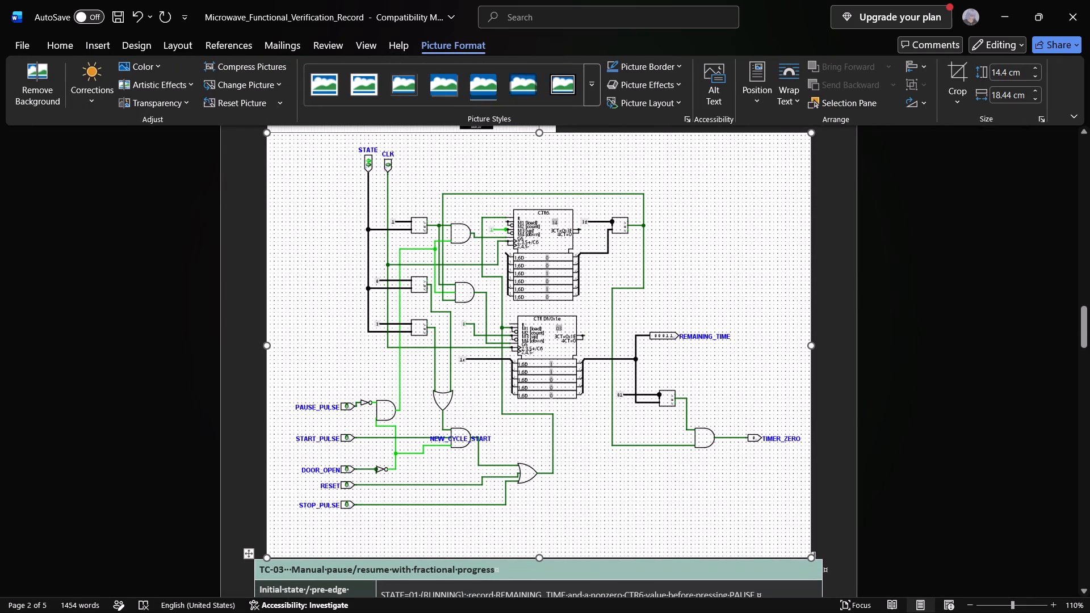
pyautogui.moveTo(810, 555); pyautogui.dragTo(608, 324)
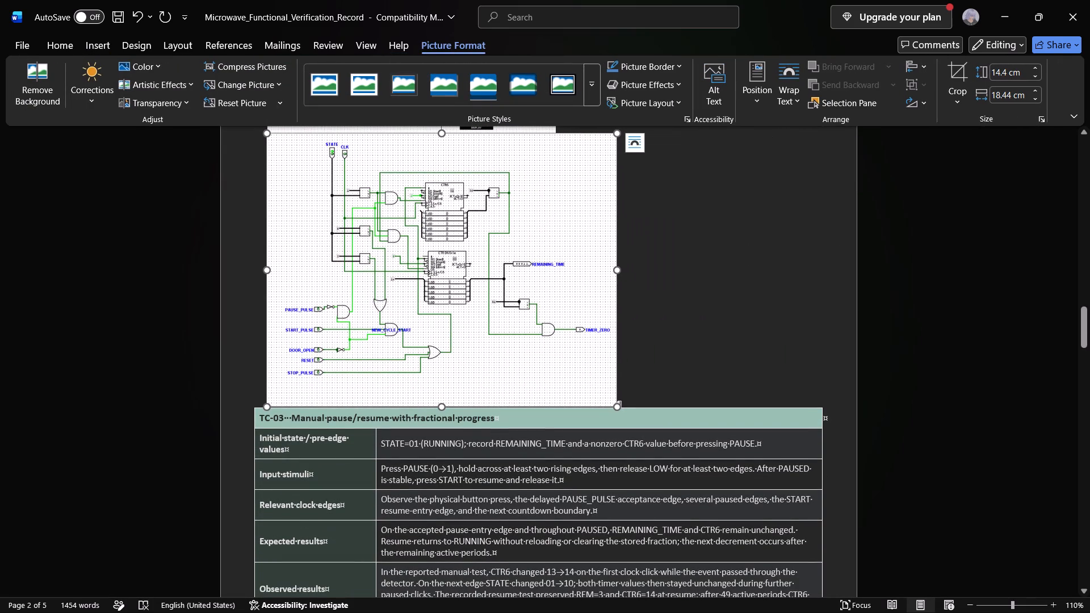
pyautogui.moveTo(616, 401); pyautogui.dragTo(590, 375)
pyautogui.moveTo(615, 408); pyautogui.dragTo(523, 343)
pyautogui.scroll(3, 631, 320)
pyautogui.moveTo(439, 380); pyautogui.dragTo(644, 313)
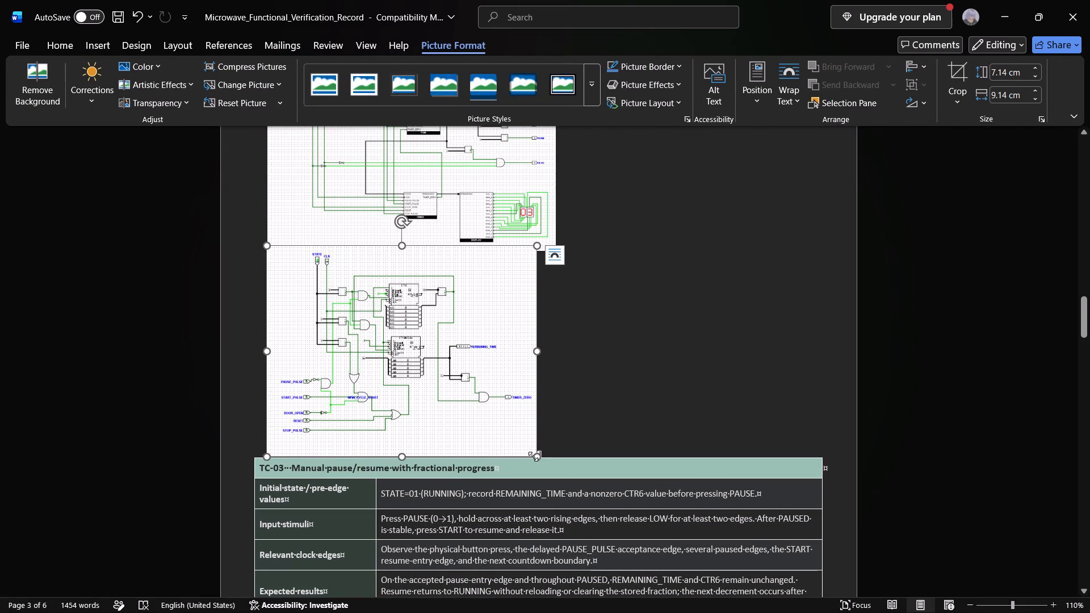
pyautogui.moveTo(538, 457); pyautogui.dragTo(509, 421)
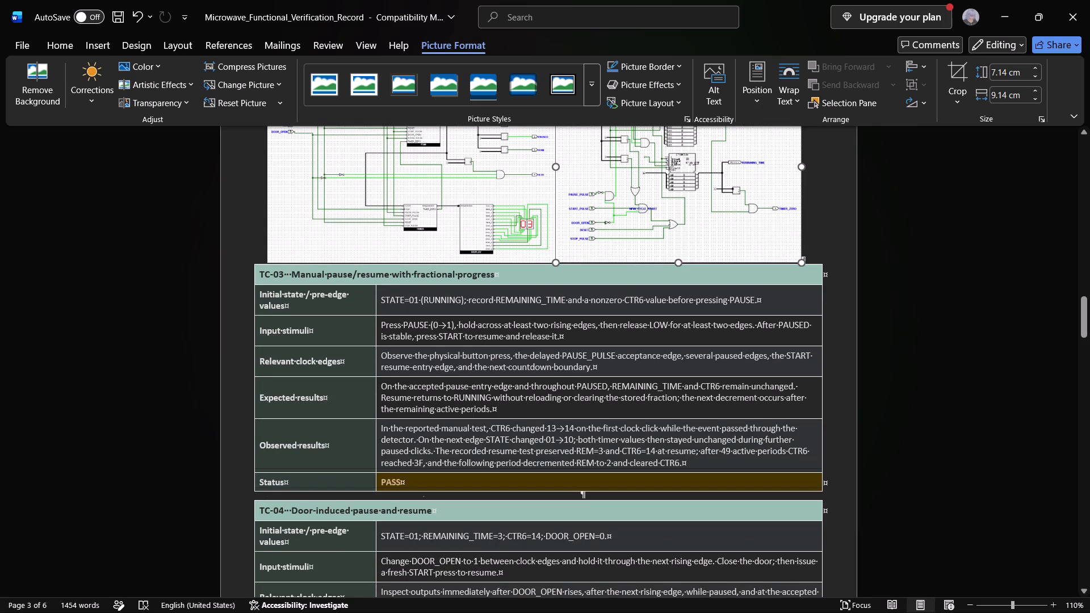
pyautogui.moveTo(509, 421); pyautogui.dragTo(519, 422)
pyautogui.scroll(2, 579, 438)
pyautogui.click(840, 321)
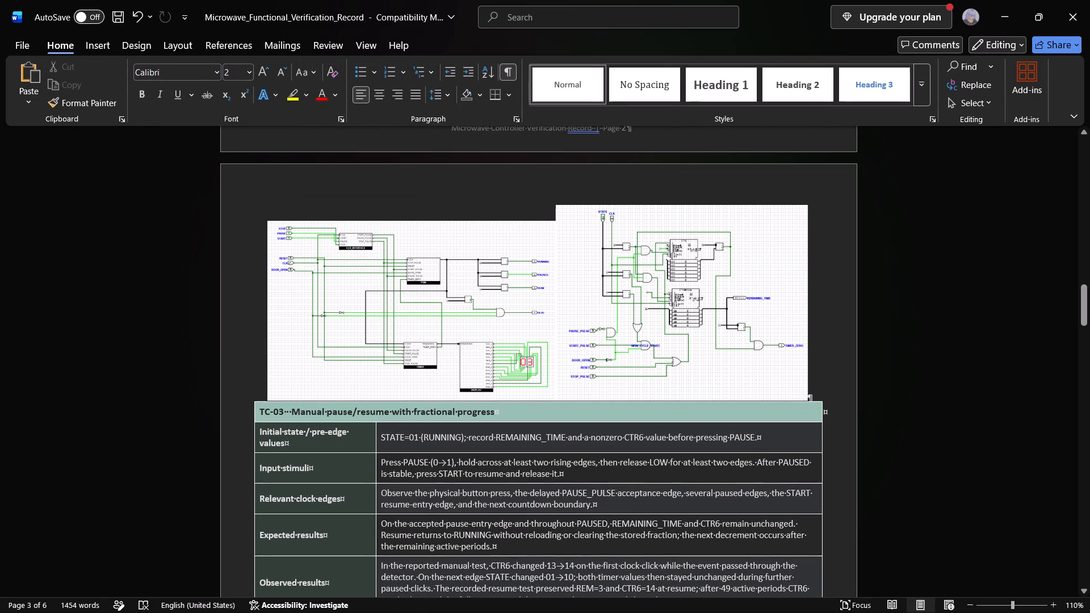
pyautogui.click(826, 363)
pyautogui.keyDown('ctrl'); pyautogui.scroll(5, 694, 301); pyautogui.keyUp('ctrl')
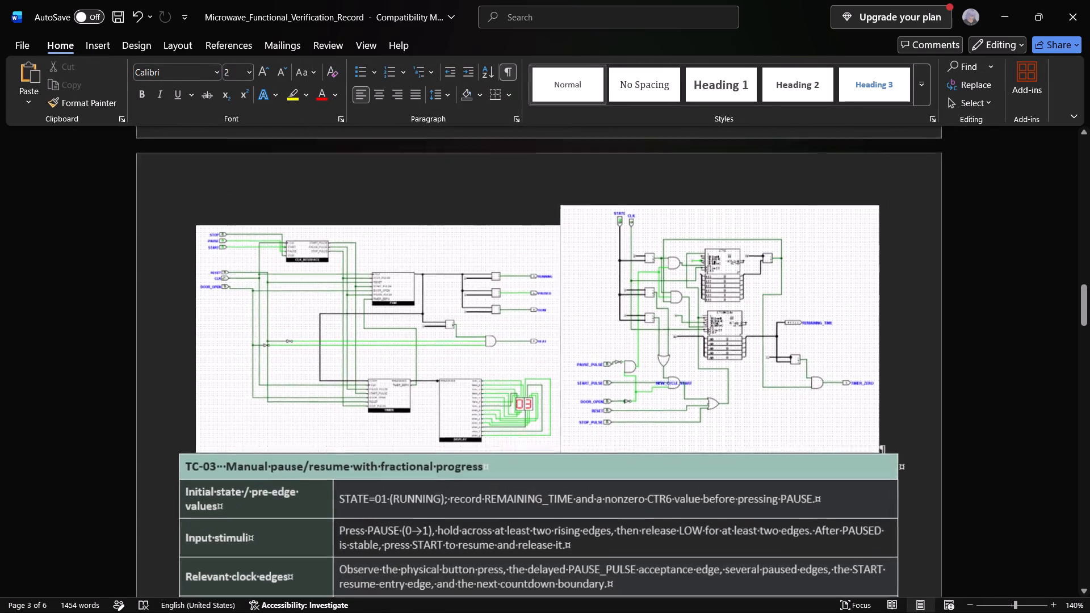
# Review the two circuit pictures above TC-03 and read through the TC-03 and TC-04 tables.
pyautogui.keyDown('ctrl'); pyautogui.scroll(6, 777, 352); pyautogui.keyUp('ctrl')
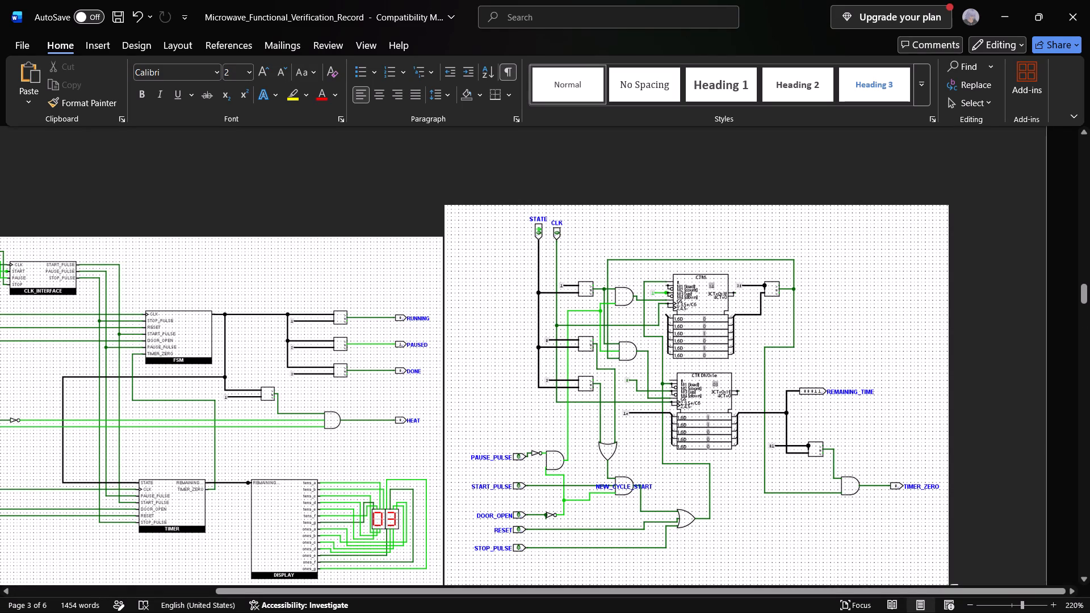
pyautogui.keyDown('ctrl'); pyautogui.scroll(-8, 808, 395); pyautogui.keyUp('ctrl')
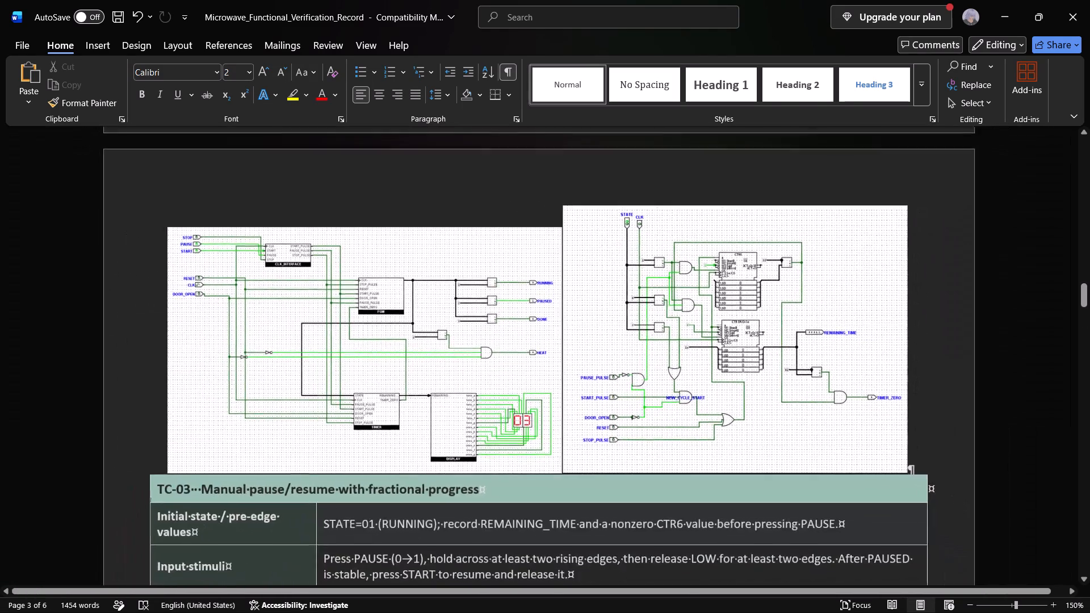
pyautogui.keyDown('ctrl'); pyautogui.scroll(-2, 801, 385); pyautogui.keyUp('ctrl')
pyautogui.scroll(-6, 826, 393)
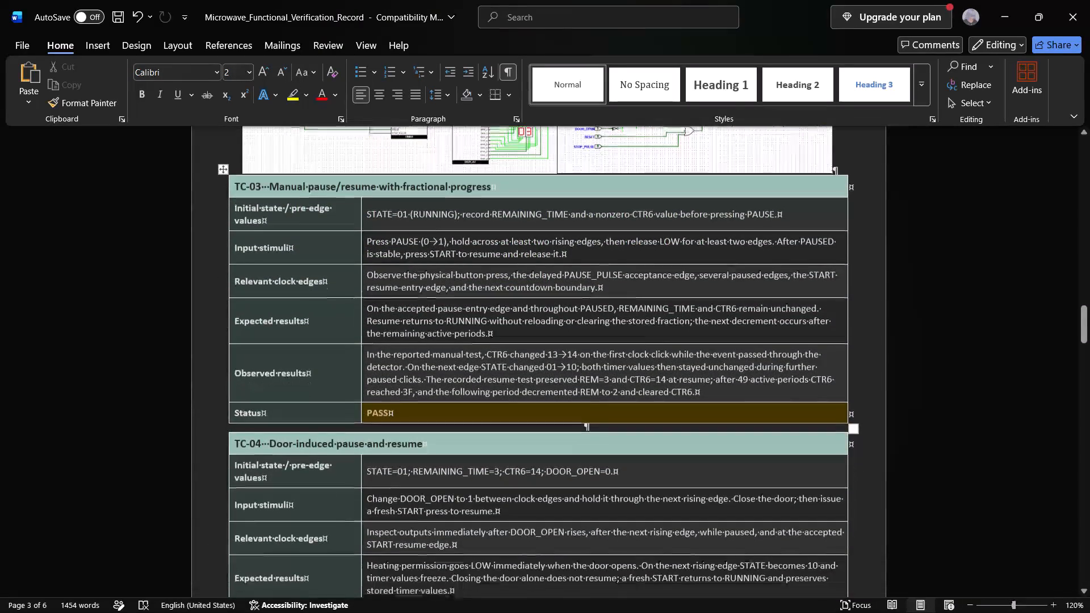
pyautogui.scroll(-2, 779, 432)
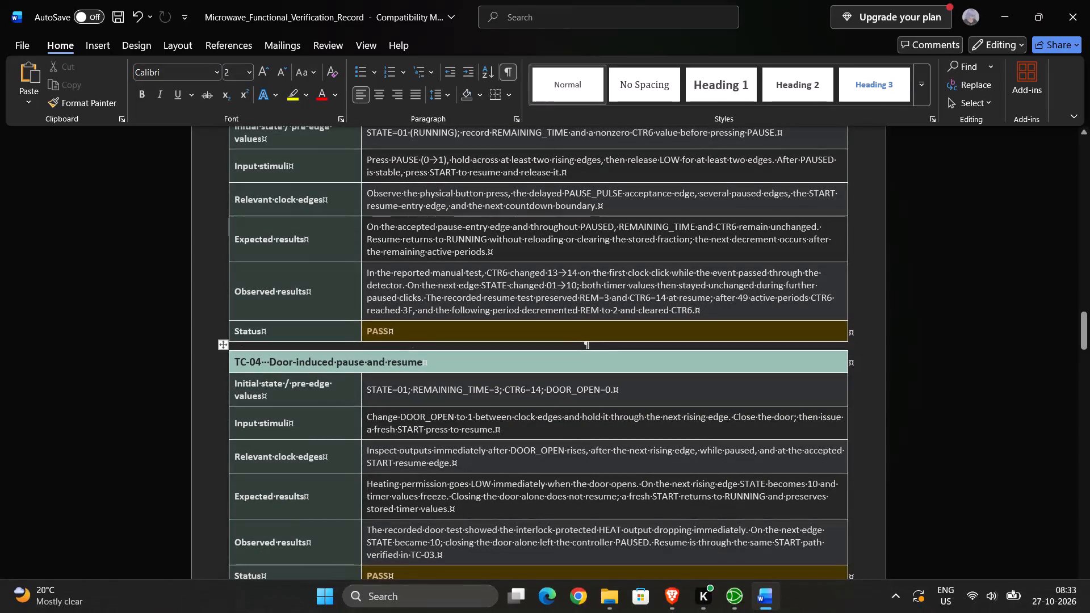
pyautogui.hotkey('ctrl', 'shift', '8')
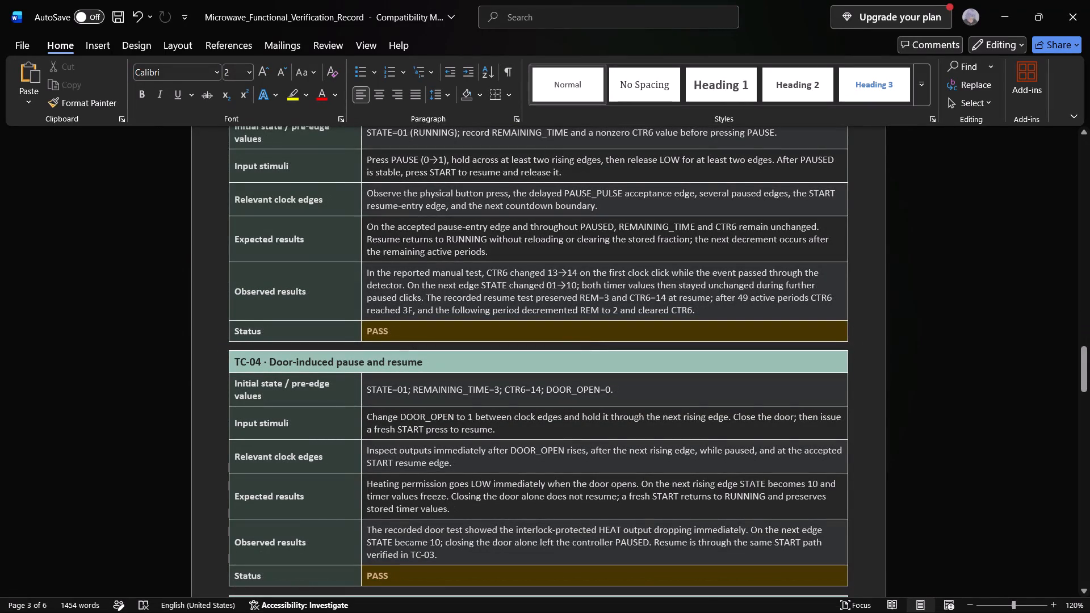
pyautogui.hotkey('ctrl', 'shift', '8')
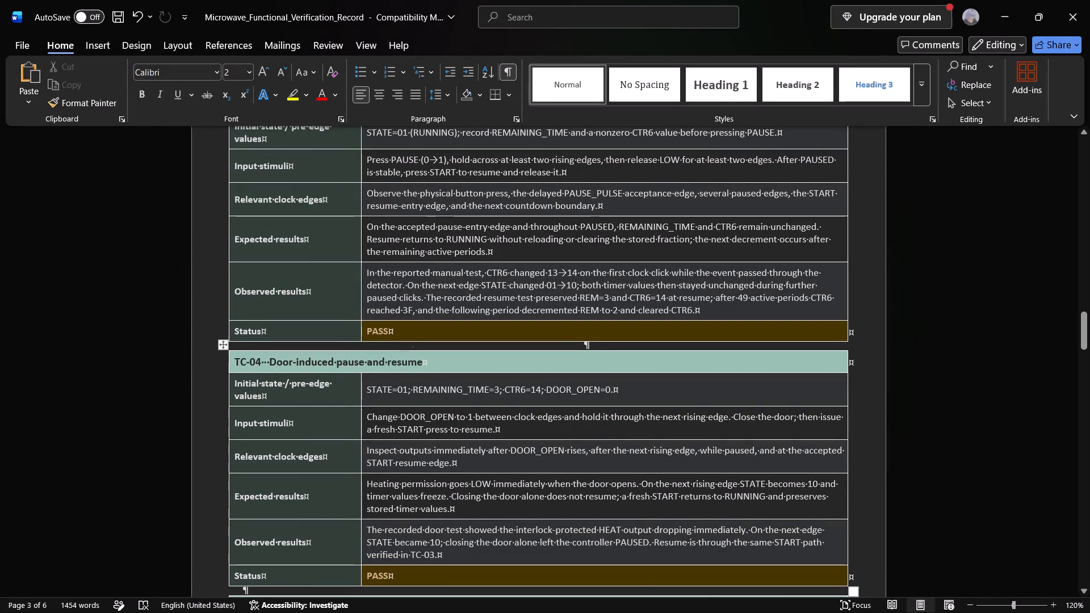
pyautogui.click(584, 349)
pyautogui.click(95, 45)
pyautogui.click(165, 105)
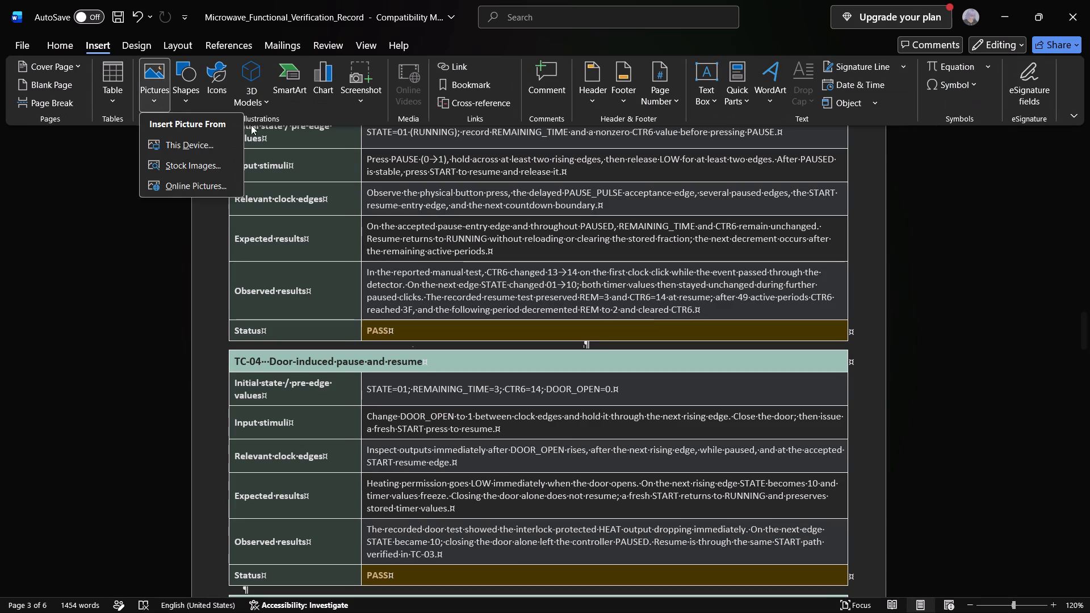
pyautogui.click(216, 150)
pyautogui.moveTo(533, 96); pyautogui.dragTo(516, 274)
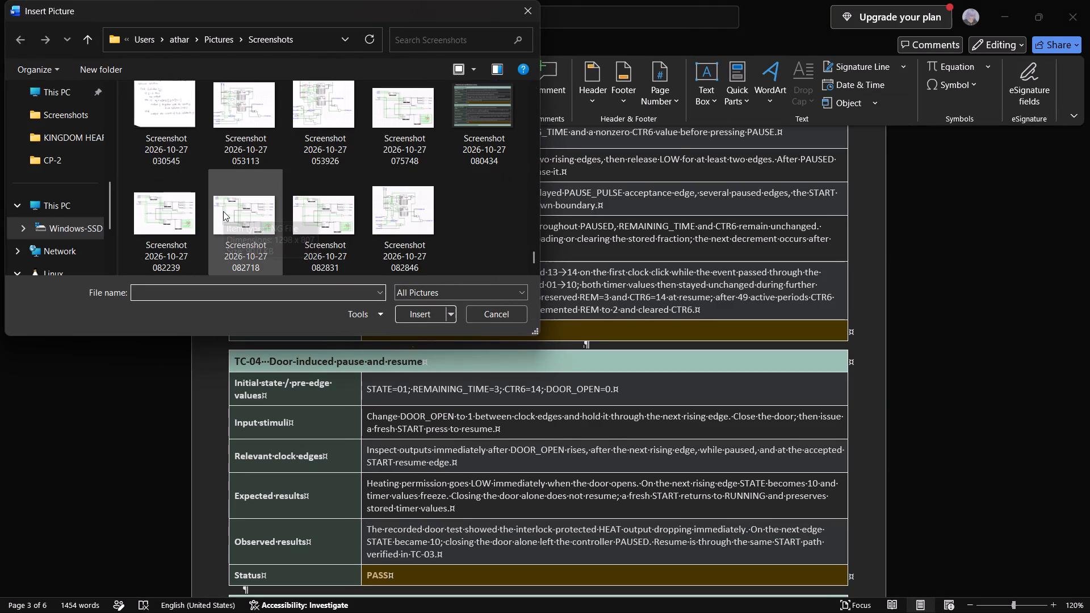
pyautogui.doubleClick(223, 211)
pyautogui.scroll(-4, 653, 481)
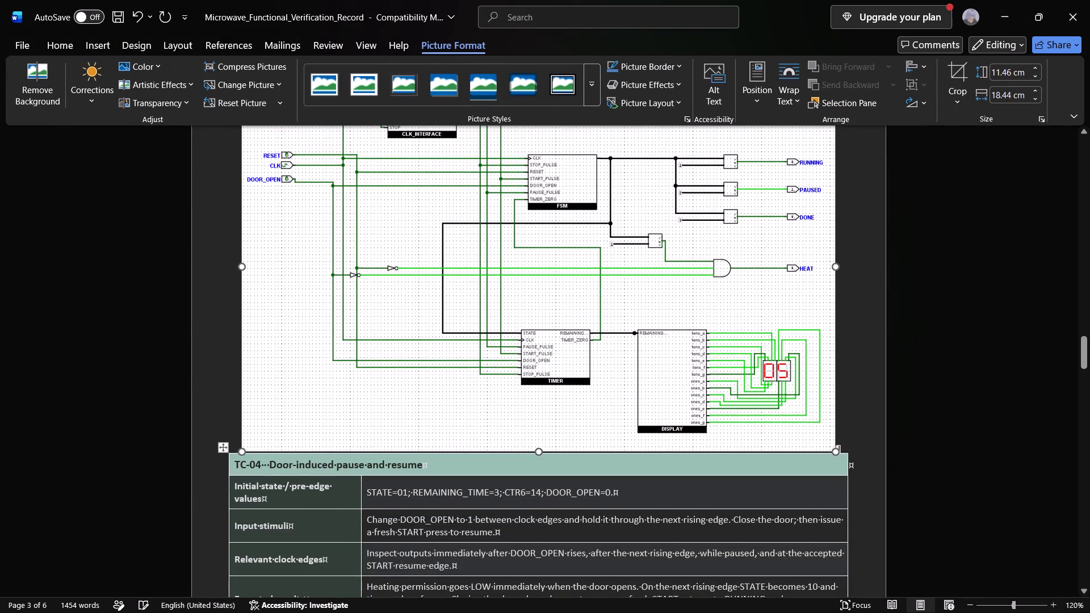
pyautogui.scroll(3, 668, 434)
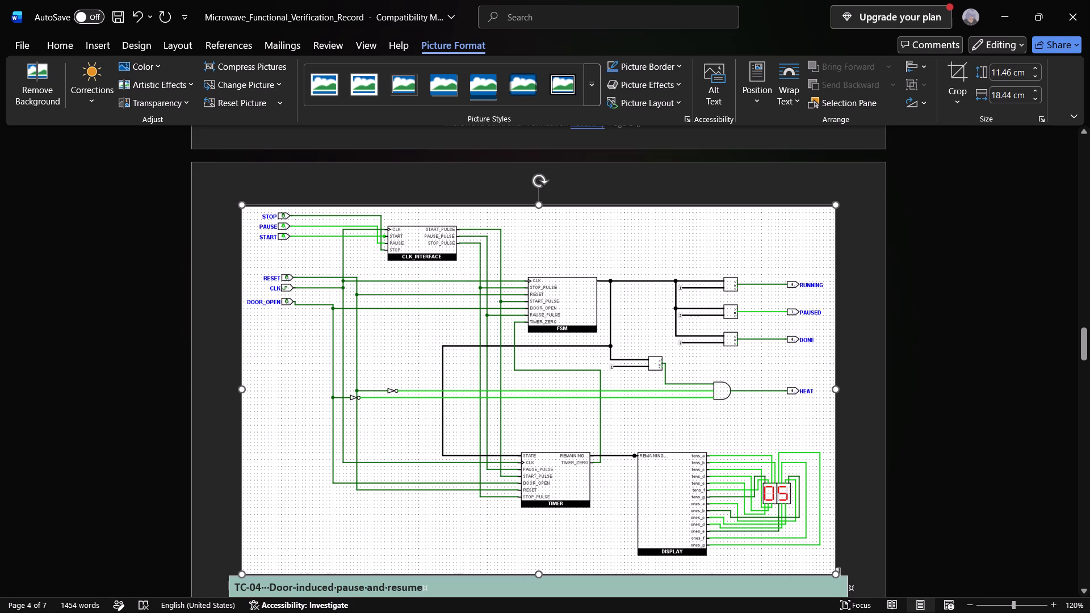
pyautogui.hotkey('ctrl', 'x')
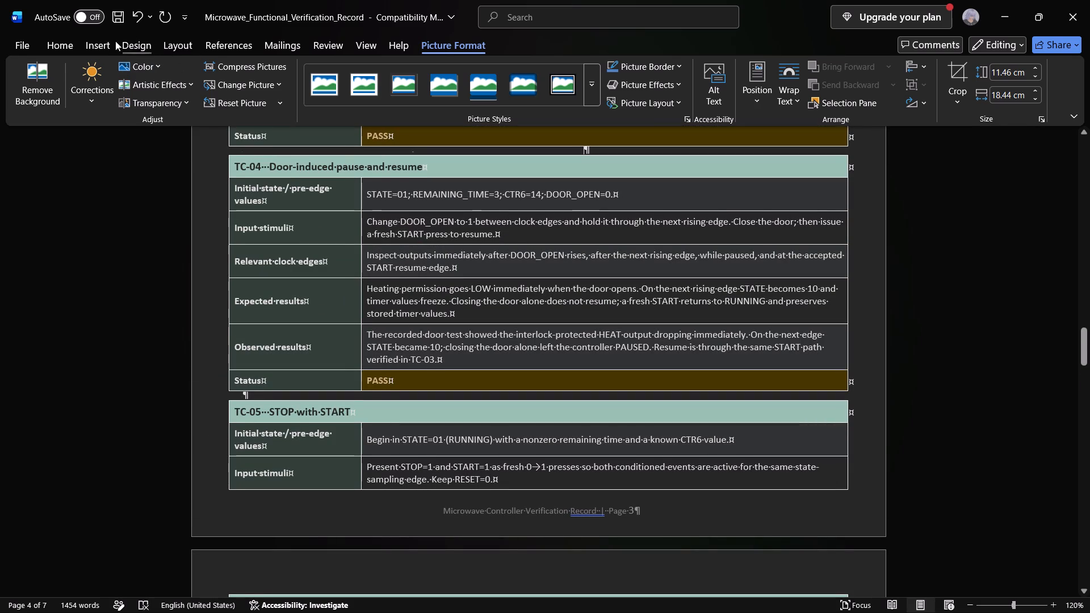
pyautogui.click(110, 41)
pyautogui.click(152, 99)
pyautogui.click(214, 133)
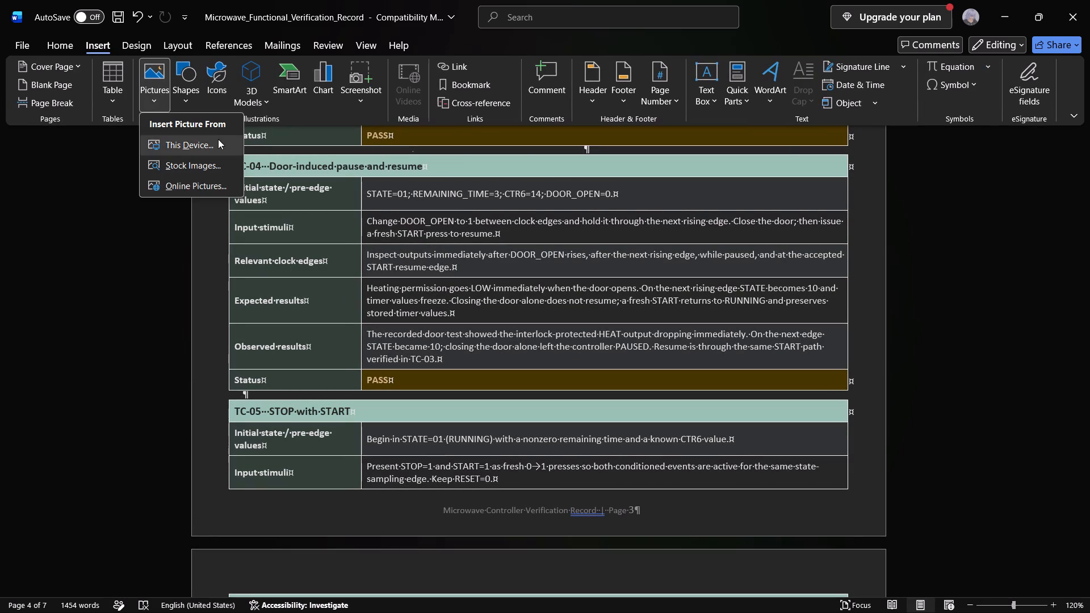
pyautogui.click(218, 139)
pyautogui.moveTo(533, 93); pyautogui.dragTo(528, 263)
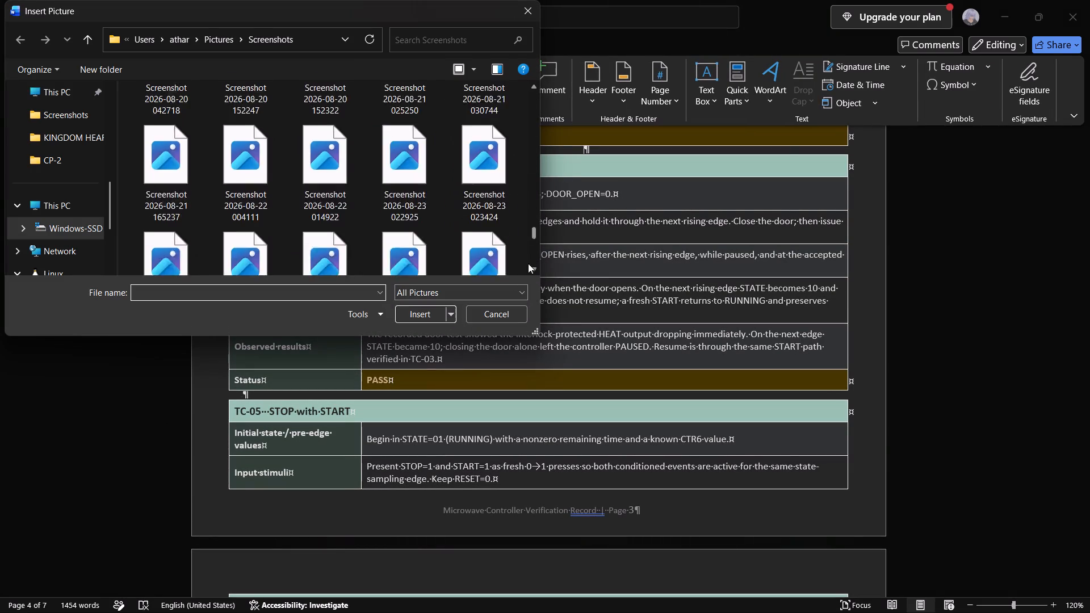
pyautogui.moveTo(528, 263); pyautogui.dragTo(527, 270)
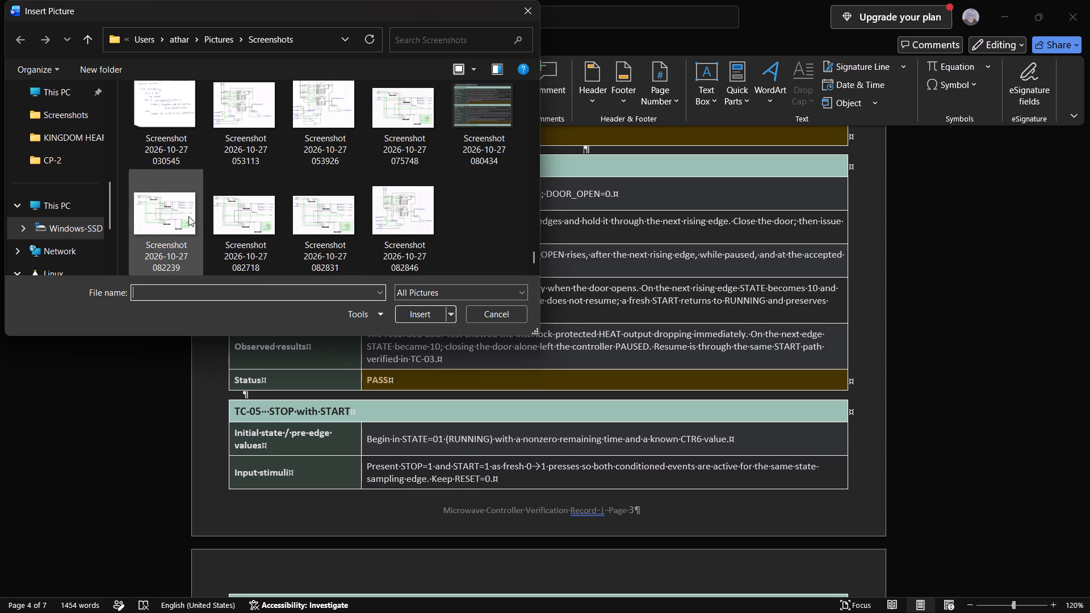
pyautogui.doubleClick(188, 216)
pyautogui.scroll(-3, 733, 342)
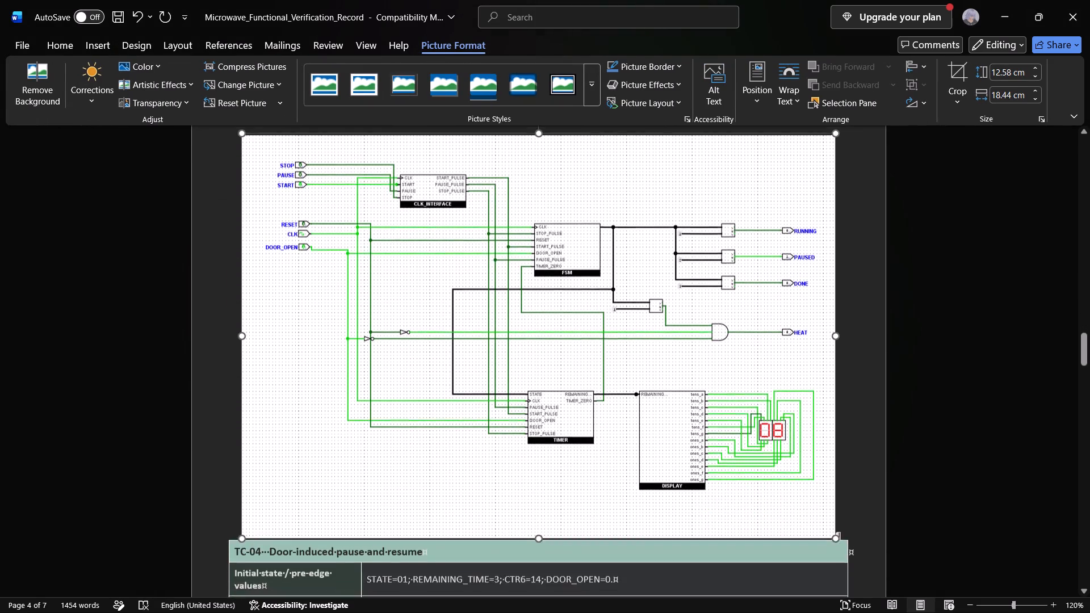
pyautogui.scroll(6, 740, 336)
pyautogui.scroll(-3, 676, 360)
pyautogui.scroll(2, 677, 361)
pyautogui.scroll(-5, 699, 404)
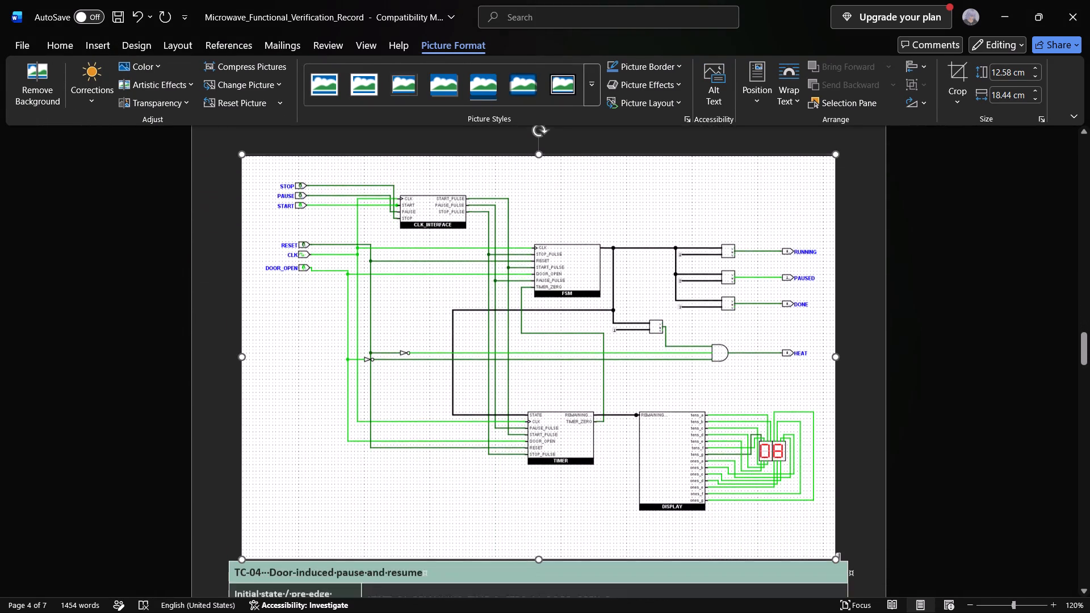
pyautogui.click(857, 408)
# Review the placement of the circuit pictures relative to the TC-01 to TC-05 tables.
pyautogui.scroll(10, 857, 405)
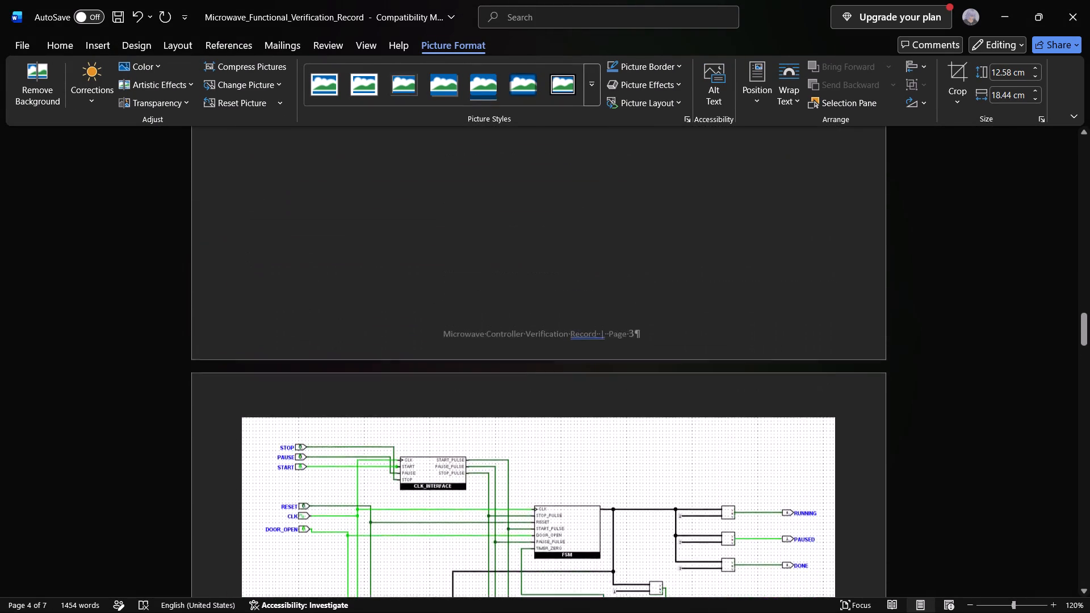
pyautogui.scroll(7, 816, 377)
pyautogui.scroll(11, 854, 343)
pyautogui.keyDown('ctrl'); pyautogui.scroll(-2, 839, 345); pyautogui.keyUp('ctrl')
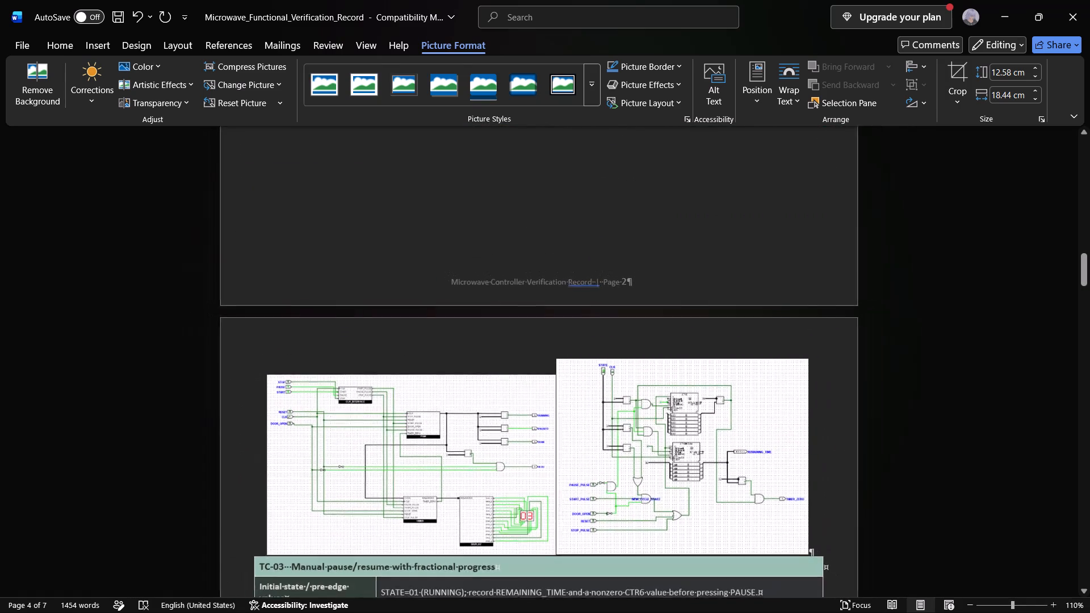
pyautogui.keyDown('ctrl'); pyautogui.scroll(-1, 839, 345); pyautogui.keyUp('ctrl')
pyautogui.scroll(-9, 839, 347)
pyautogui.keyDown('ctrl'); pyautogui.scroll(1, 804, 367); pyautogui.keyUp('ctrl')
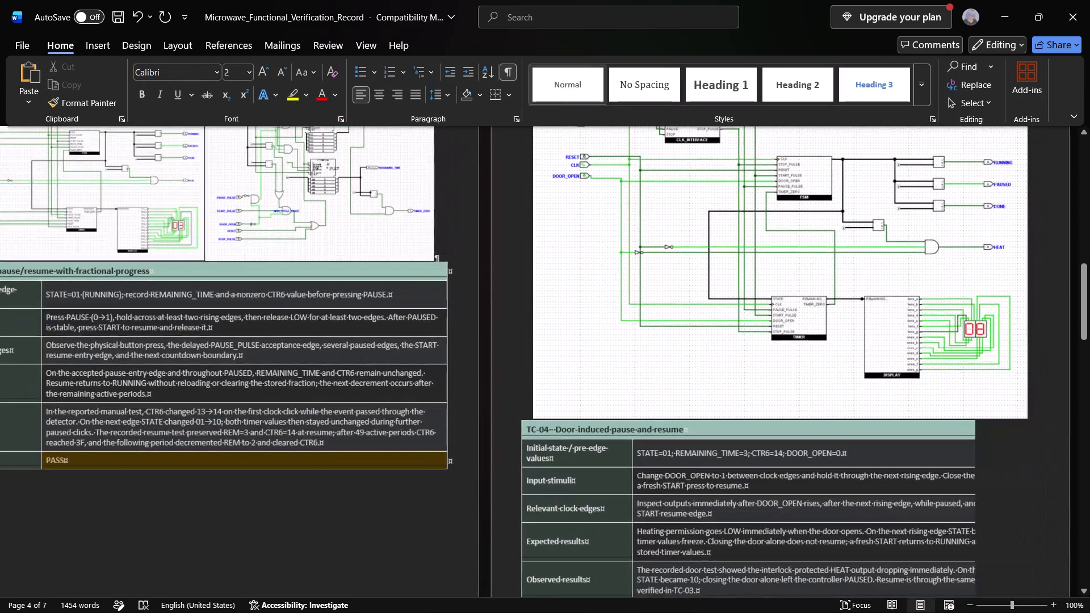
pyautogui.scroll(-15, 739, 384)
pyautogui.scroll(9, 741, 372)
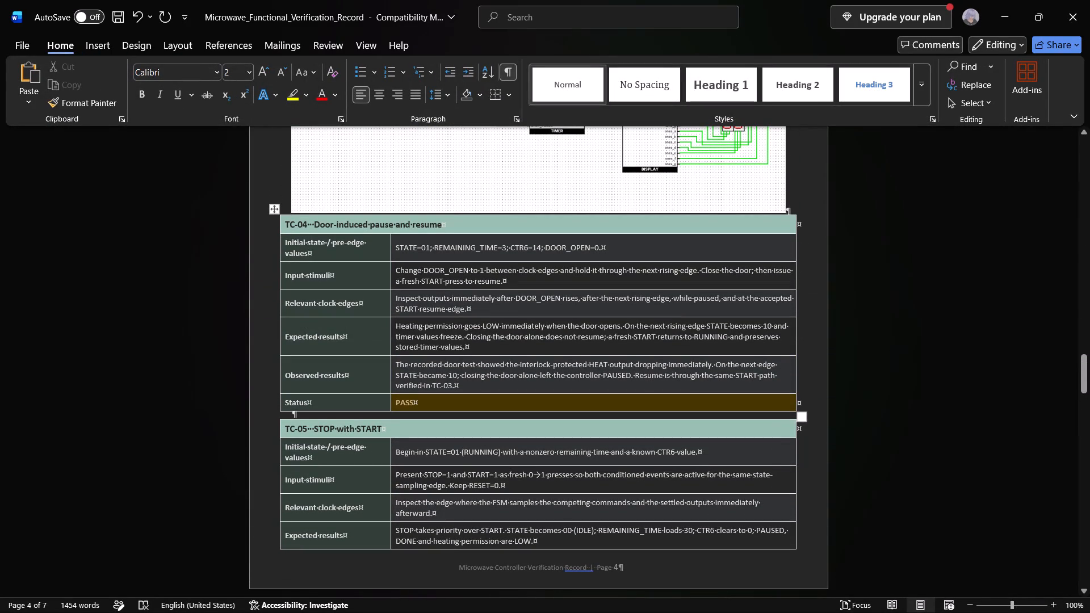
pyautogui.scroll(3, 615, 419)
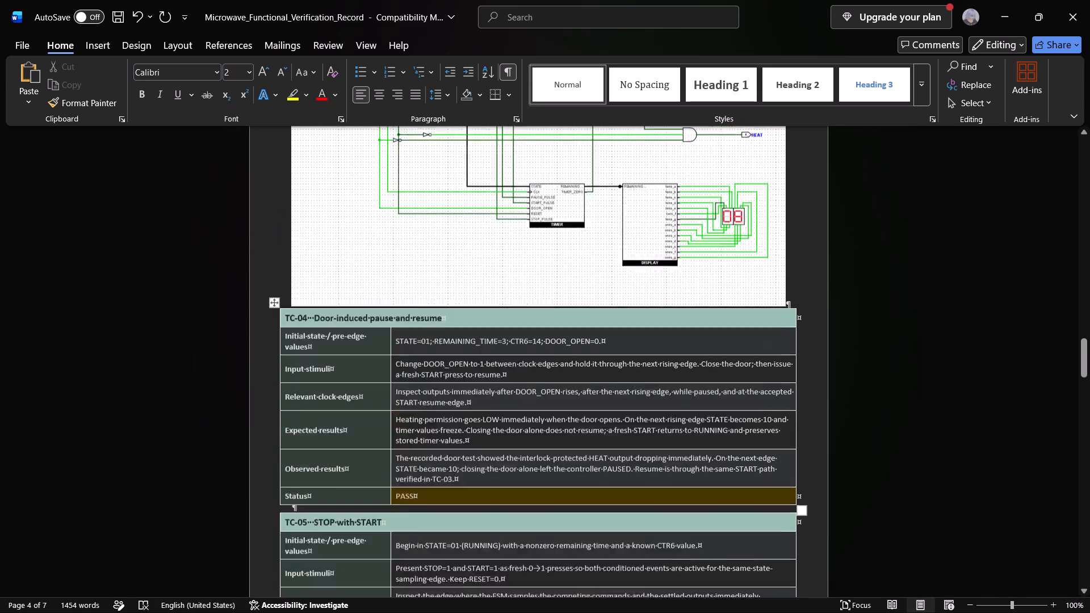
pyautogui.scroll(11, 615, 419)
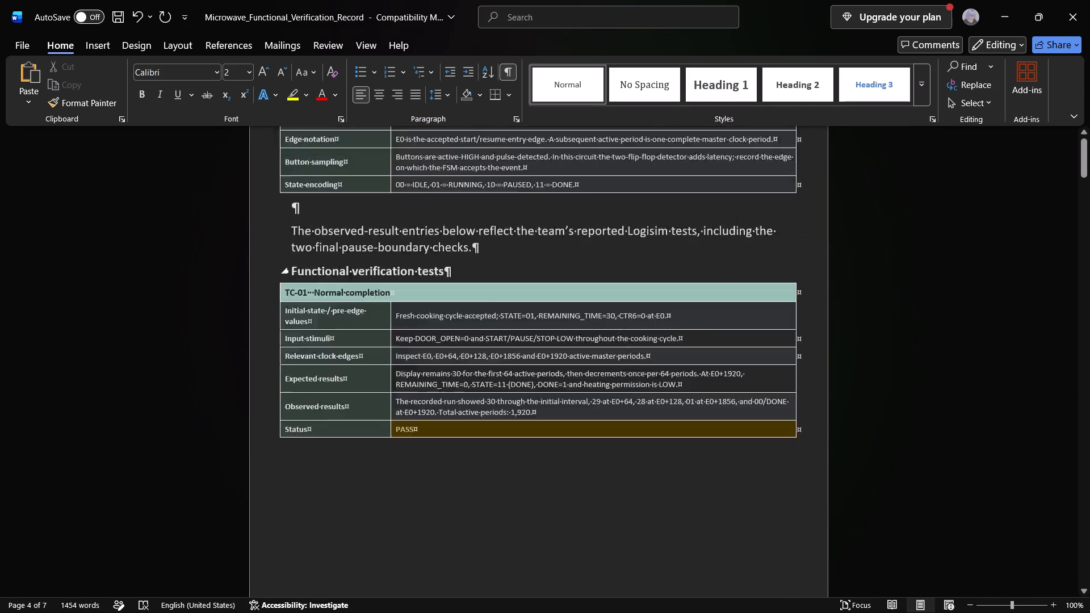
pyautogui.scroll(-6, 615, 419)
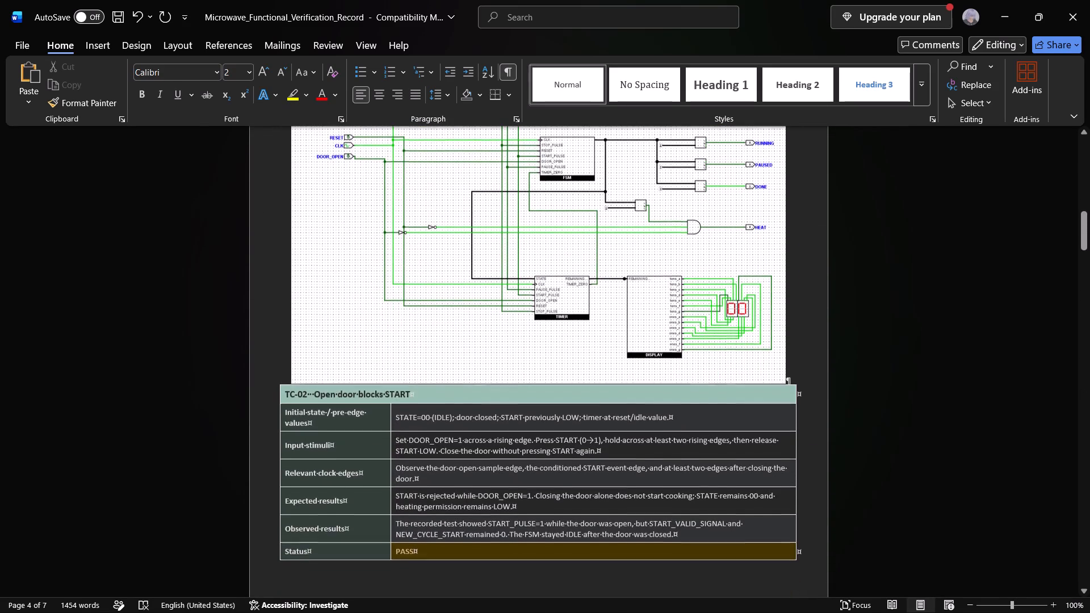
pyautogui.scroll(1, 615, 419)
pyautogui.scroll(-3, 615, 419)
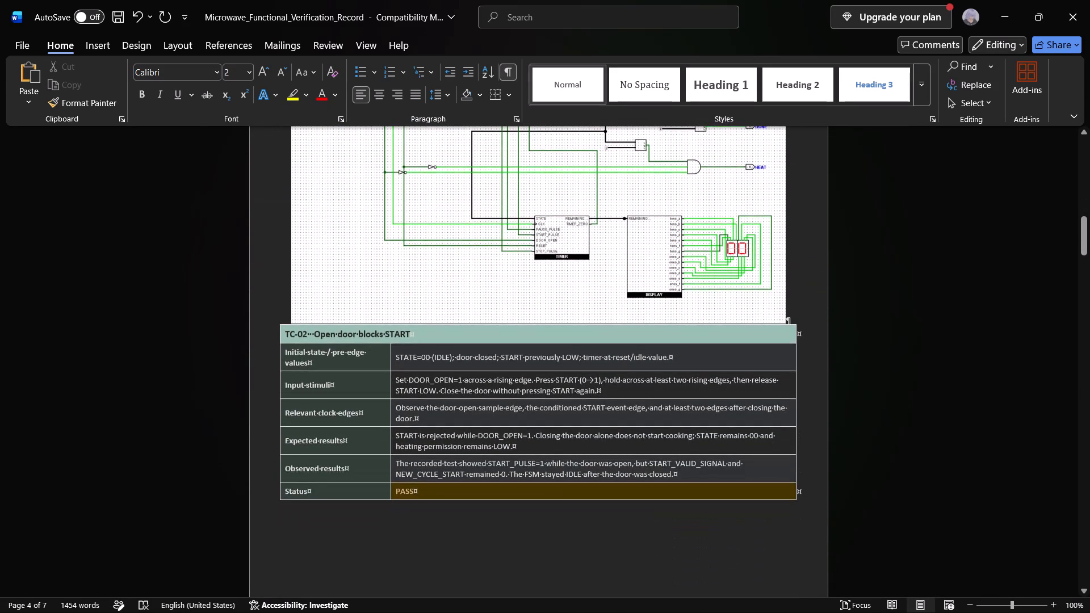
pyautogui.scroll(-1, 615, 419)
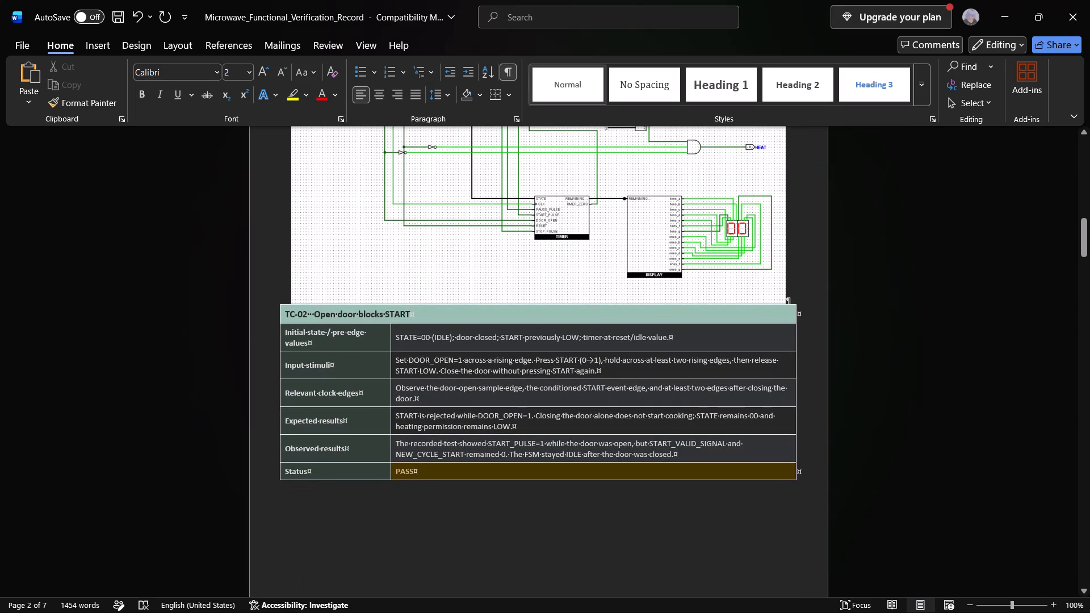
pyautogui.scroll(-3, 615, 419)
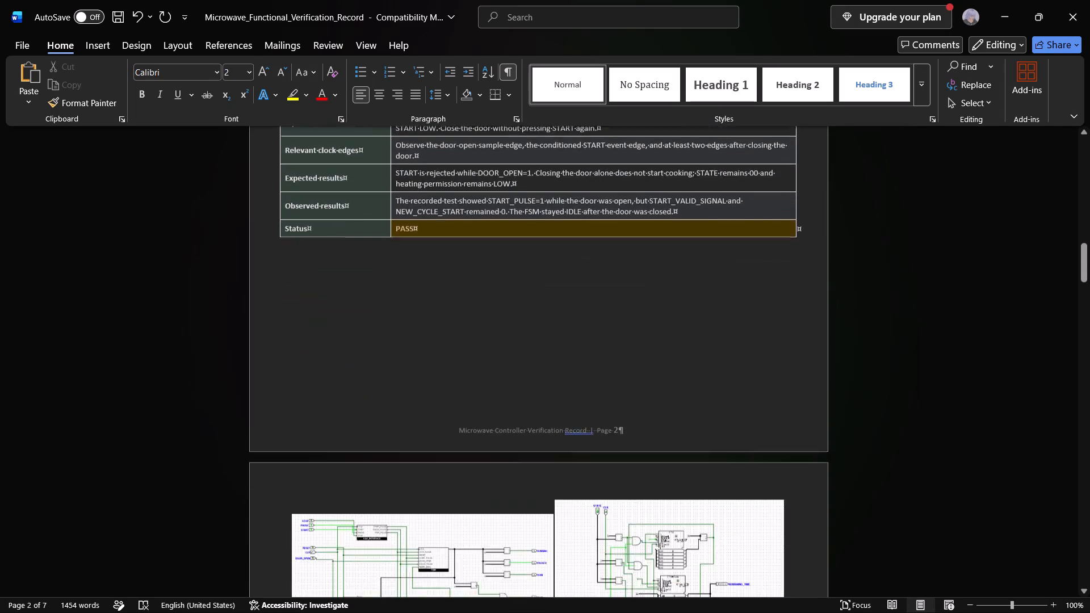
pyautogui.scroll(-1, 615, 419)
# Cut the main circuit picture from above the TC-02 table.
pyautogui.scroll(3, 615, 419)
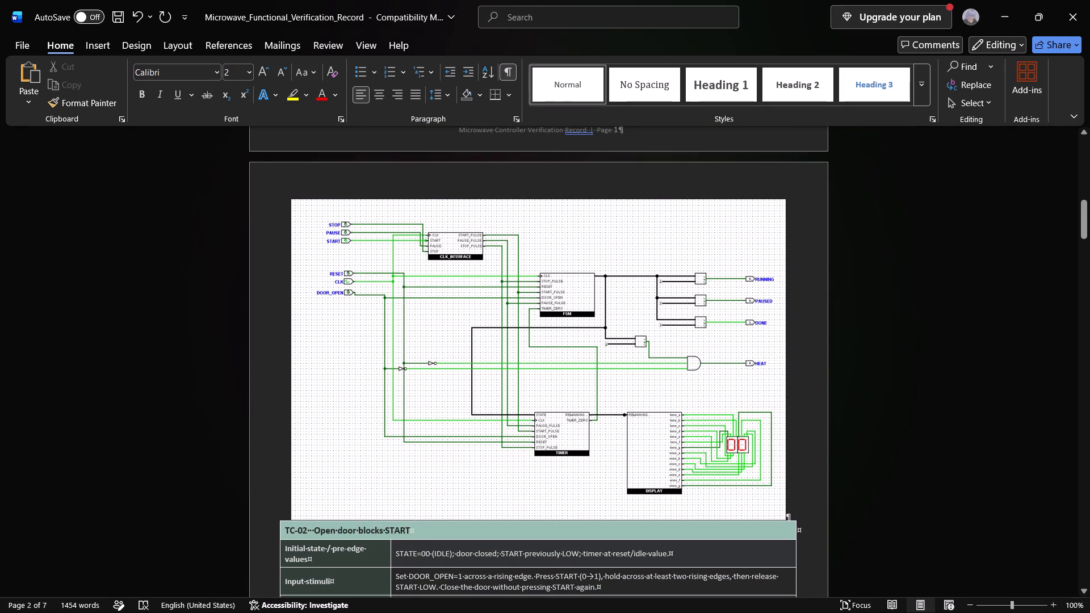
pyautogui.click(674, 312)
pyautogui.hotkey('ctrl', 'x')
pyautogui.scroll(5, 621, 323)
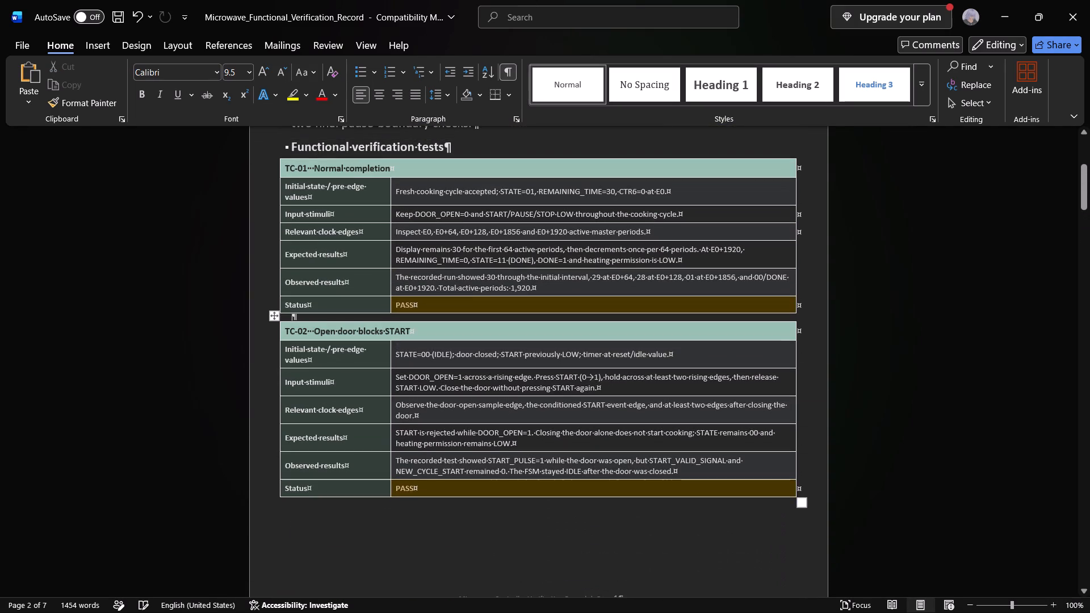
pyautogui.scroll(3, 359, 300)
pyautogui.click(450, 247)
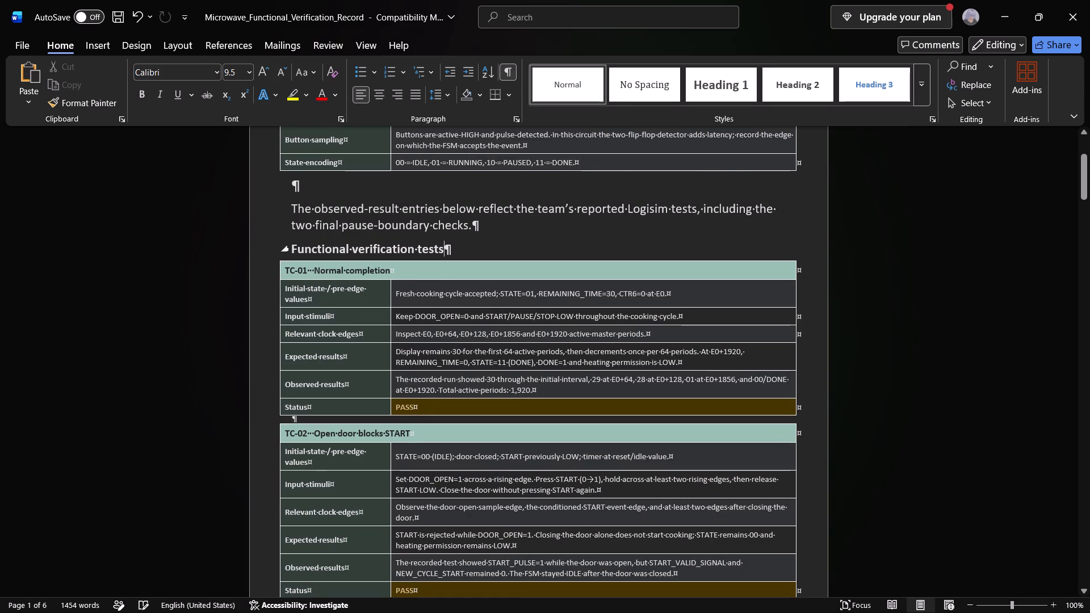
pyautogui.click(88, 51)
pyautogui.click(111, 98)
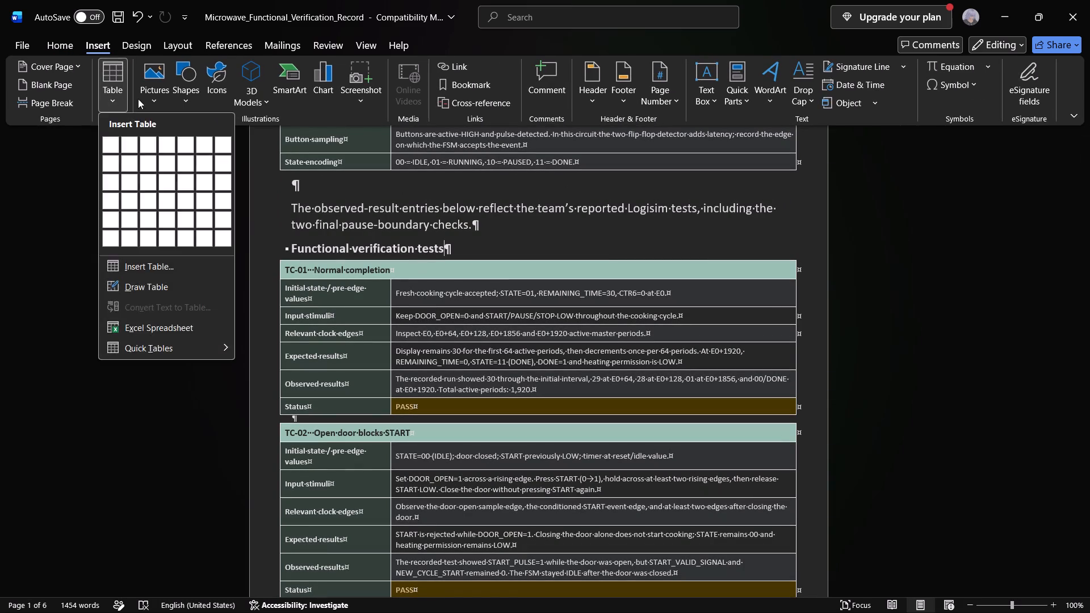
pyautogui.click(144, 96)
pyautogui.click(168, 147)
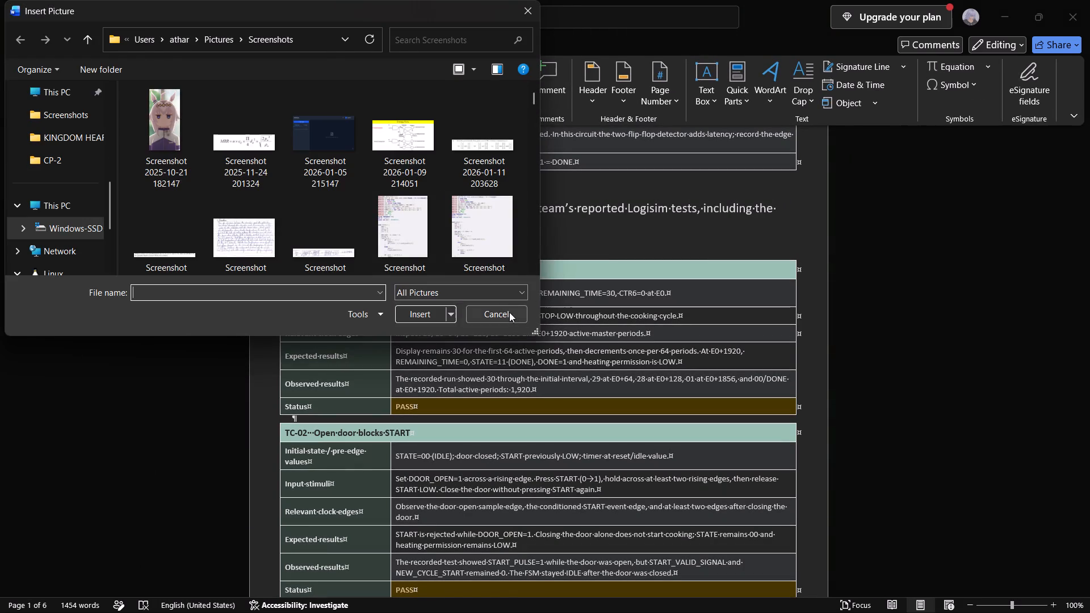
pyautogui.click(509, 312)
# Paste the cut main circuit picture under the "Functional verification tests" heading, above the TC-01 table, and check the resulting layout.
pyautogui.doubleClick(496, 246)
pyautogui.hotkey('ctrl', 'v')
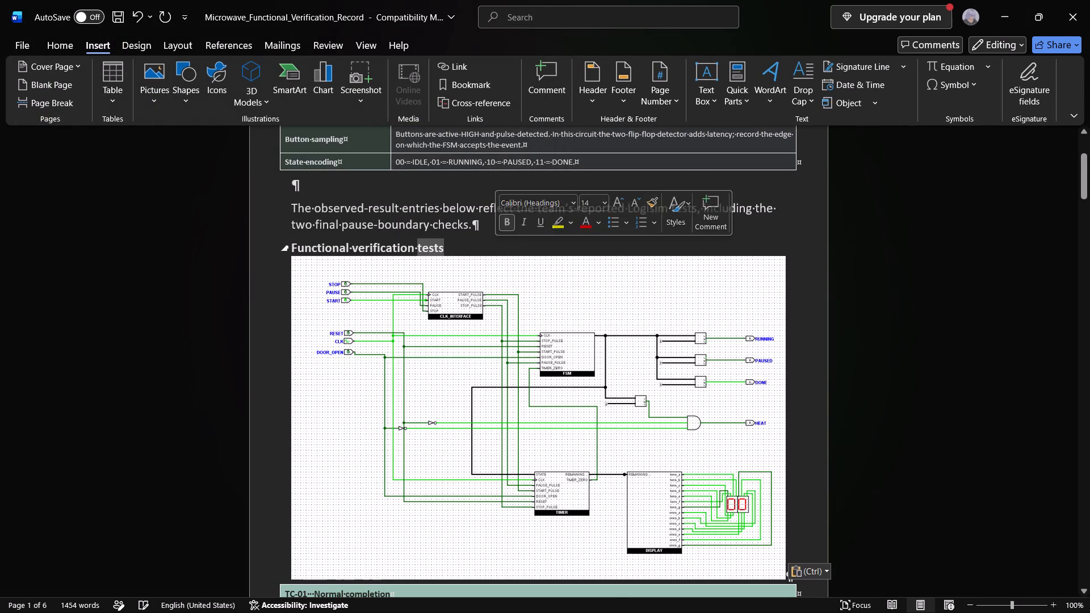
pyautogui.scroll(-3, 536, 295)
pyautogui.click(801, 351)
pyautogui.scroll(-8, 801, 351)
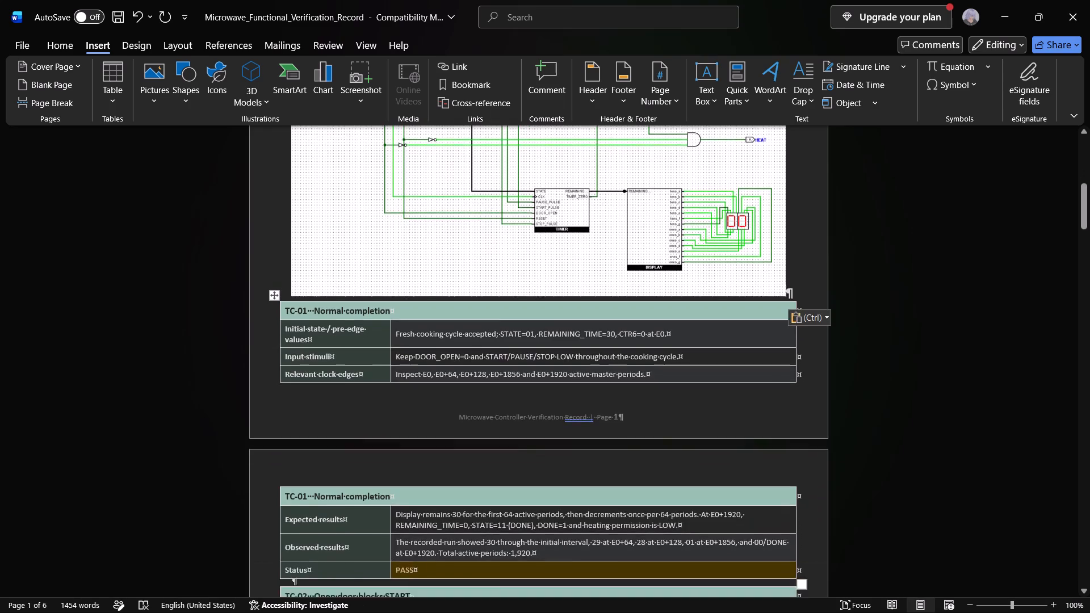
pyautogui.scroll(-1, 775, 370)
pyautogui.scroll(-5, 452, 345)
pyautogui.scroll(5, 451, 340)
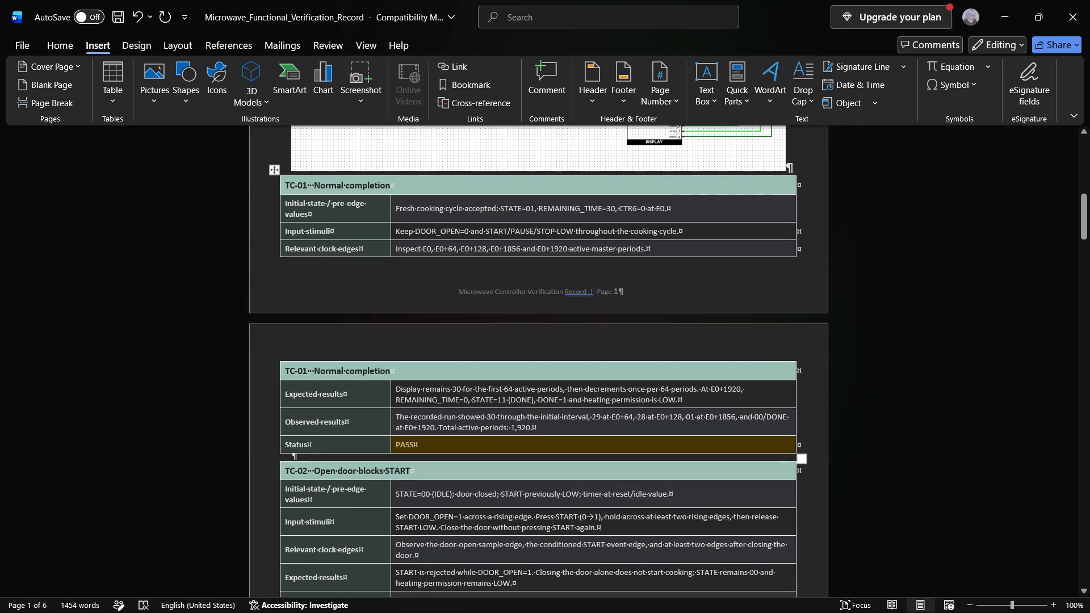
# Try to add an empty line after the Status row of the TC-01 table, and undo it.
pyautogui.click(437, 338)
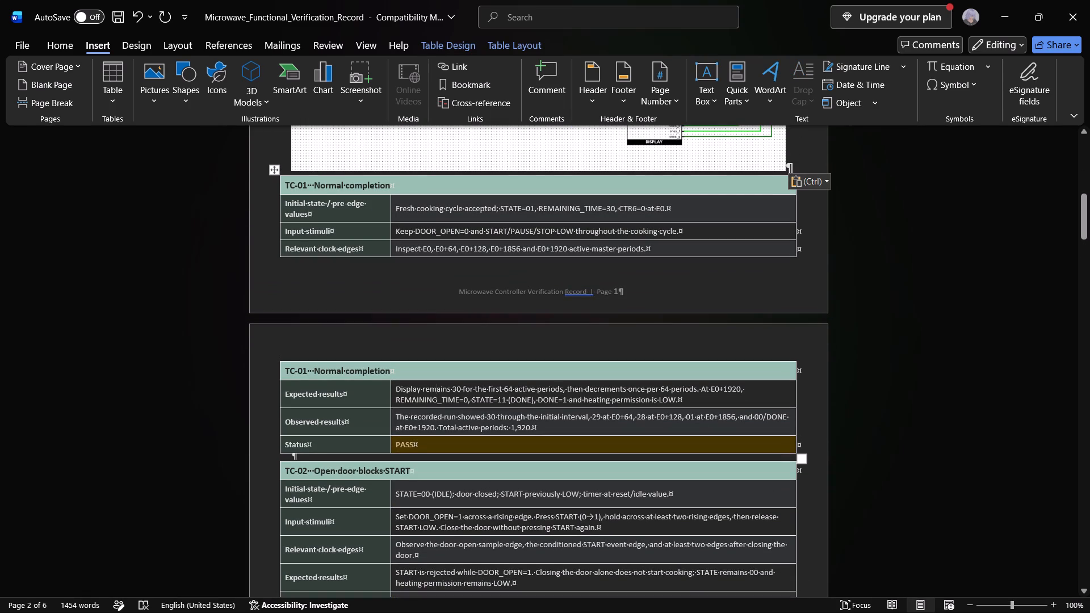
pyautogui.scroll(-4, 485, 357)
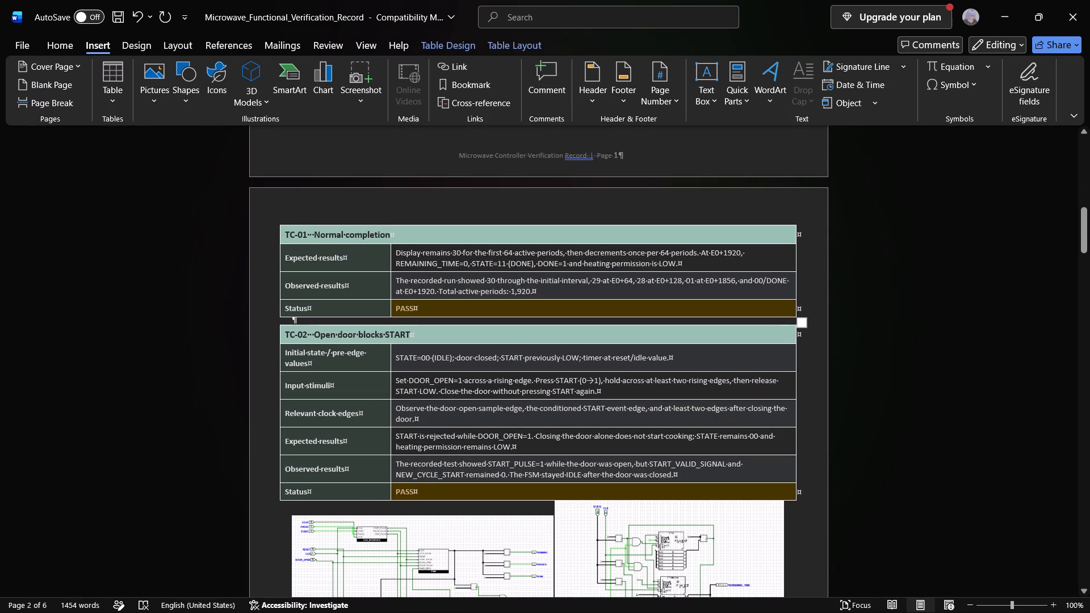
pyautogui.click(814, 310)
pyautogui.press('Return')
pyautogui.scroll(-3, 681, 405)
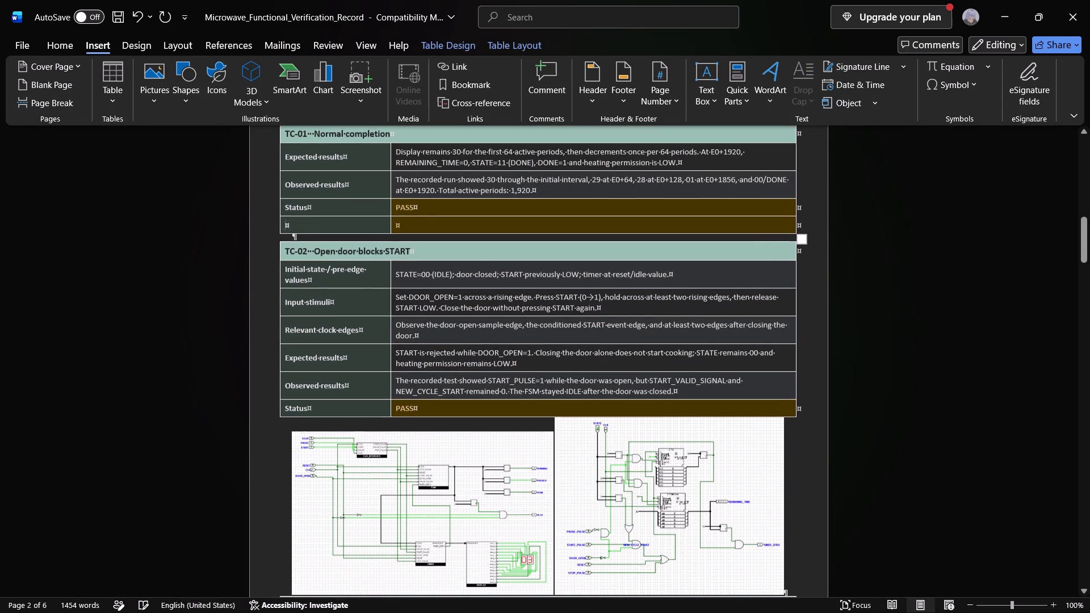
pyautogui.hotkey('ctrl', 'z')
pyautogui.click(594, 434)
pyautogui.click(483, 456)
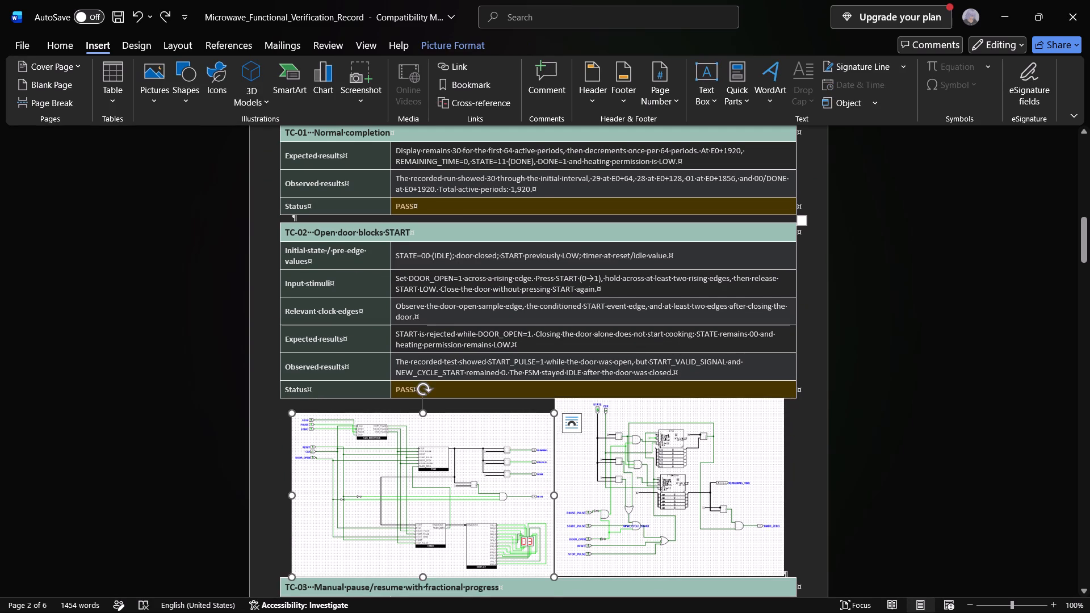
pyautogui.scroll(2, 506, 439)
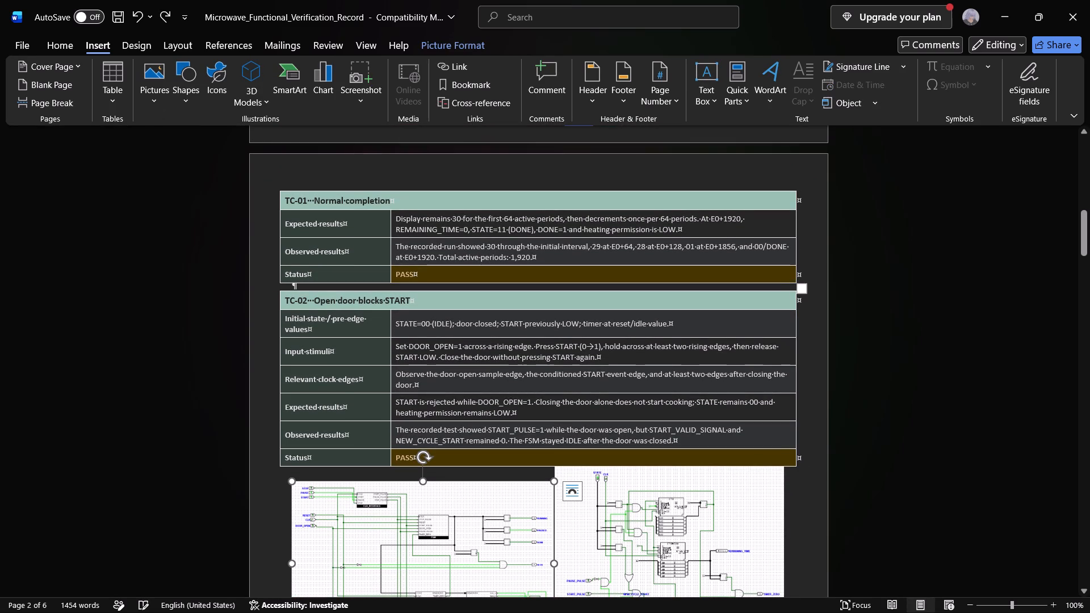
pyautogui.click(293, 287)
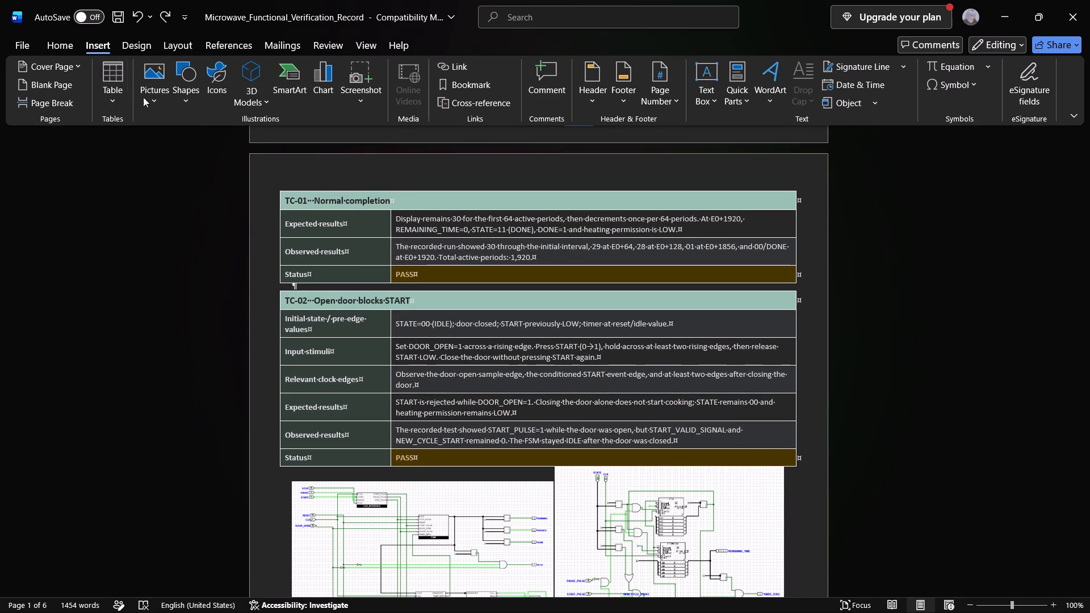
pyautogui.click(149, 99)
pyautogui.click(200, 148)
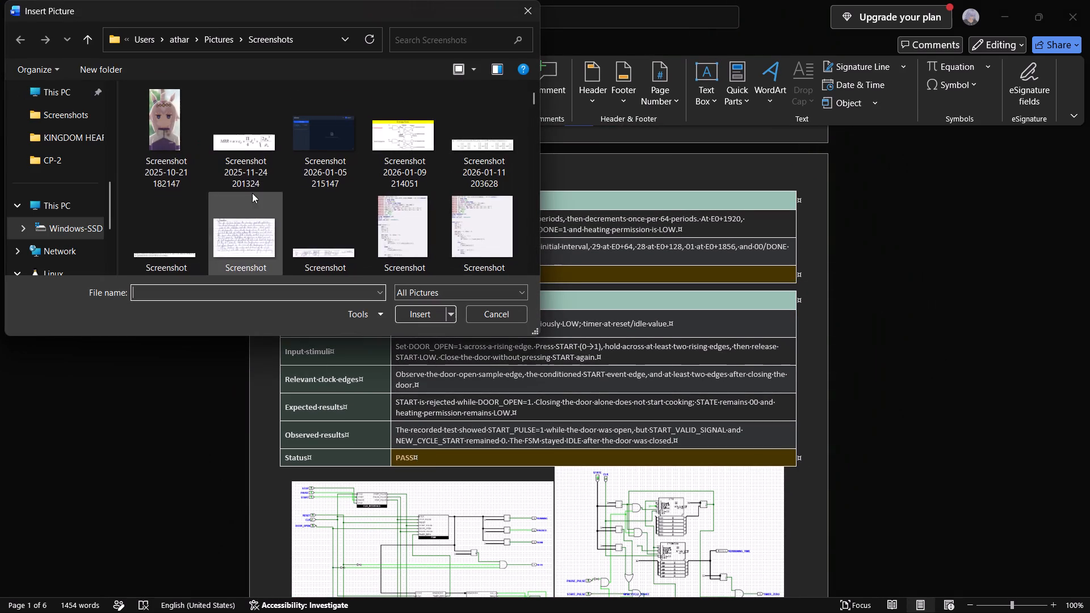
pyautogui.scroll(-10, 252, 193)
pyautogui.moveTo(534, 110); pyautogui.dragTo(534, 272)
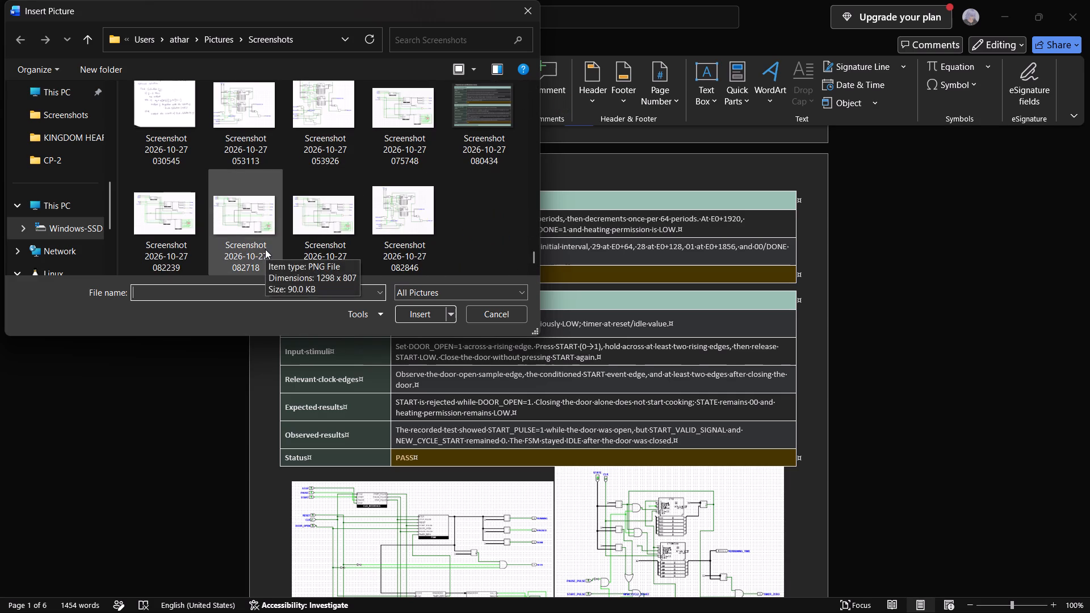
pyautogui.doubleClick(202, 208)
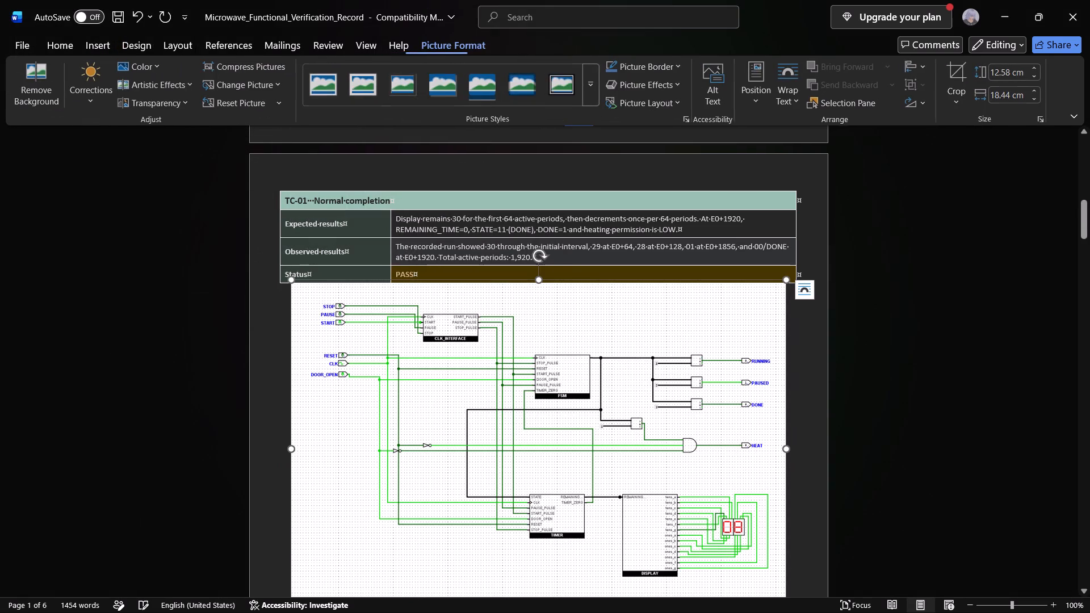
pyautogui.click(857, 328)
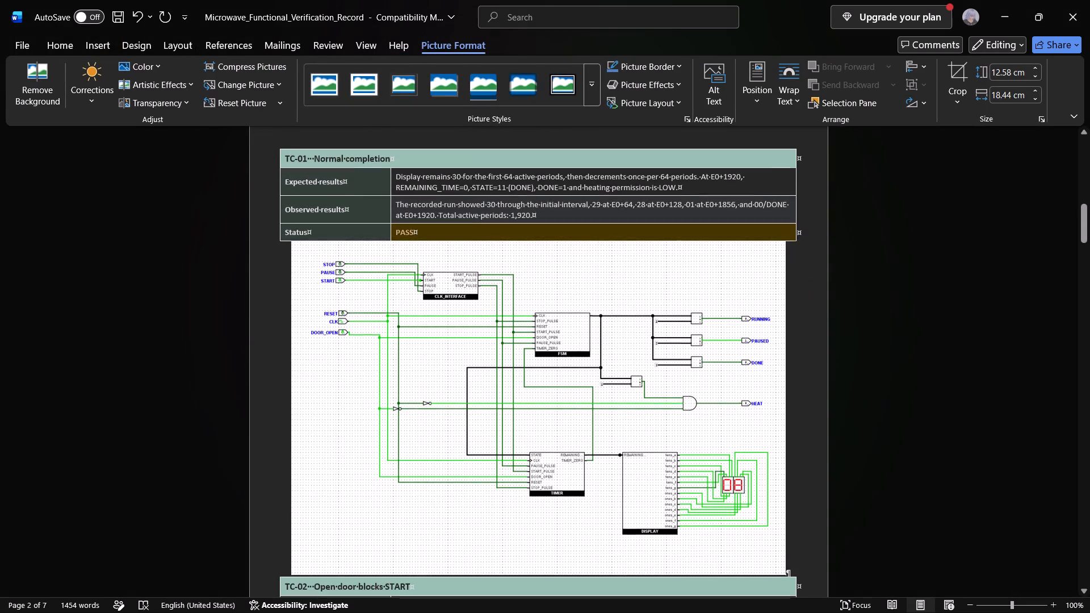
# Review the circuit pictures against the TC-01 to TC-05 tables, comparing the TC-04 picture with its recorded states and results.
pyautogui.scroll(-16, 833, 328)
pyautogui.scroll(-4, 730, 293)
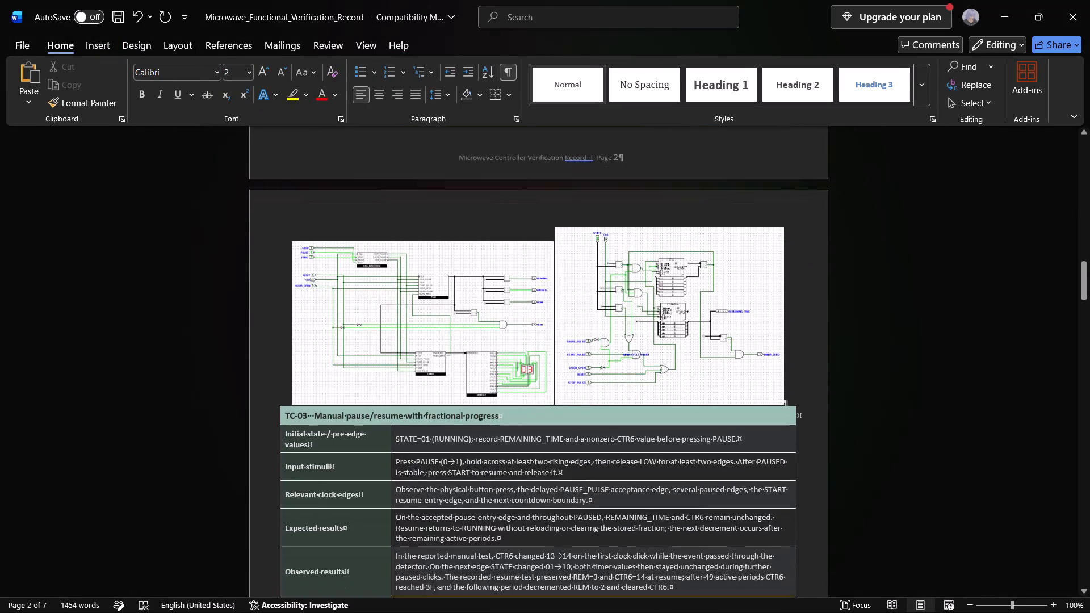
pyautogui.scroll(-8, 725, 305)
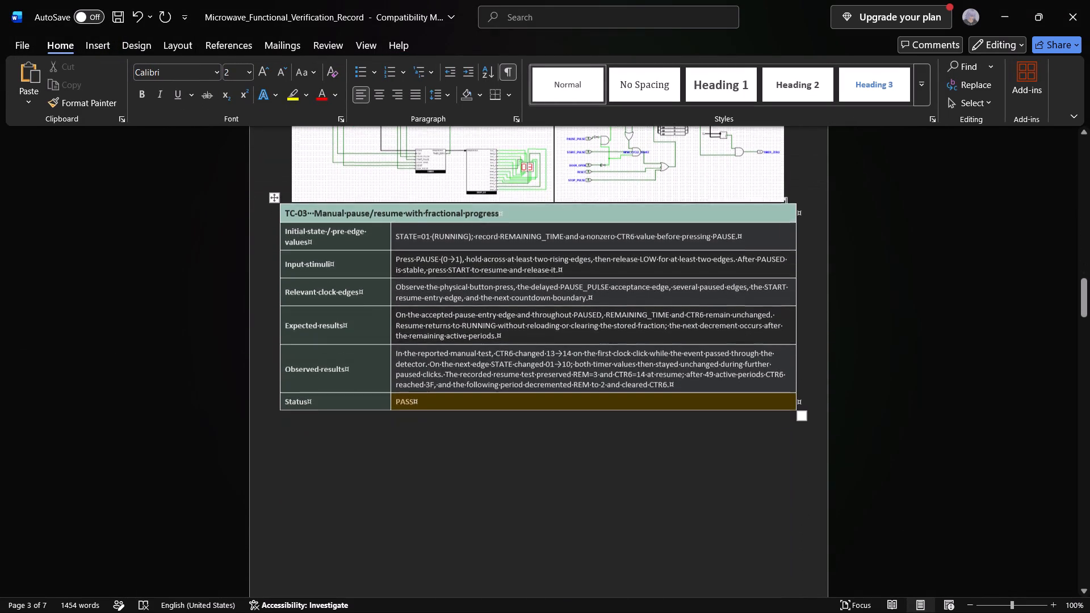
pyautogui.scroll(-16, 715, 360)
pyautogui.scroll(20, 630, 342)
pyautogui.scroll(5, 630, 342)
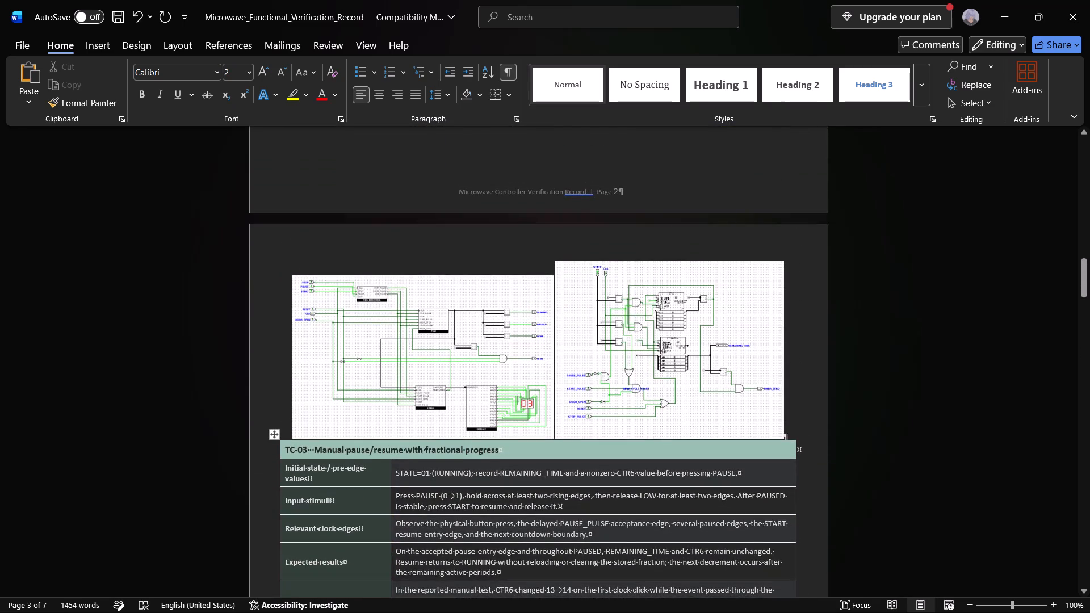
pyautogui.scroll(-20, 512, 366)
pyautogui.scroll(-13, 512, 366)
pyautogui.scroll(-4, 586, 387)
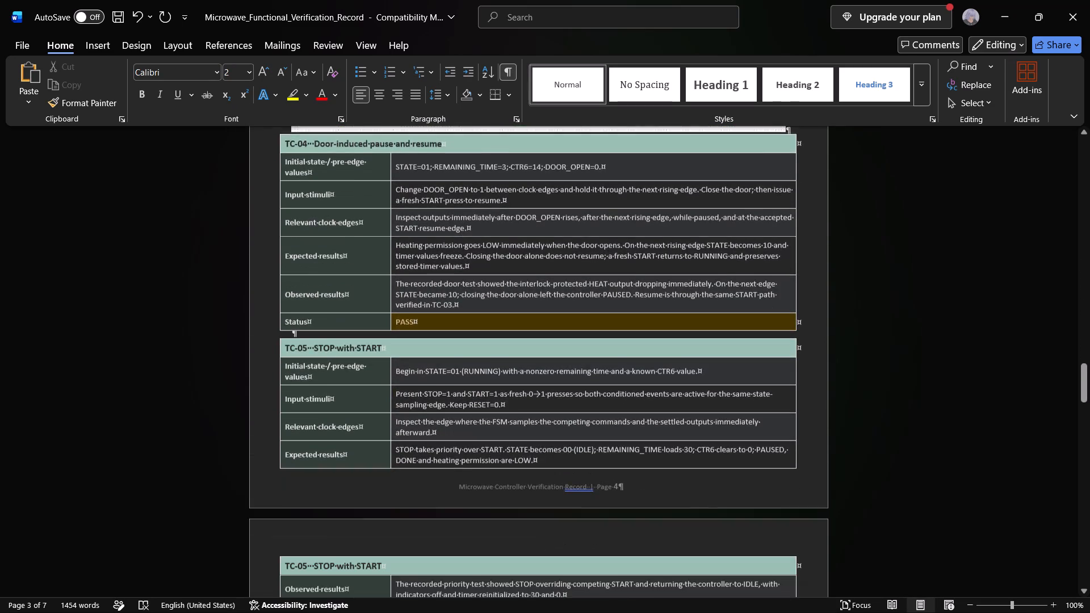
pyautogui.scroll(4, 564, 376)
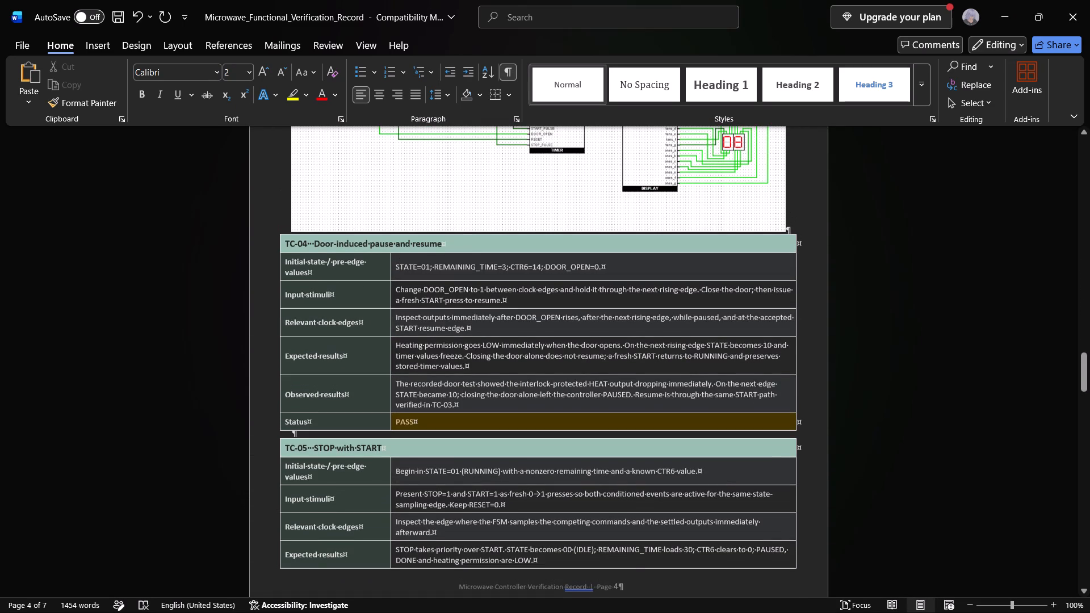
pyautogui.scroll(5, 565, 316)
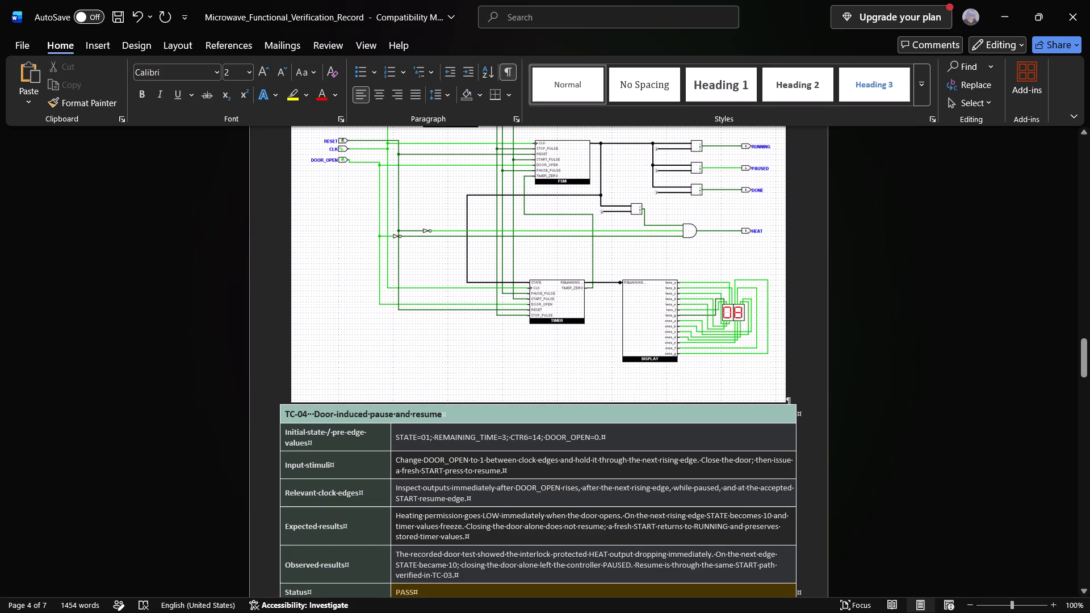
pyautogui.scroll(11, 547, 382)
pyautogui.scroll(12, 553, 431)
pyautogui.scroll(16, 586, 389)
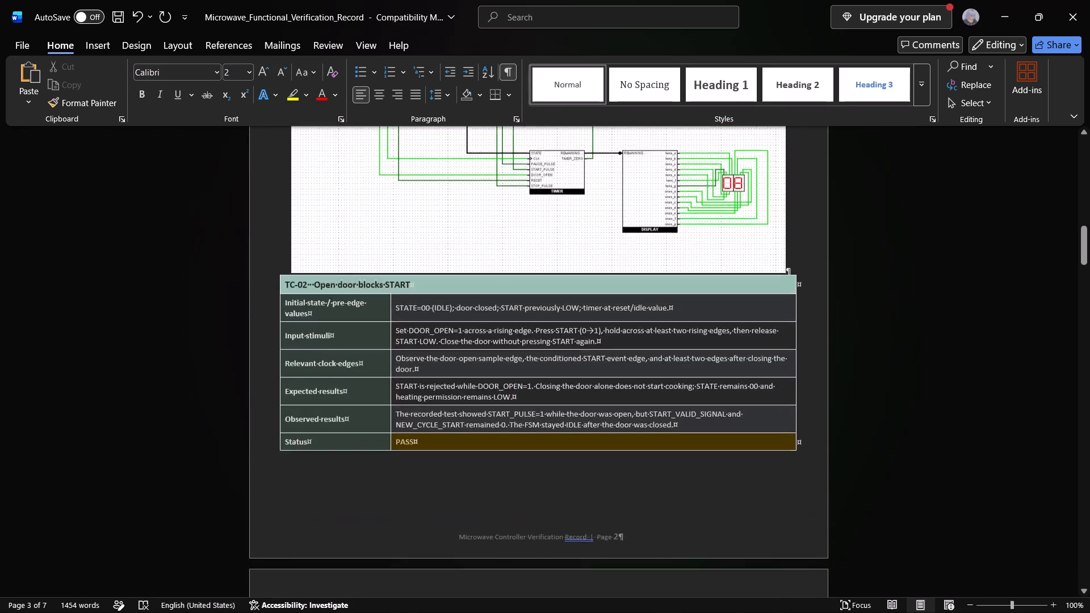
pyautogui.scroll(6, 561, 383)
pyautogui.scroll(14, 519, 367)
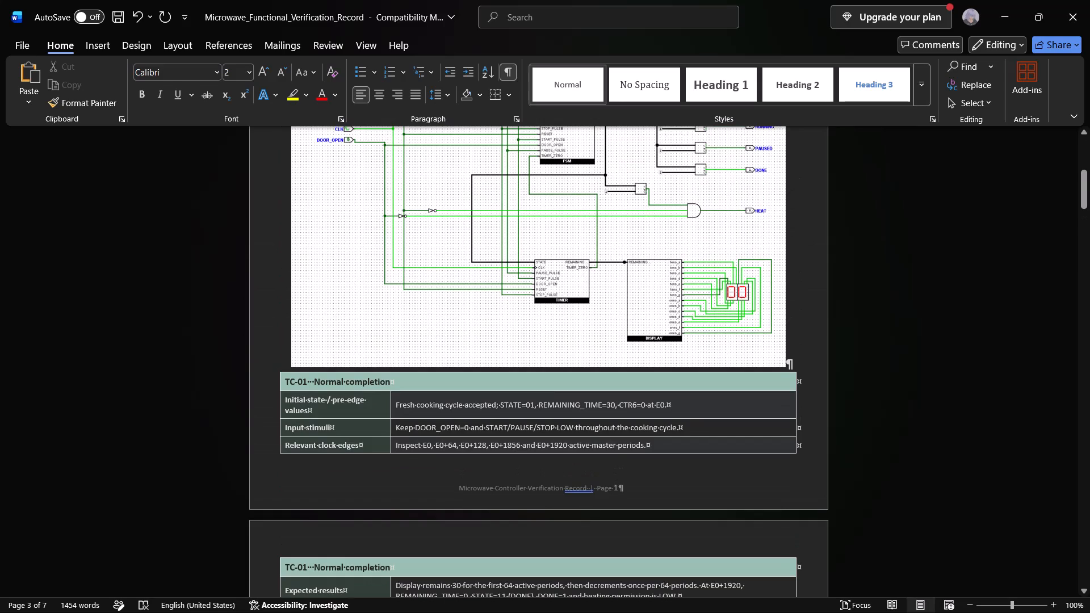
pyautogui.scroll(-20, 483, 371)
pyautogui.scroll(-17, 483, 371)
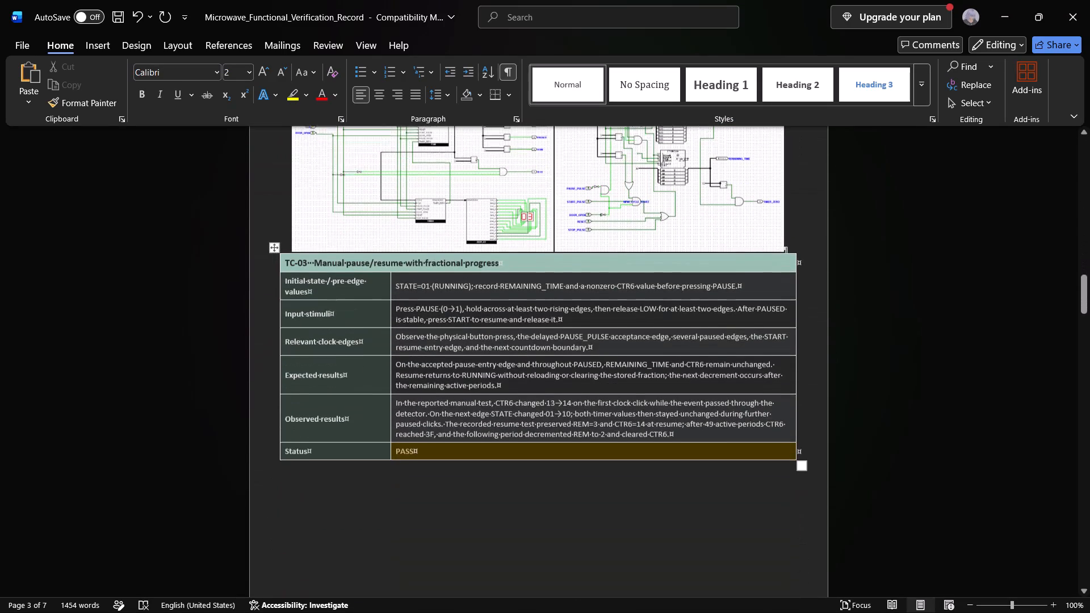
pyautogui.scroll(-17, 501, 354)
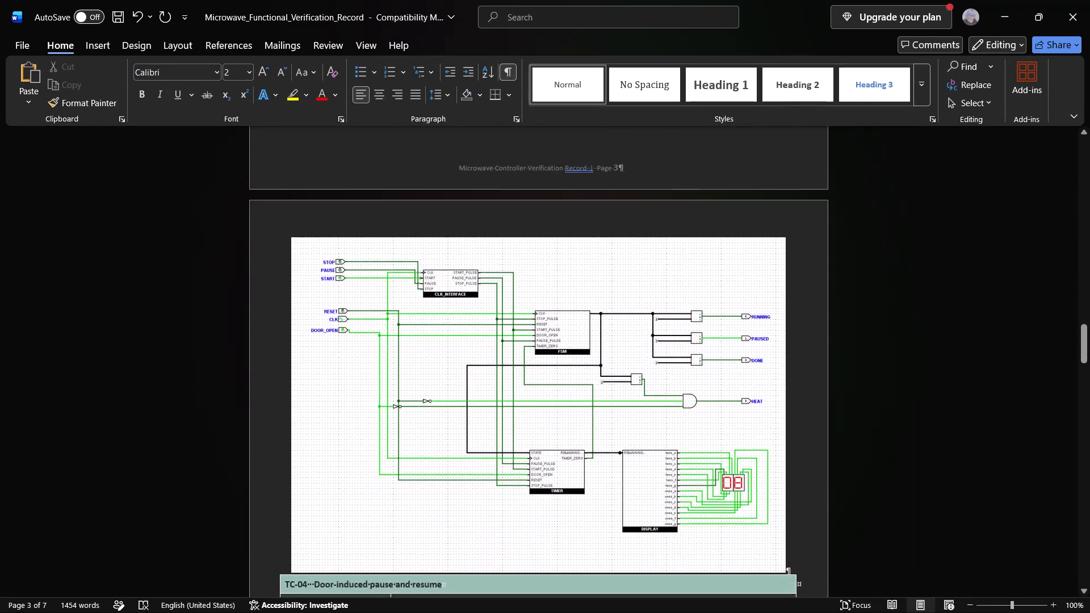
pyautogui.scroll(-5, 514, 337)
pyautogui.click(550, 297)
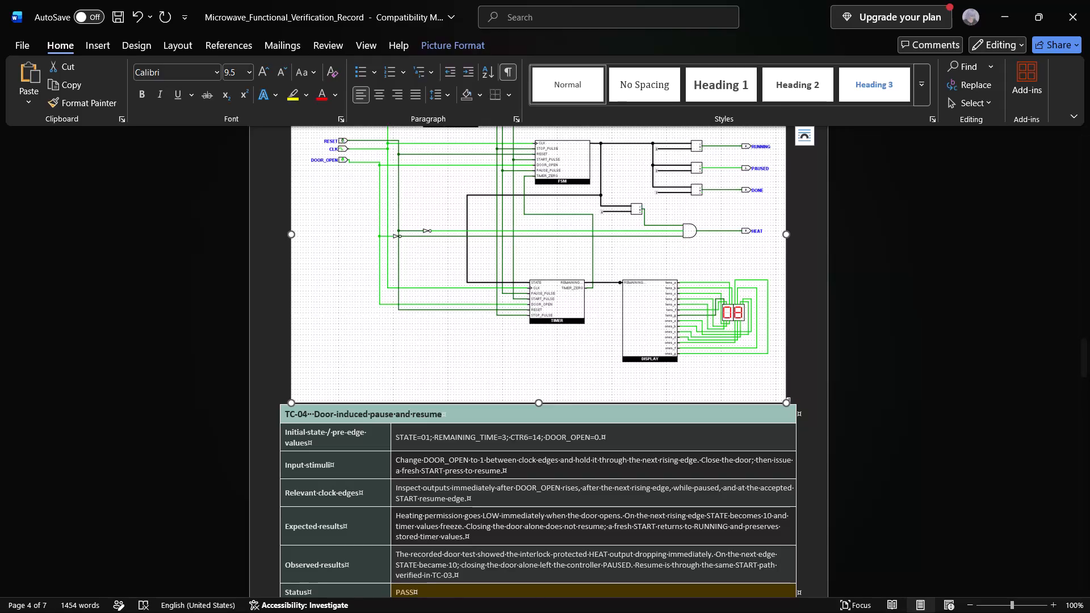
pyautogui.hscroll(-1, 550, 297)
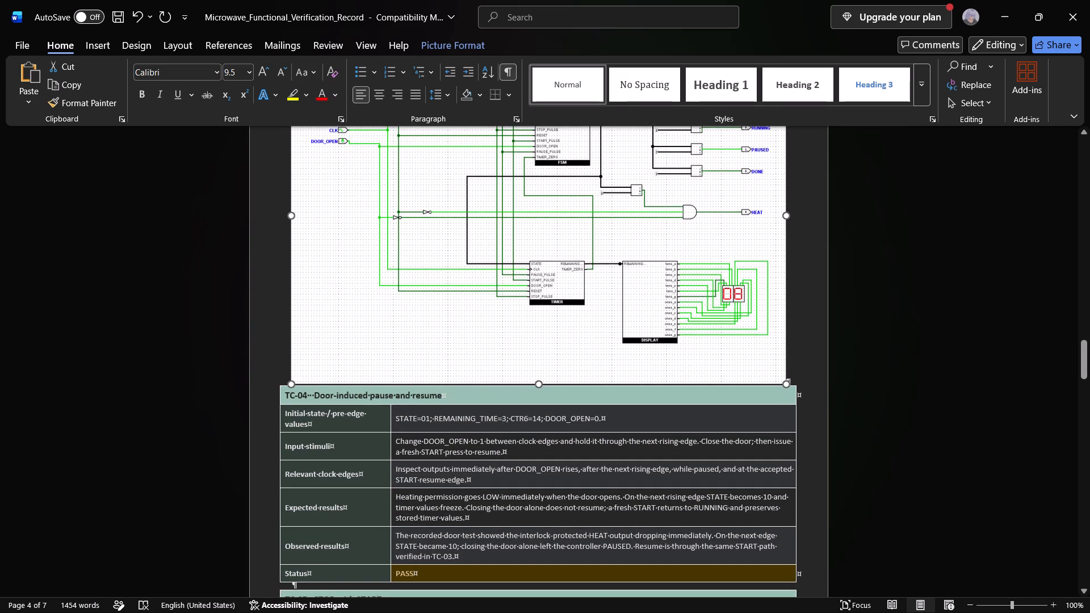
pyautogui.scroll(4, 550, 297)
pyautogui.scroll(-5, 550, 297)
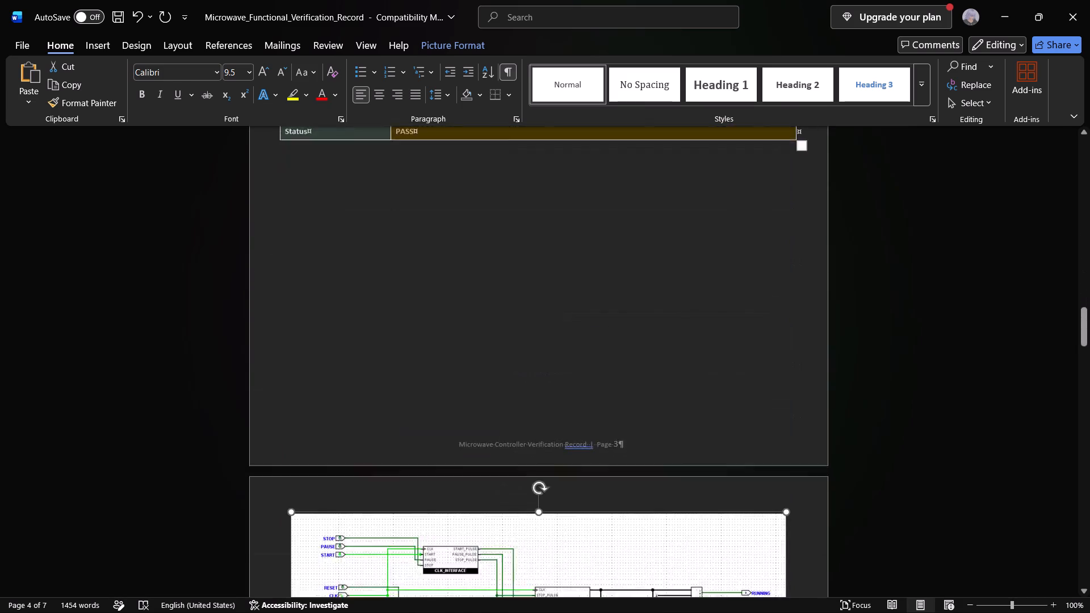
pyautogui.scroll(3, 550, 297)
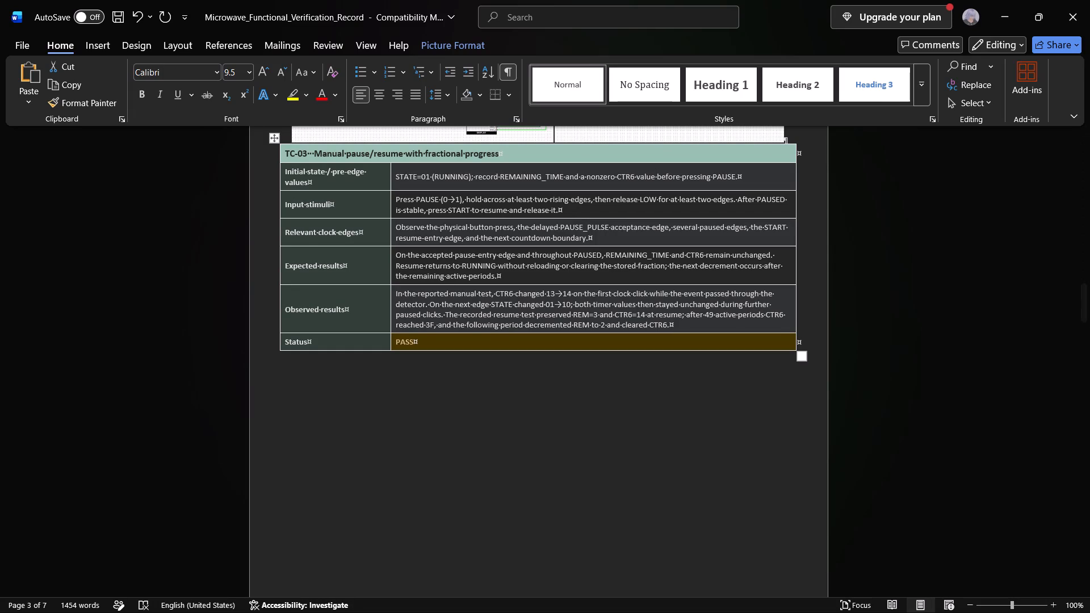
pyautogui.scroll(-8, 613, 296)
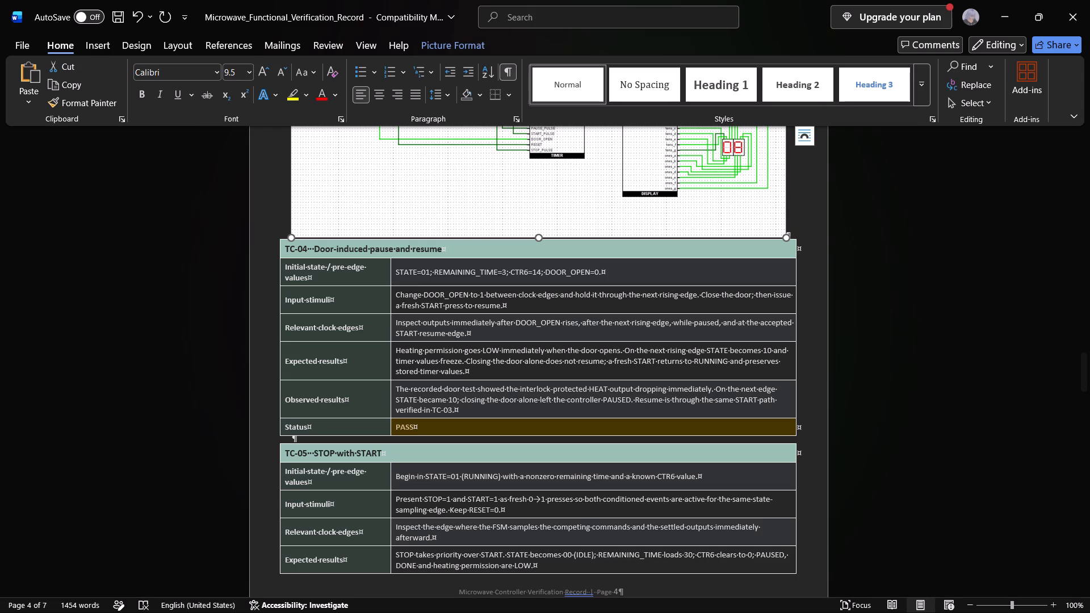
pyautogui.scroll(2, 659, 313)
# Cut the circuit picture from above the TC-04 table.
pyautogui.click(653, 217)
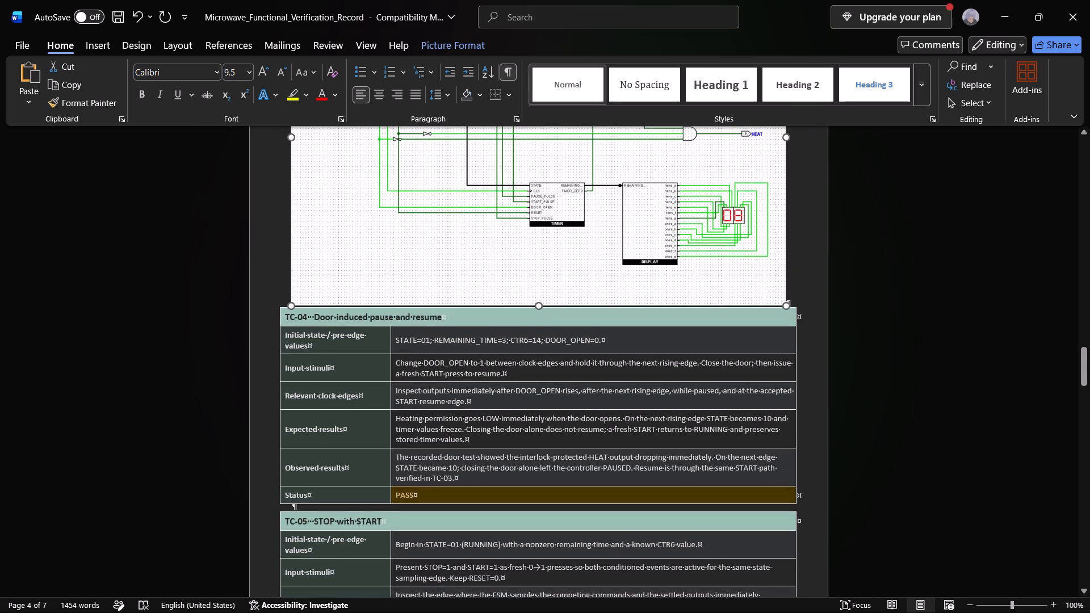
pyautogui.scroll(3, 653, 220)
pyautogui.hotkey('ctrl', 'x')
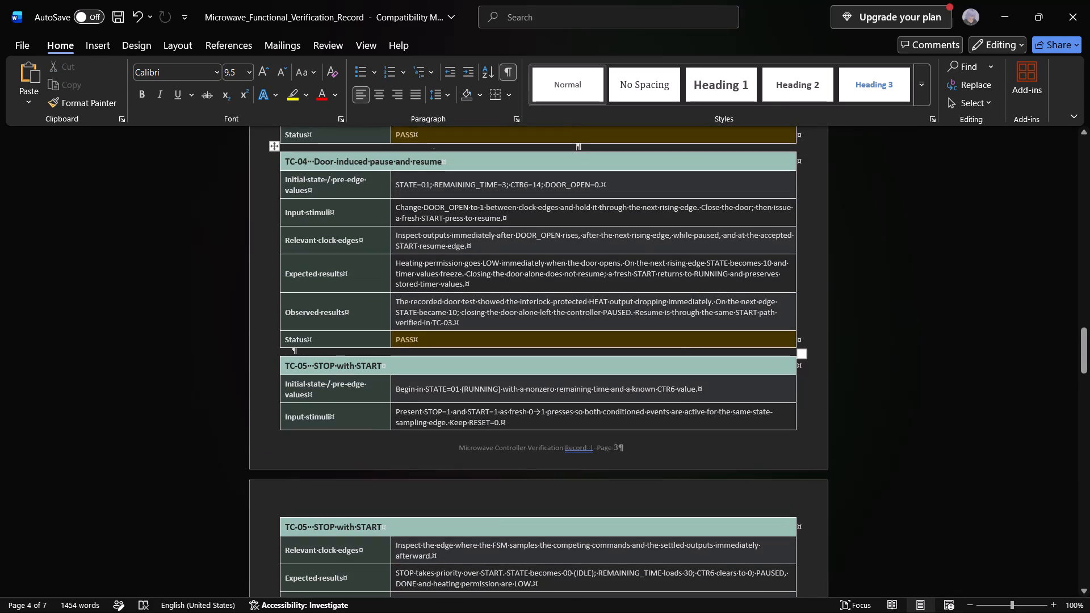
# Examine the TC-02, TC-03 and TC-04 tables and the pictures placed above them for matching content and layout.
pyautogui.scroll(6, 513, 382)
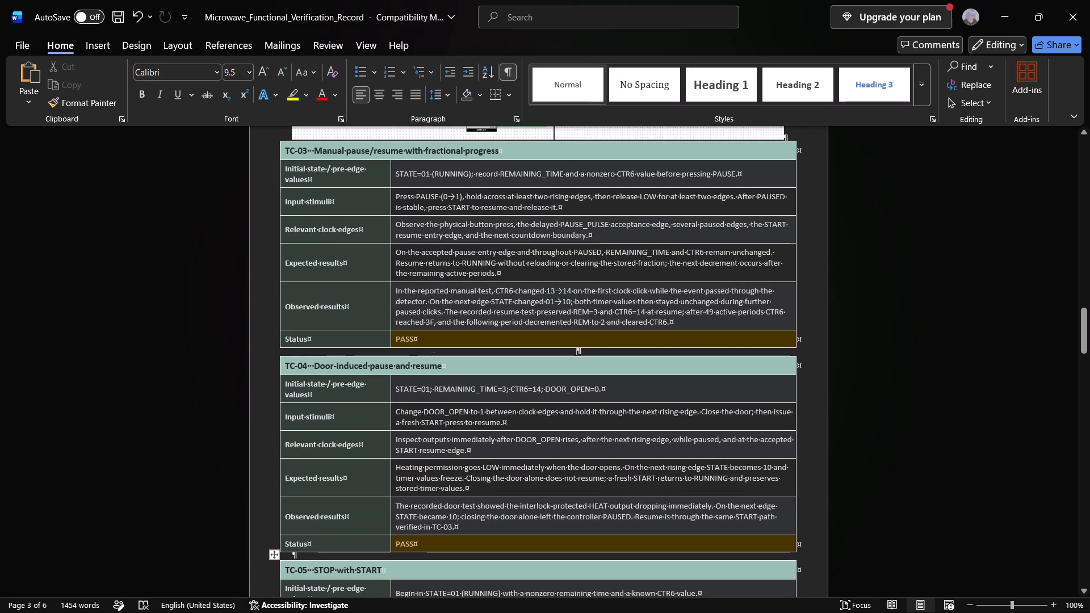
pyautogui.scroll(3, 630, 408)
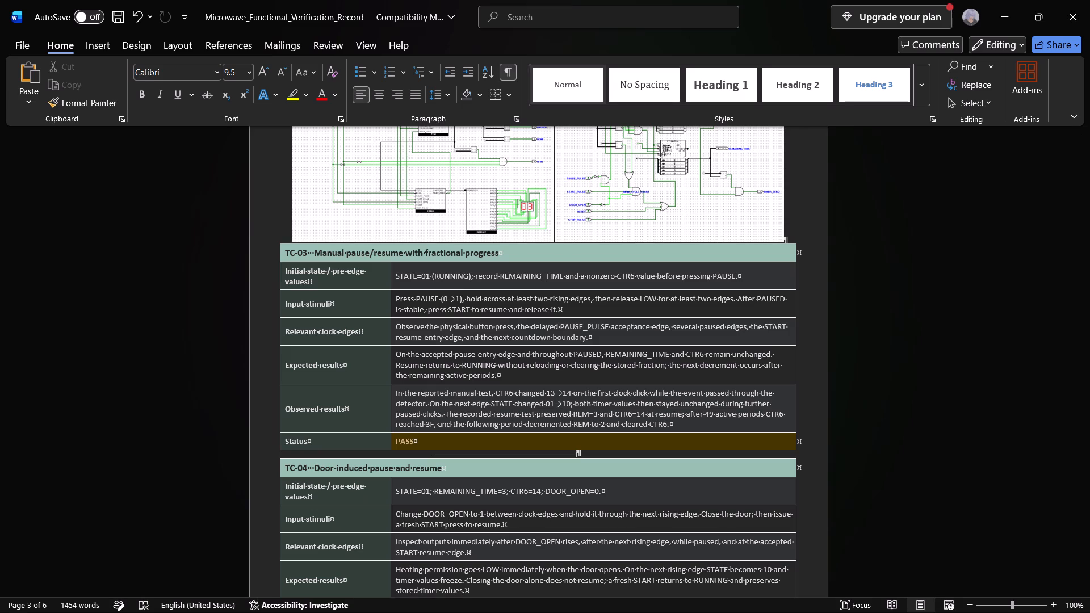
pyautogui.scroll(-2, 638, 557)
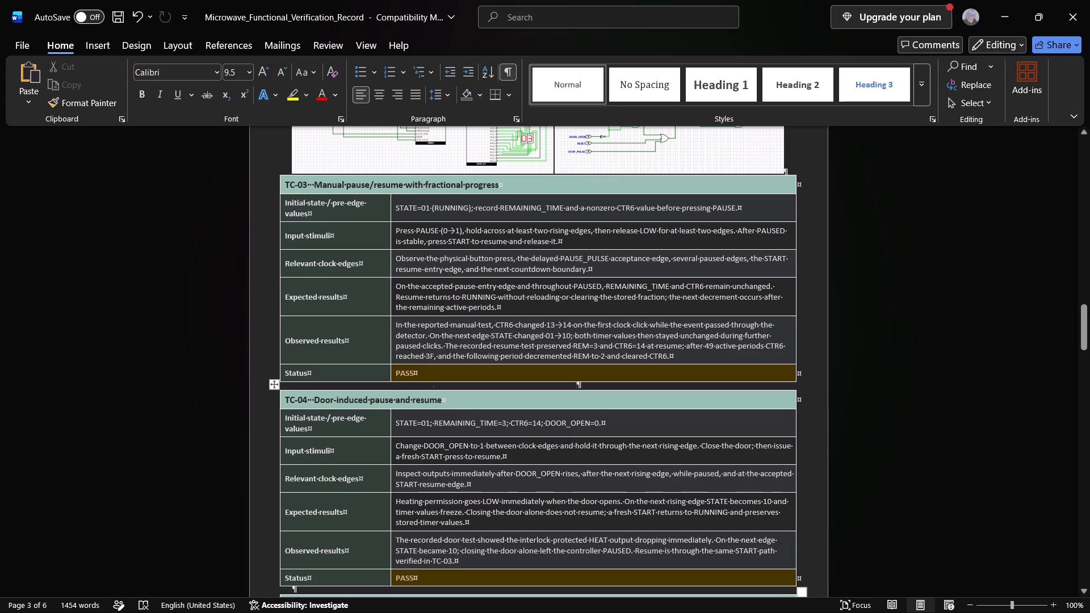
pyautogui.scroll(4, 473, 362)
pyautogui.scroll(4, 533, 391)
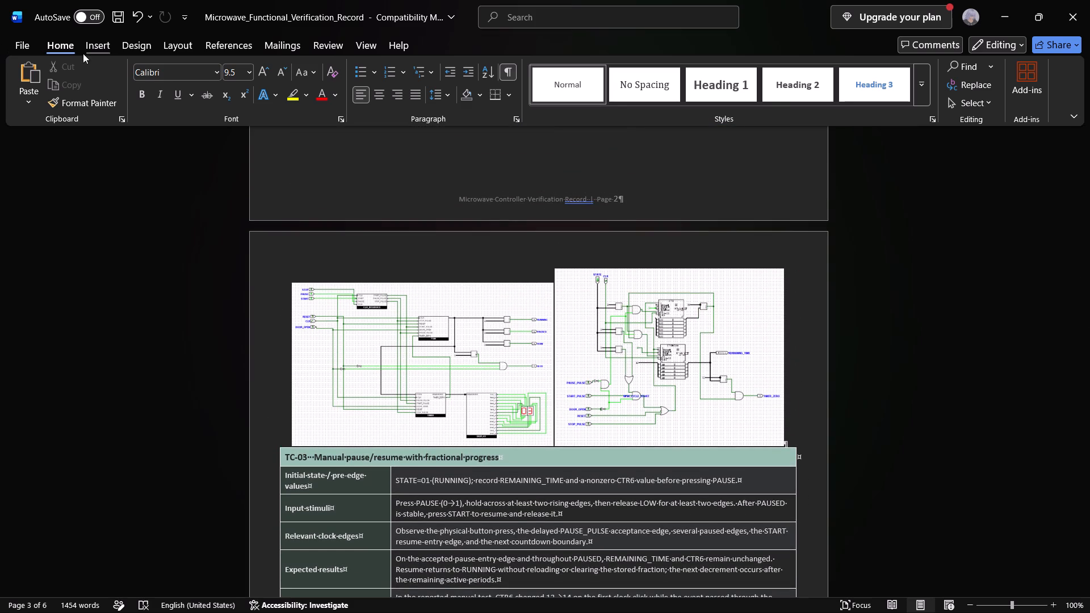
pyautogui.scroll(7, 505, 361)
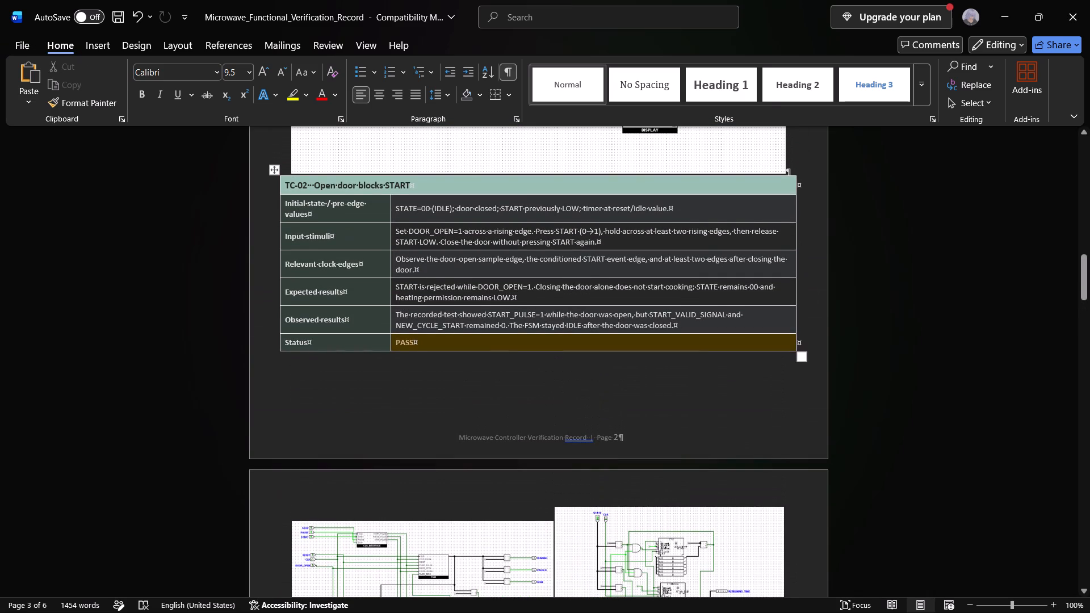
pyautogui.scroll(-4, 514, 347)
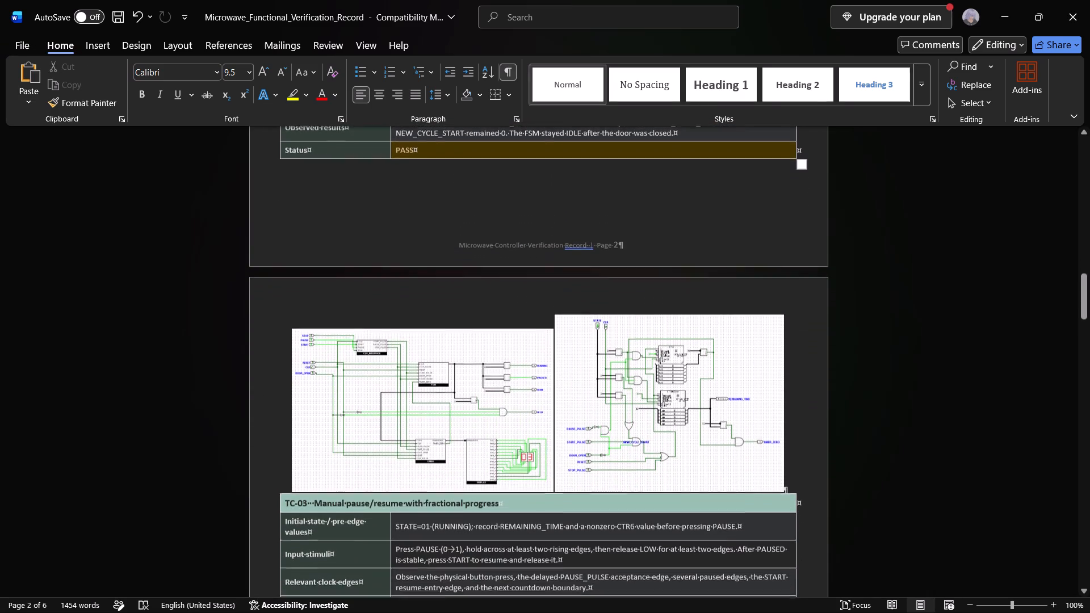
pyautogui.scroll(-1, 514, 347)
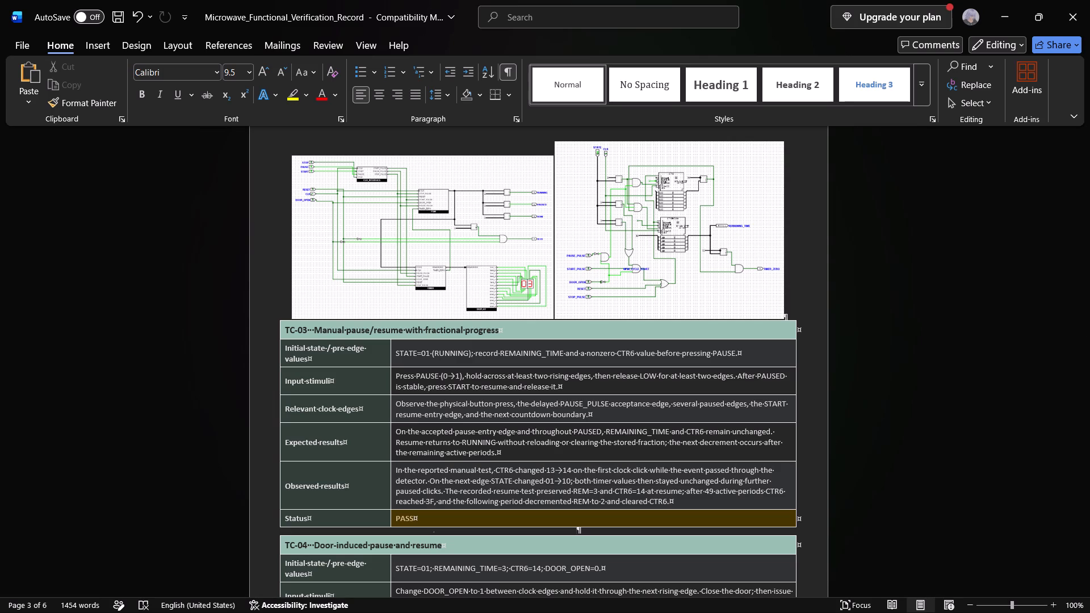
pyautogui.scroll(-1, 514, 347)
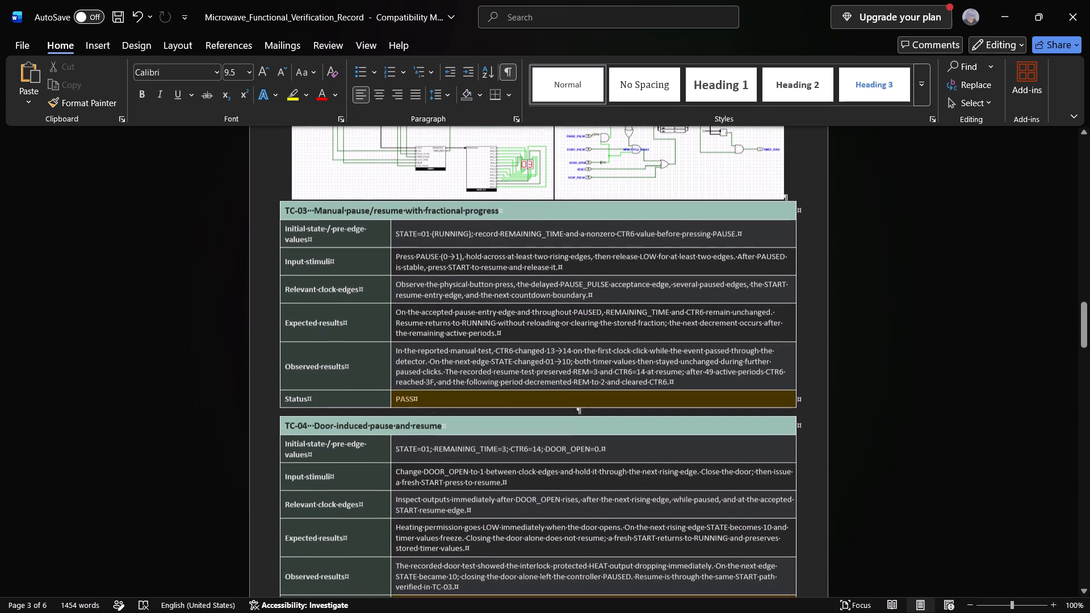
# Examine the TC-04 and TC-05 tables to see which states and inputs their circuit pictures need to show.
pyautogui.scroll(-1, 449, 342)
pyautogui.click(558, 450)
pyautogui.scroll(-3, 660, 475)
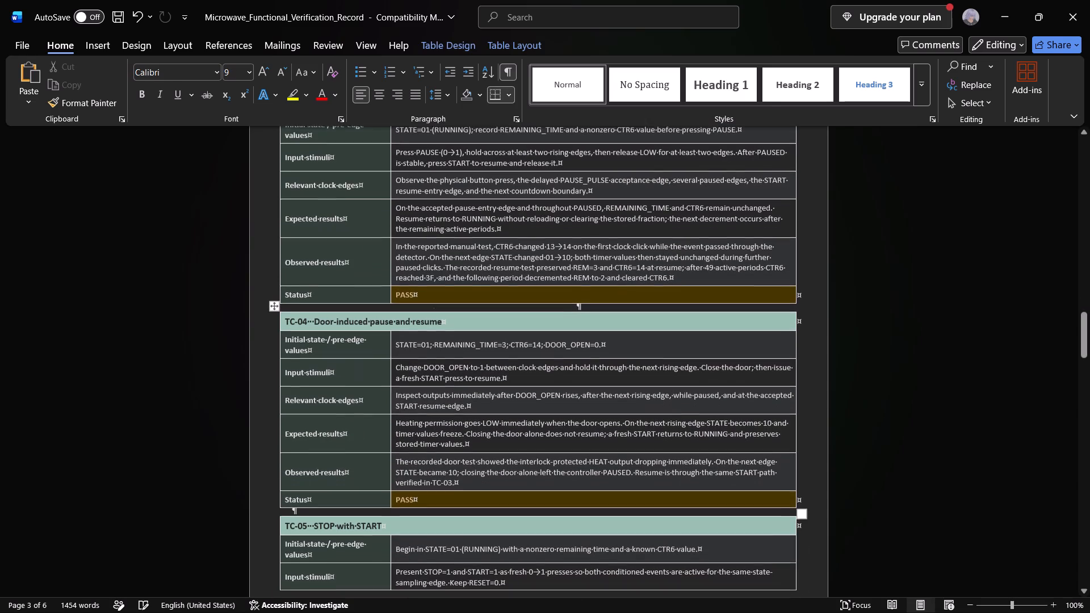
pyautogui.click(606, 481)
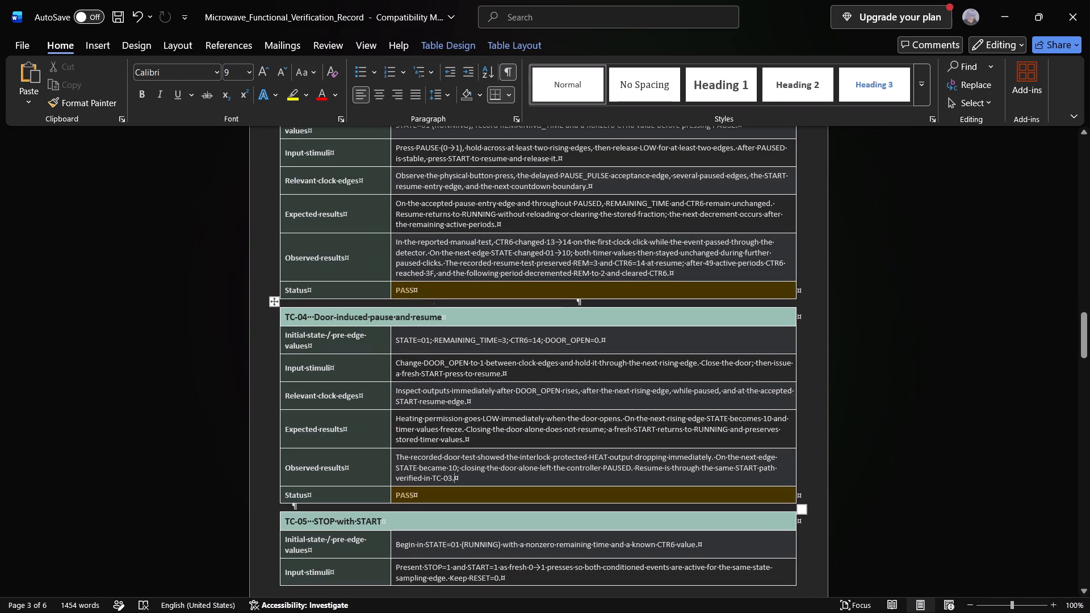
pyautogui.scroll(-1, 605, 482)
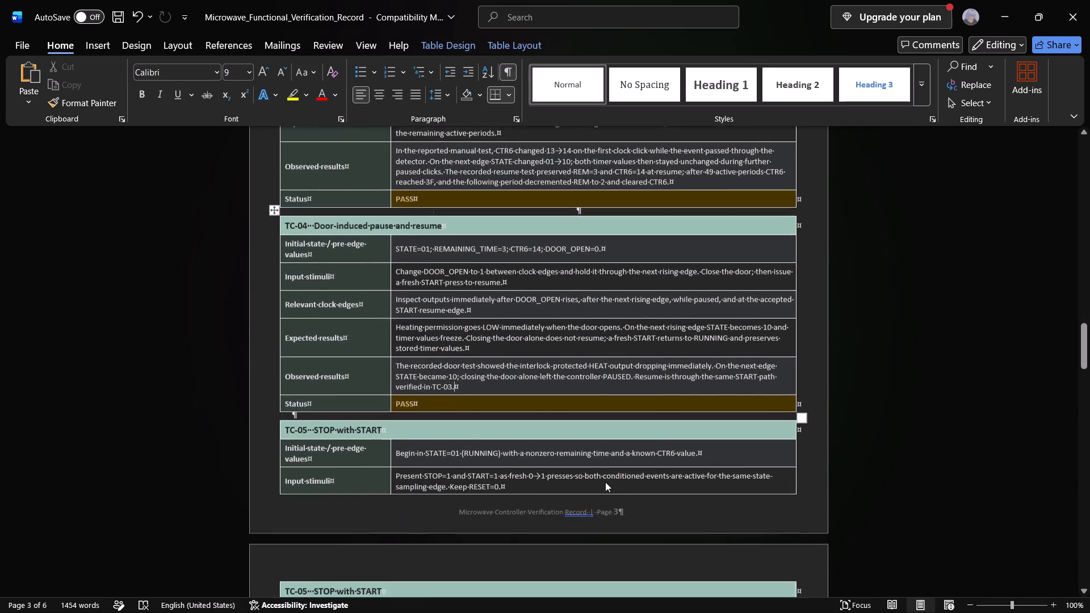
pyautogui.scroll(-1, 605, 482)
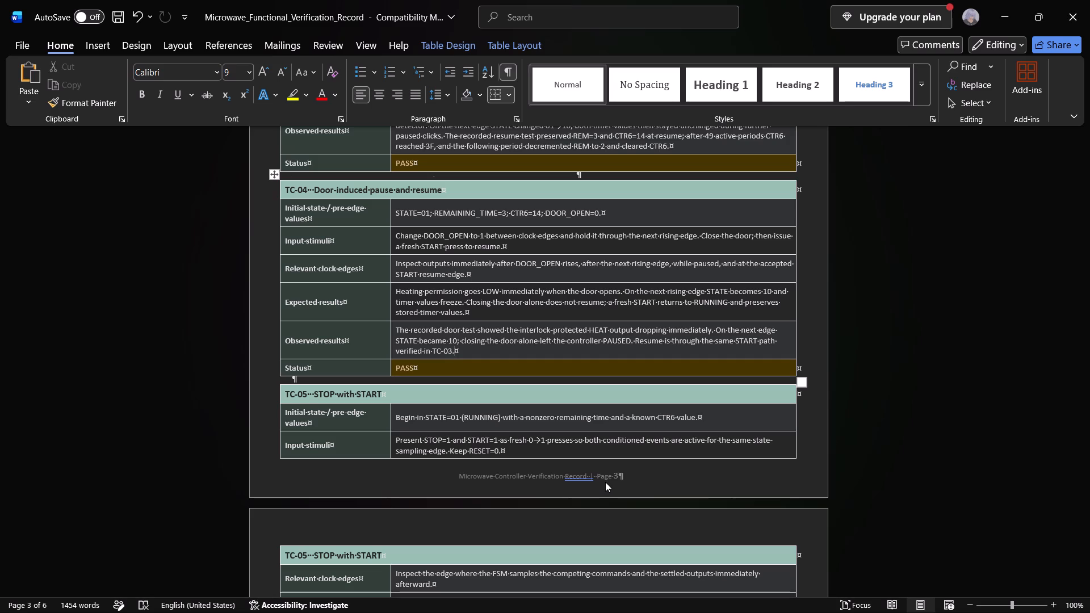
pyautogui.scroll(-1, 605, 482)
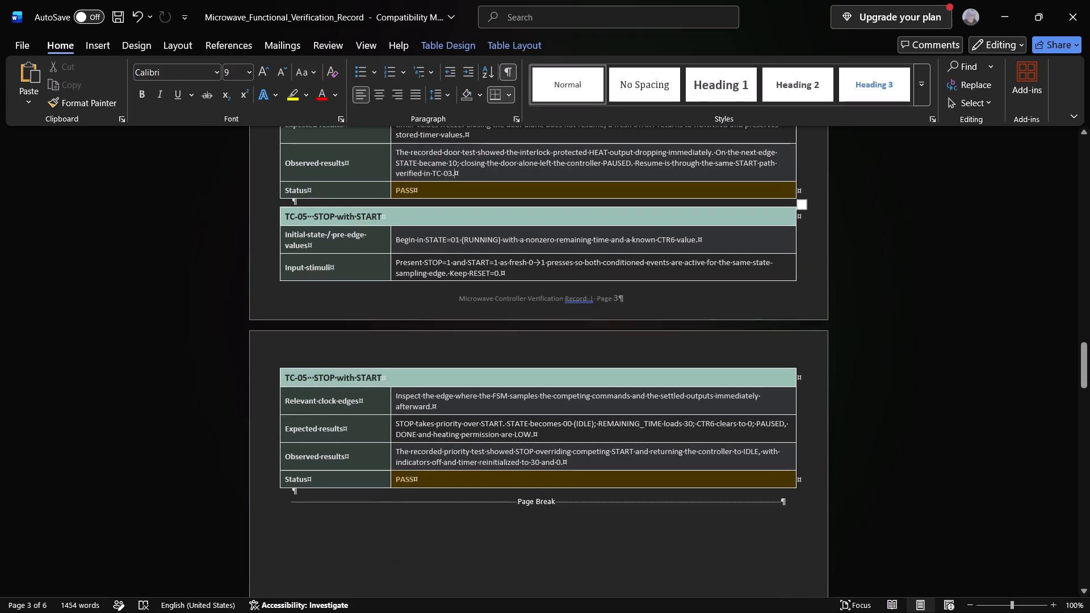
pyautogui.scroll(-1, 605, 482)
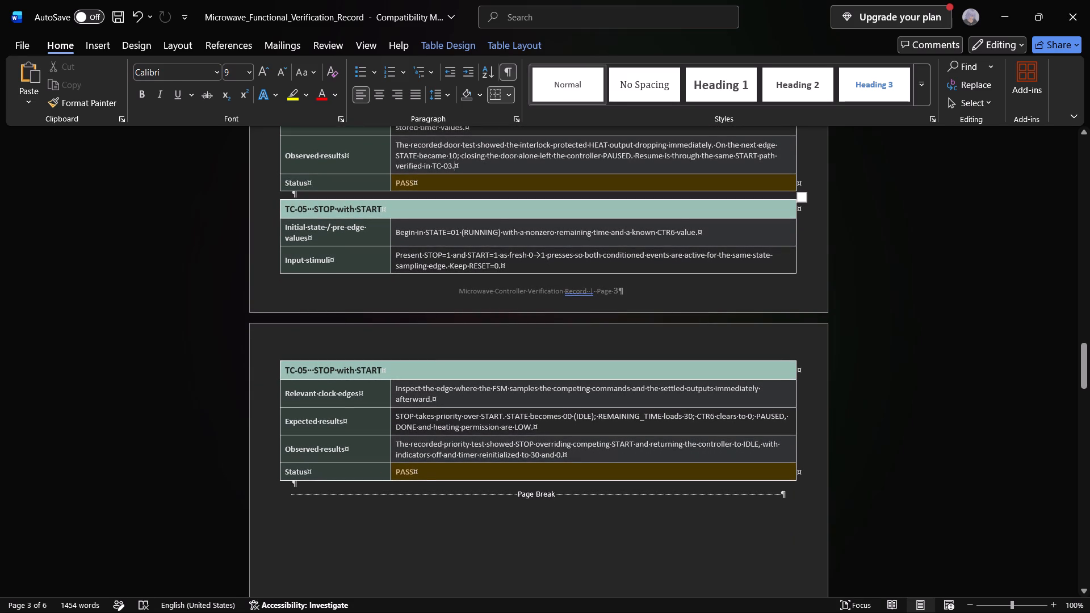
pyautogui.scroll(1, 605, 482)
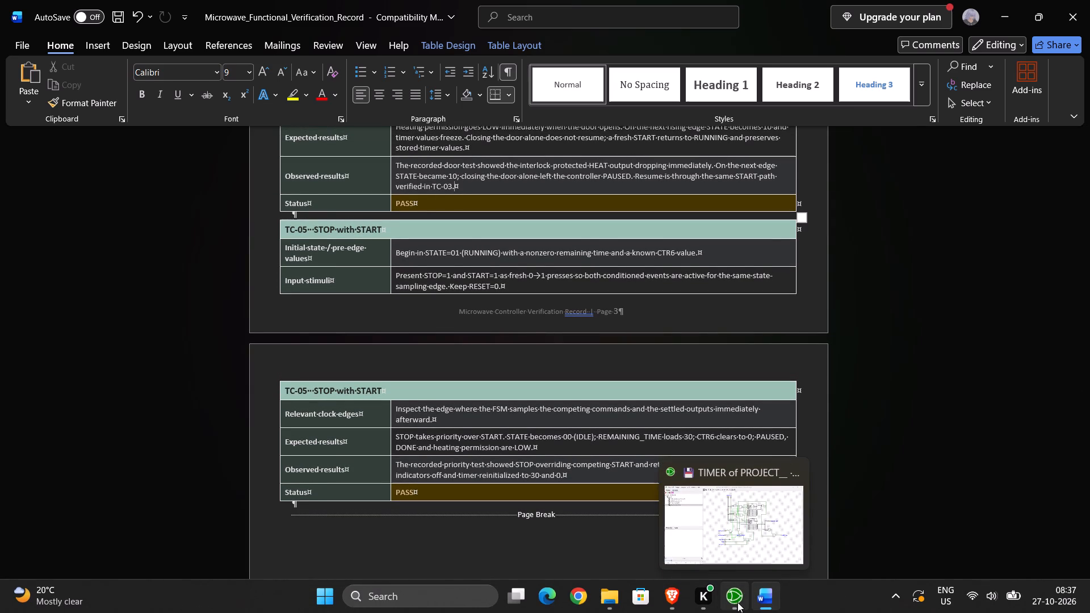
# Switch to Logisim-evolution, open the main circuit simulation, and pulse the RESET input to 1 and back to 0.
pyautogui.click(737, 602)
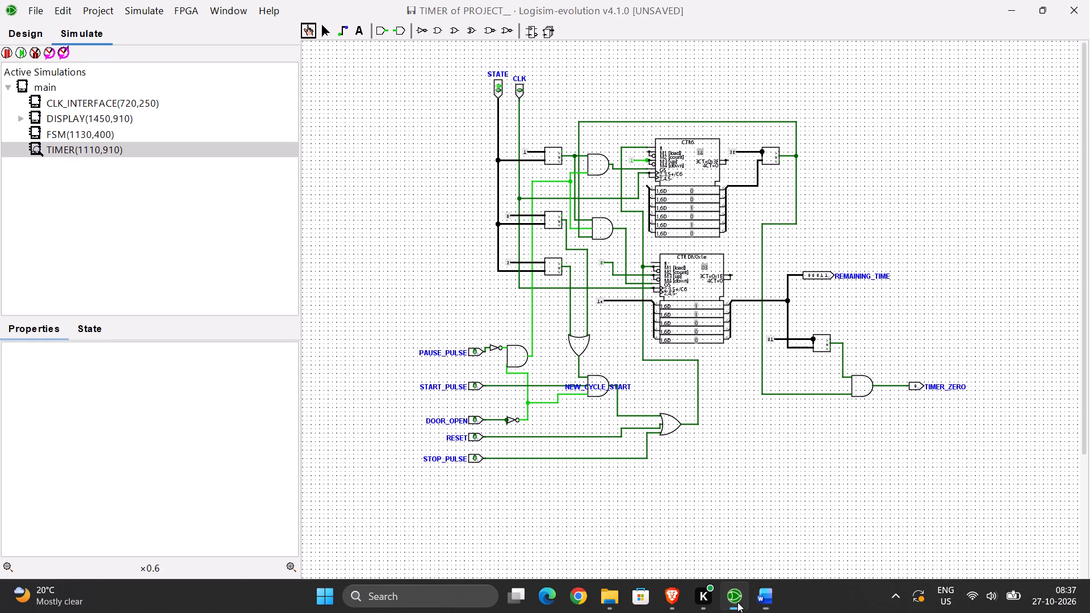
pyautogui.click(48, 95)
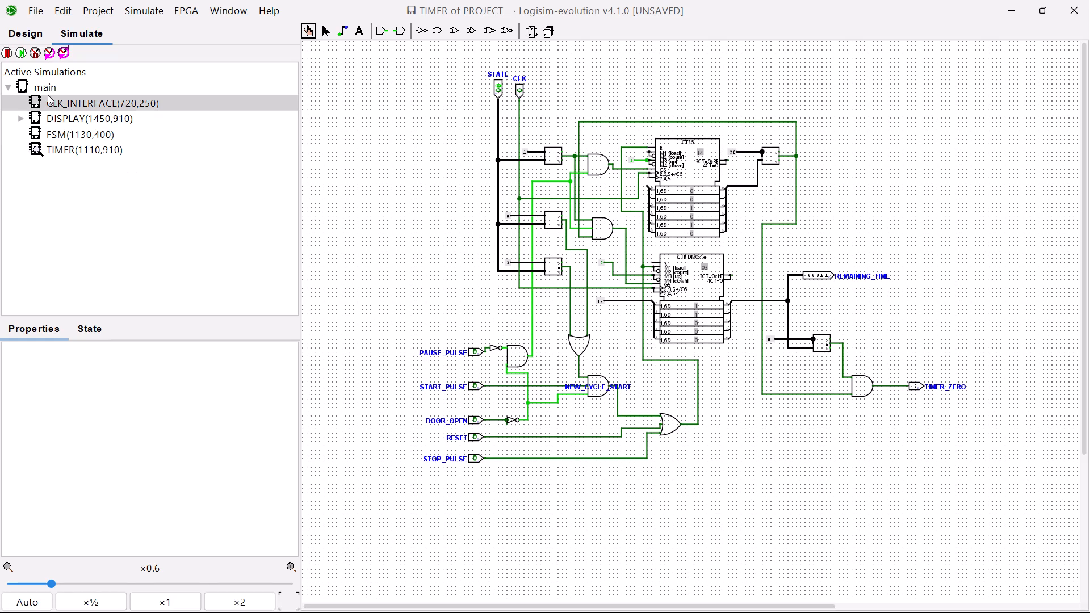
pyautogui.doubleClick(48, 95)
pyautogui.doubleClick(46, 87)
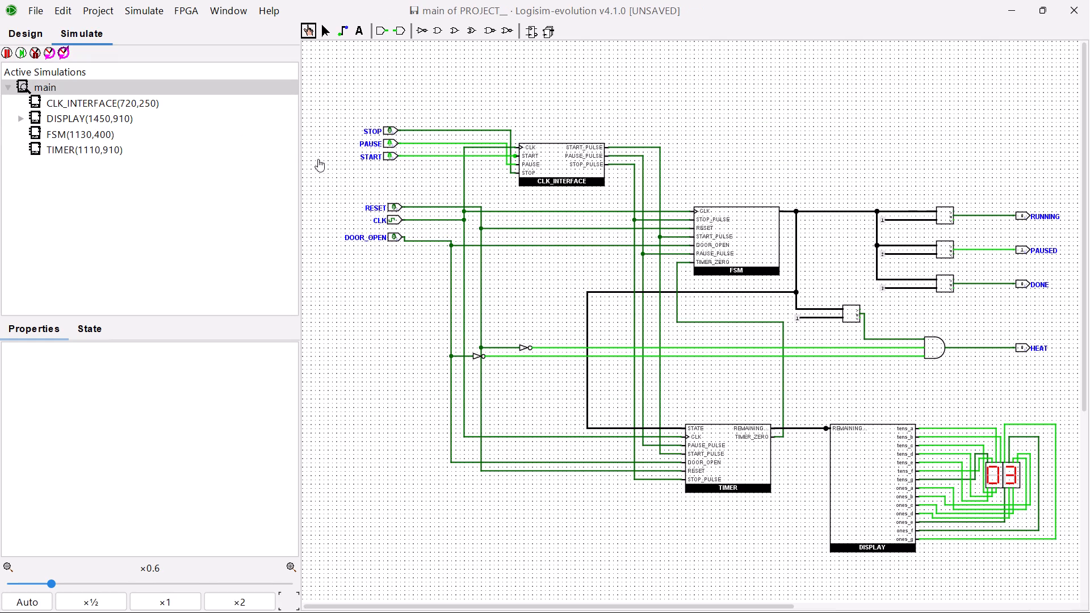
pyautogui.click(393, 203)
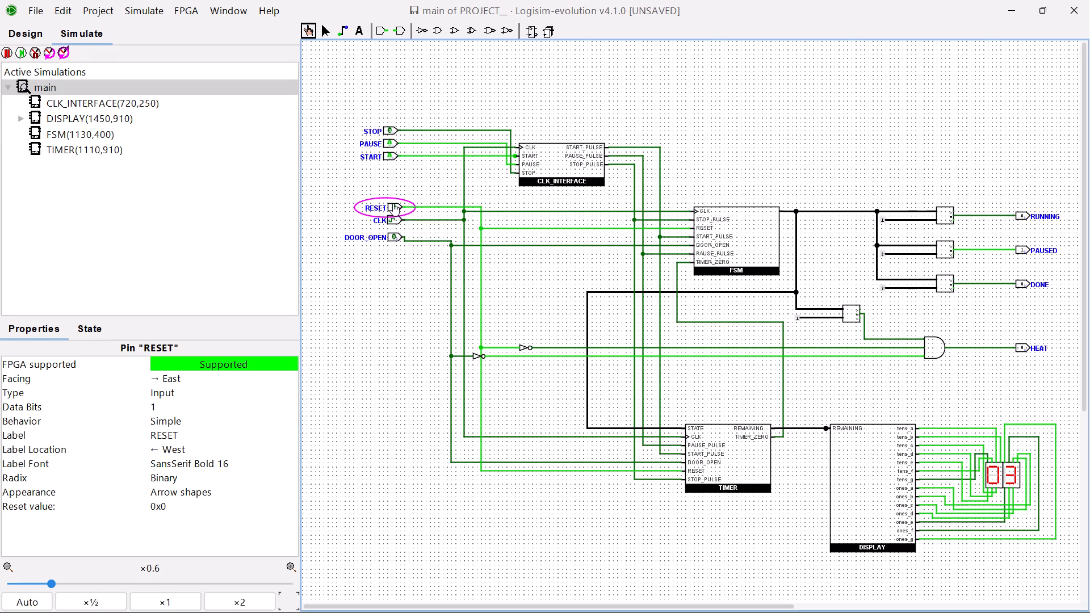
pyautogui.click(394, 207)
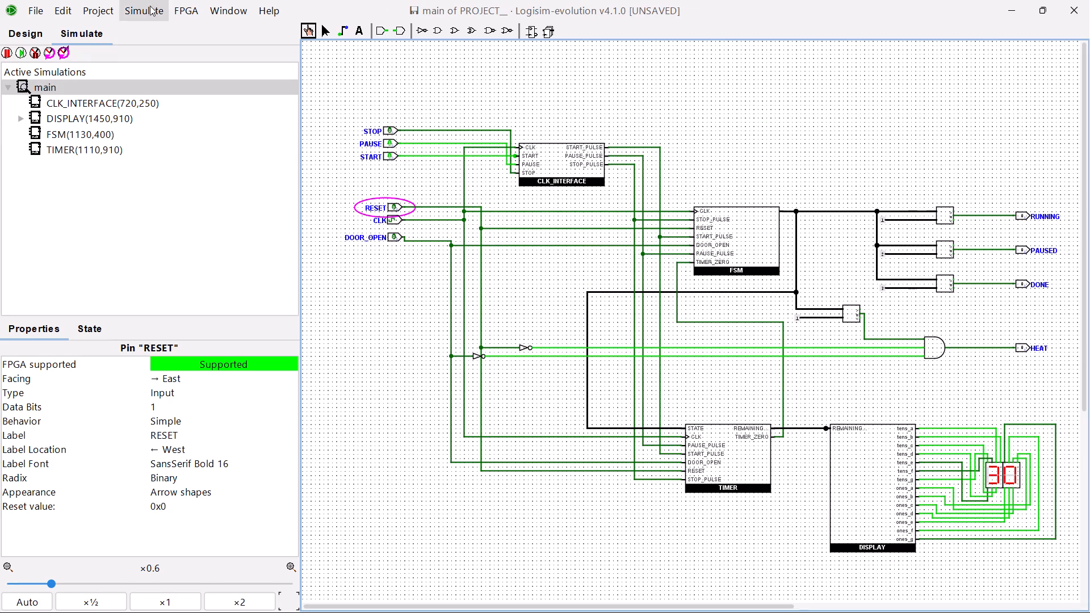
# Set the simulation's auto-tick frequency to 128 Hz.
pyautogui.click(145, 5)
pyautogui.click(208, 228)
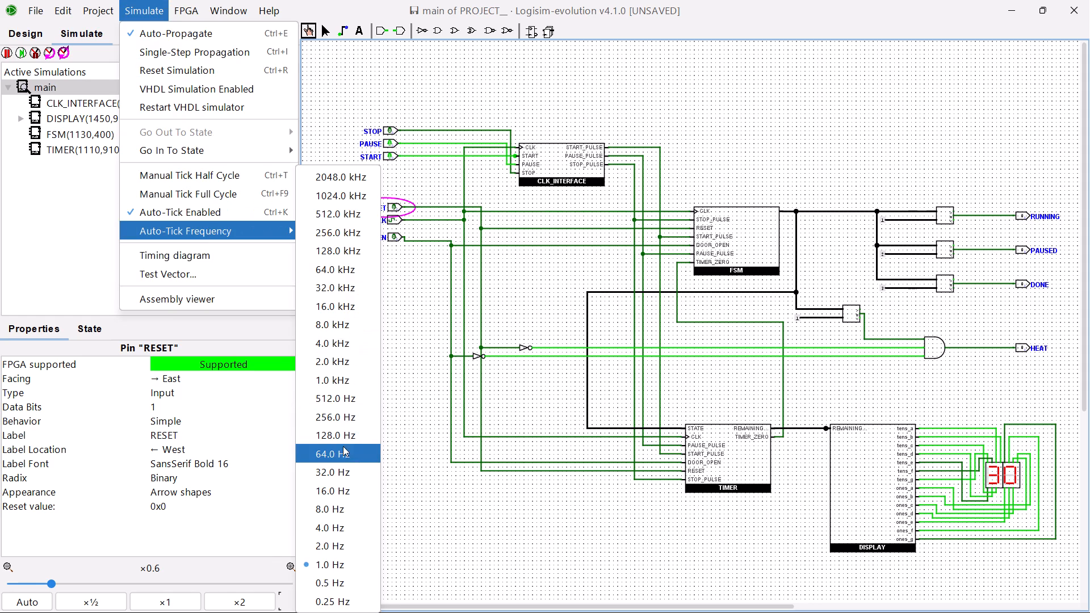
pyautogui.click(343, 446)
pyautogui.click(132, 19)
pyautogui.click(198, 229)
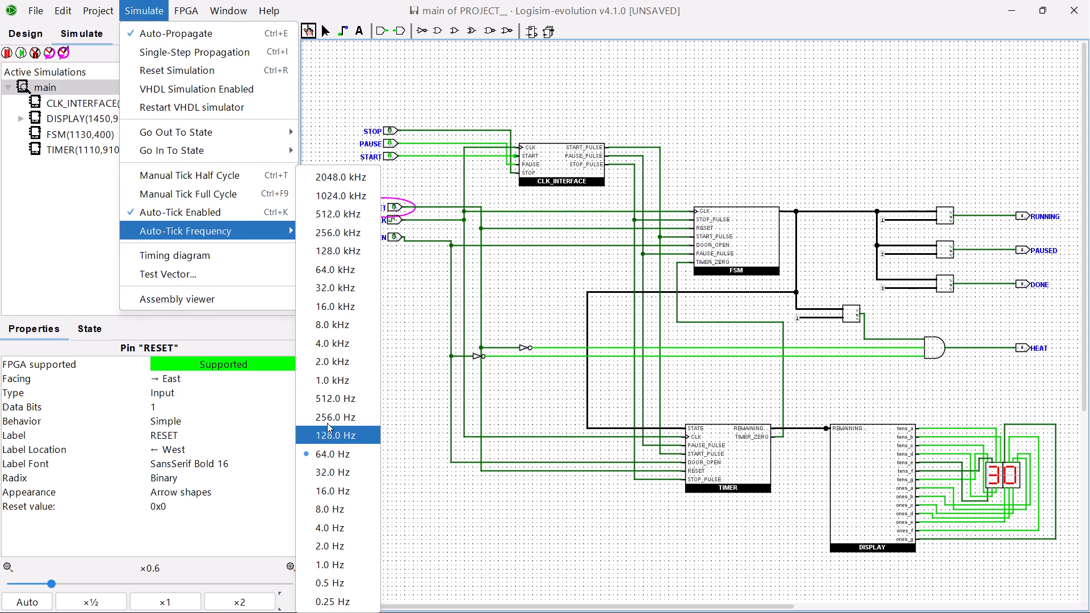
pyautogui.click(327, 430)
# Set the PAUSE input to 0 and apply a fresh 0-to-1 START transition to begin a new cycle.
pyautogui.click(391, 148)
pyautogui.click(393, 154)
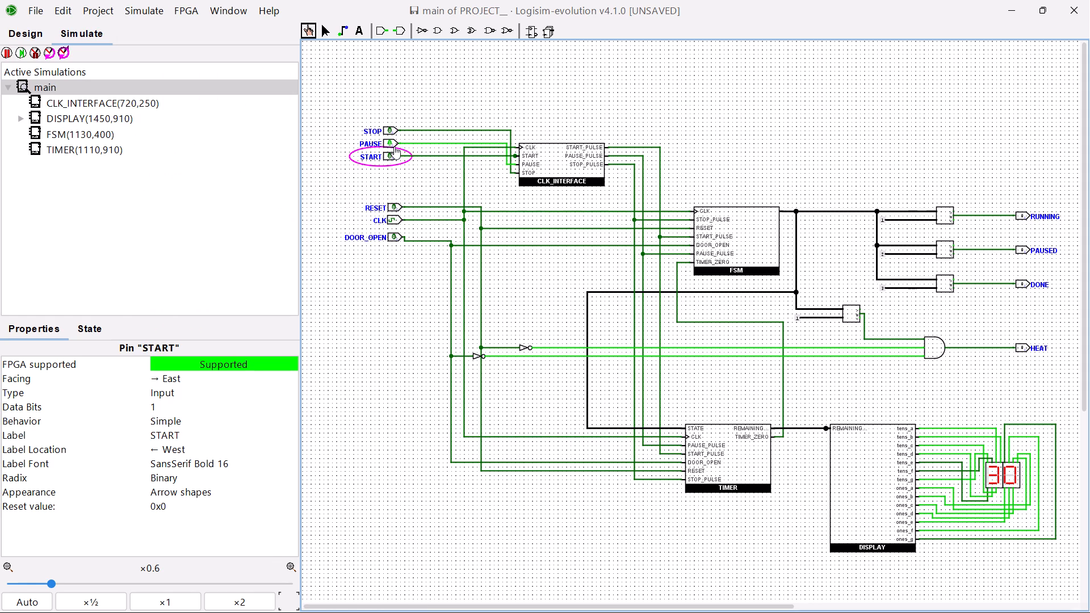
pyautogui.click(394, 146)
pyautogui.click(390, 156)
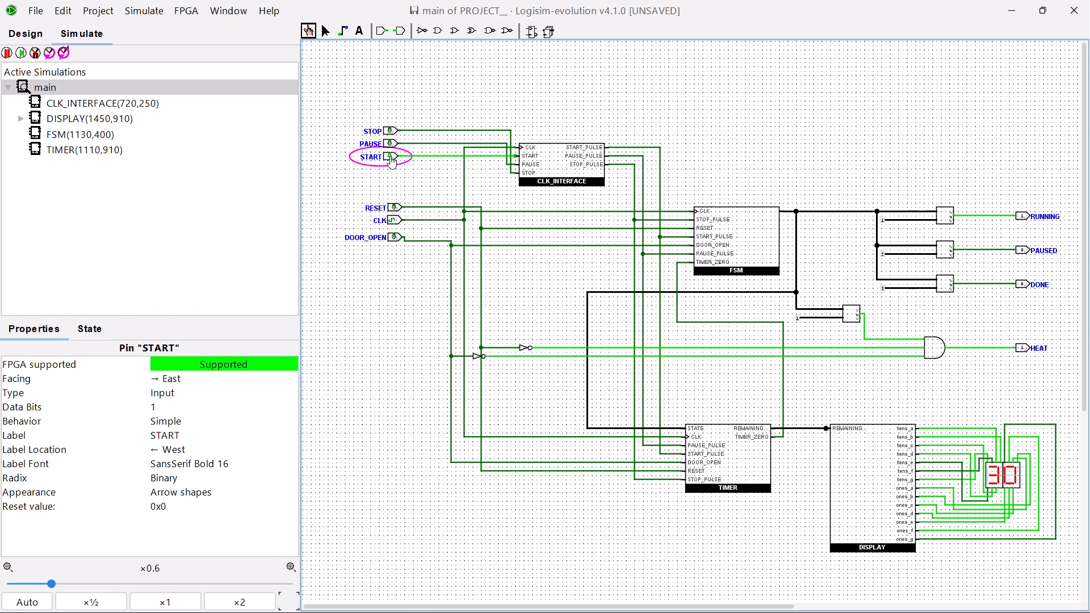
# Capture a screenshot of the whole main circuit while it is running with START at 1 and STOP at 0.
pyautogui.moveTo(747, 117); pyautogui.dragTo(738, 131, button='middle')
pyautogui.scroll(-1, 747, 117)
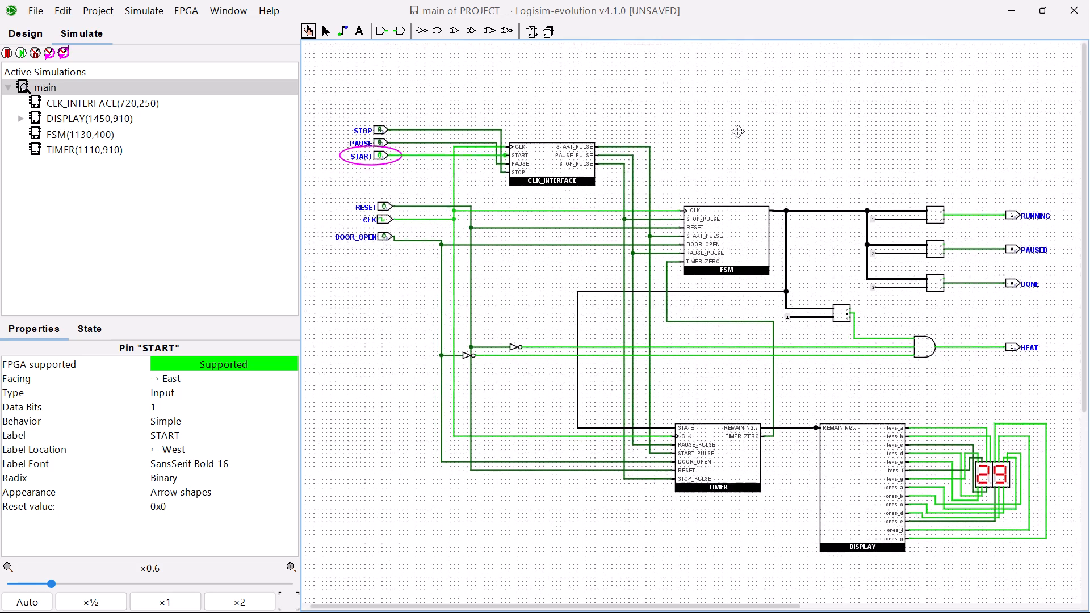
pyautogui.moveTo(738, 131); pyautogui.dragTo(741, 133, button='middle')
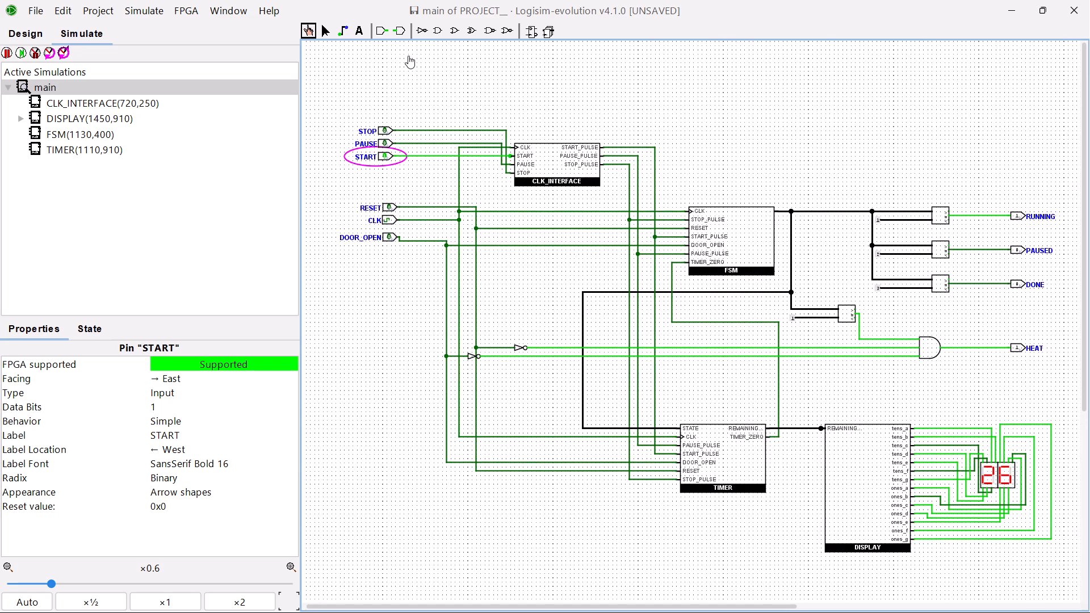
pyautogui.click(402, 105)
pyautogui.click(328, 31)
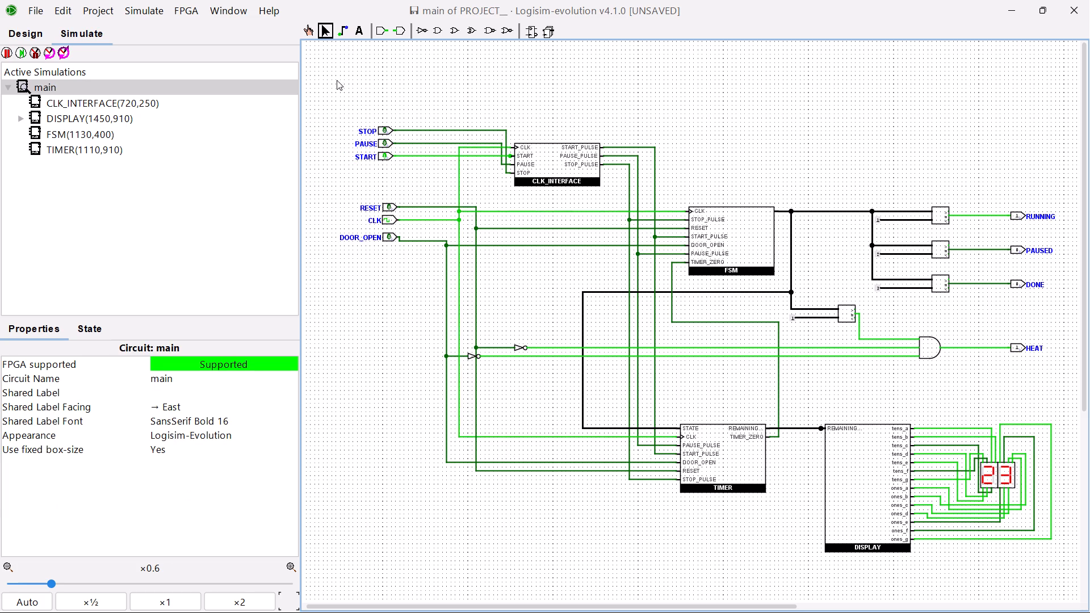
pyautogui.click(308, 30)
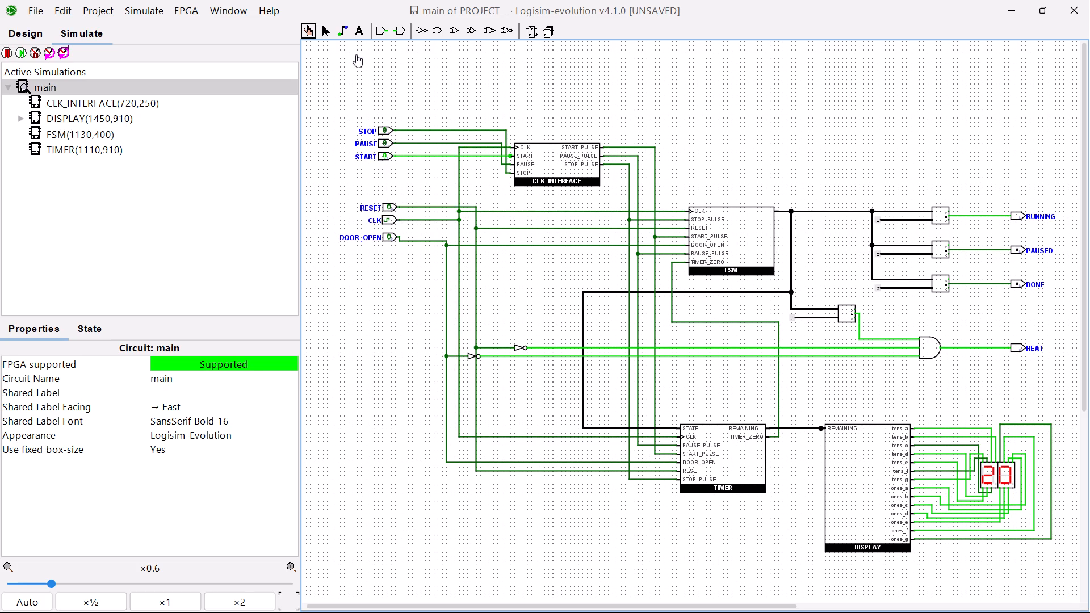
pyautogui.click(324, 40)
pyautogui.click(328, 31)
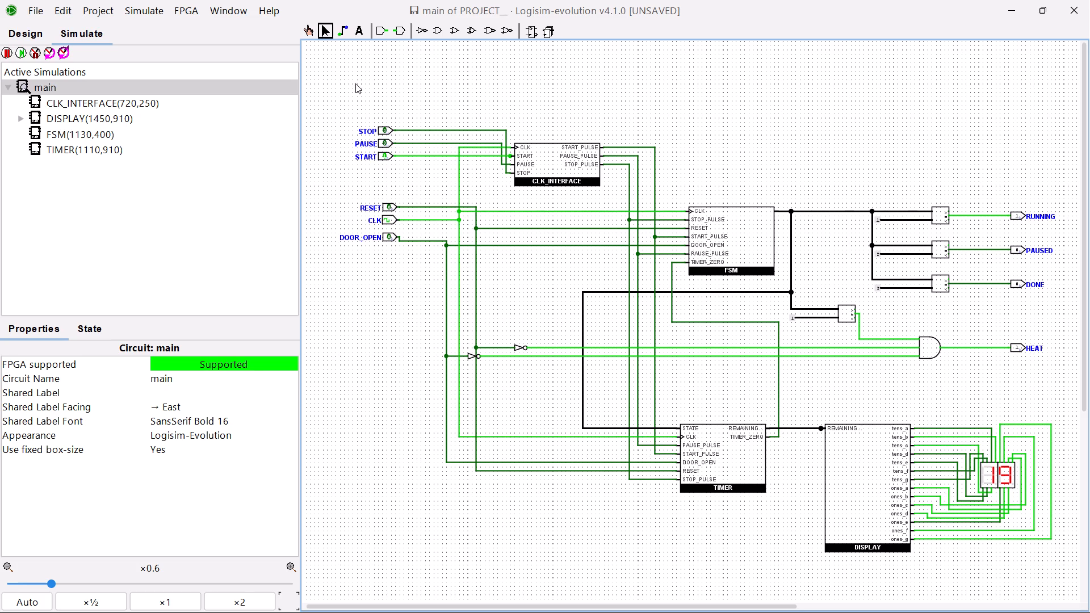
pyautogui.press('Print')
pyautogui.moveTo(315, 81); pyautogui.dragTo(1050, 558)
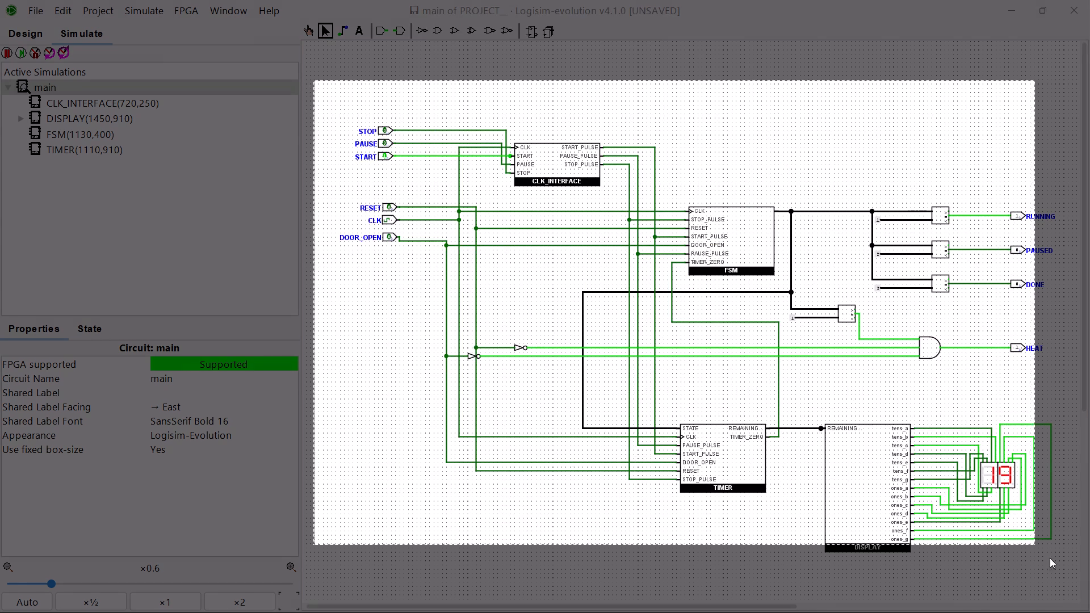
pyautogui.moveTo(1050, 558); pyautogui.dragTo(1075, 589)
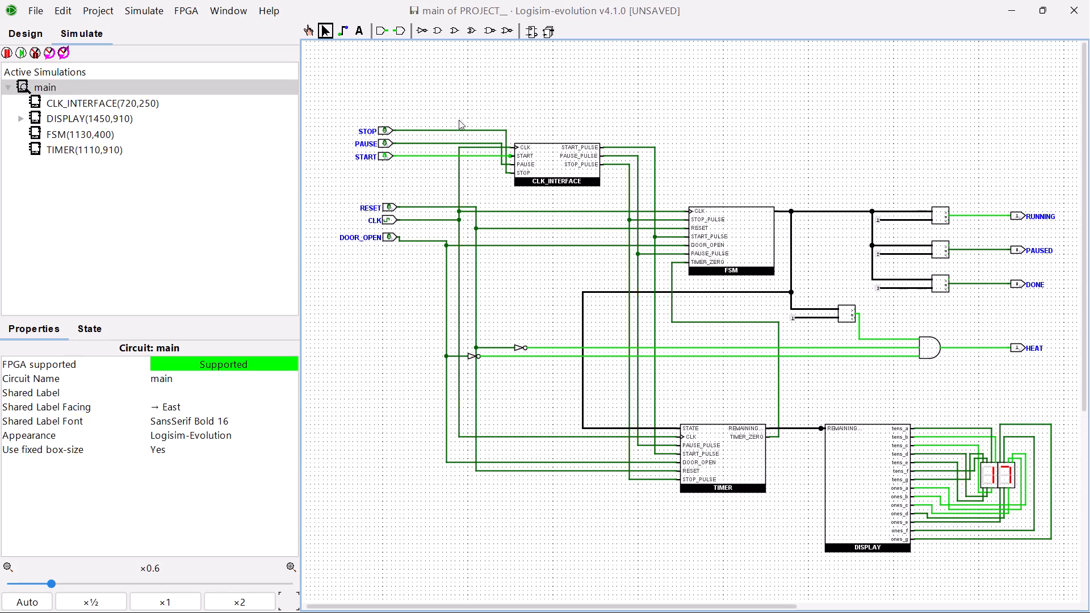
# Set the STOP input to 1 during the running cycle while keeping START at 1.
pyautogui.click(308, 24)
pyautogui.click(383, 129)
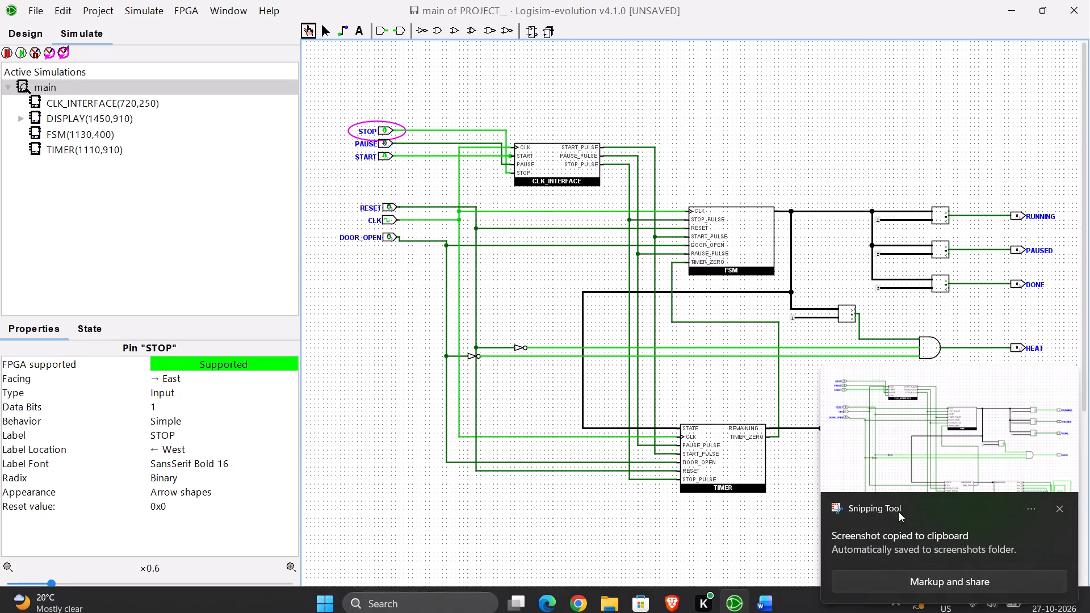
pyautogui.click(1055, 478)
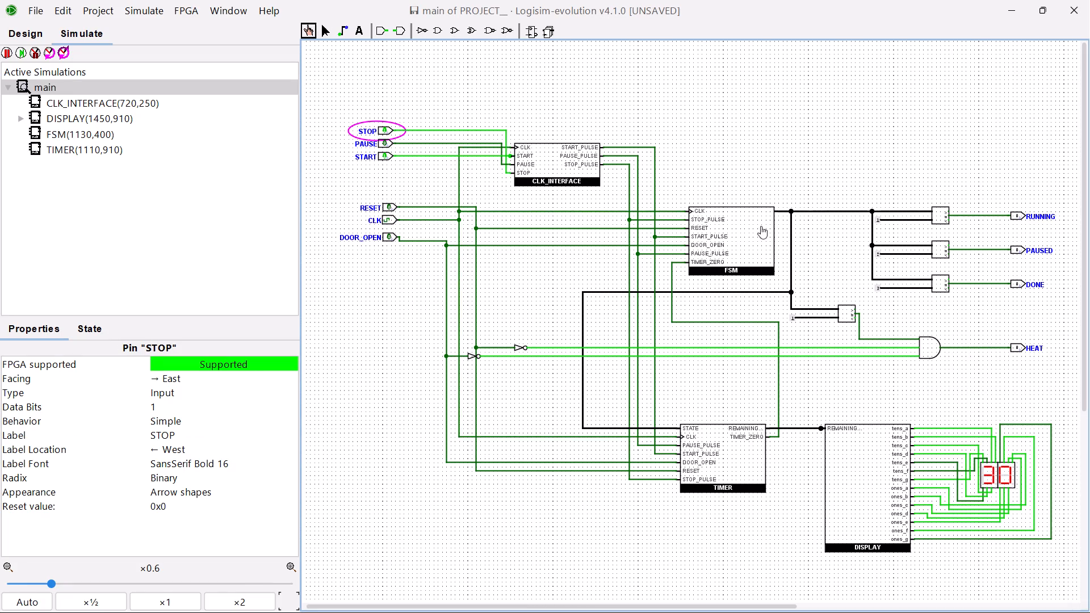
# Capture a screenshot of the whole main circuit with both STOP and START at 1.
pyautogui.click(324, 33)
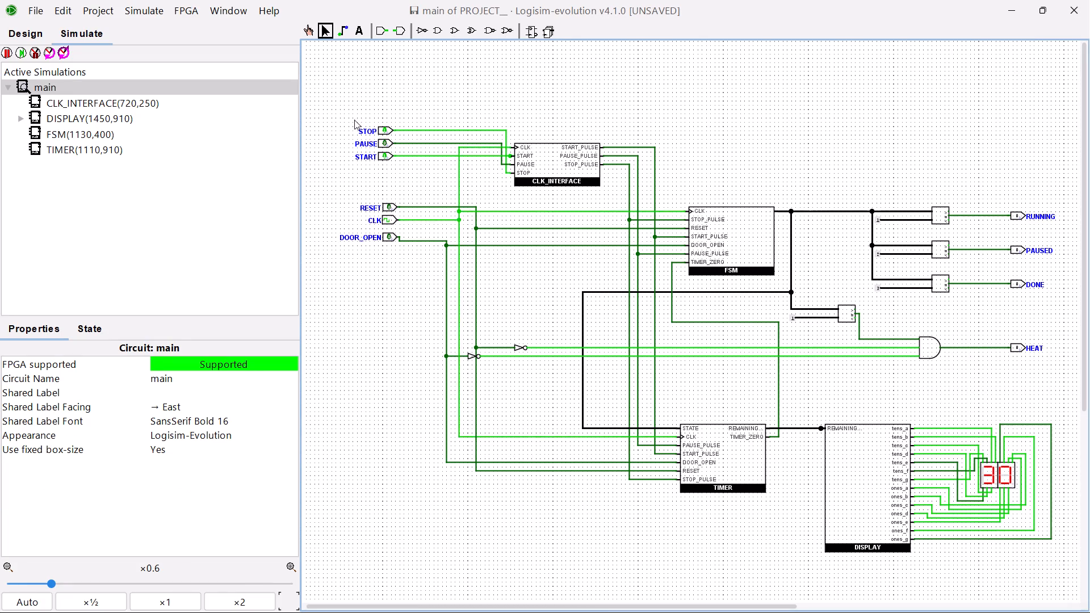
pyautogui.press('Print')
pyautogui.moveTo(330, 98); pyautogui.dragTo(442, 188)
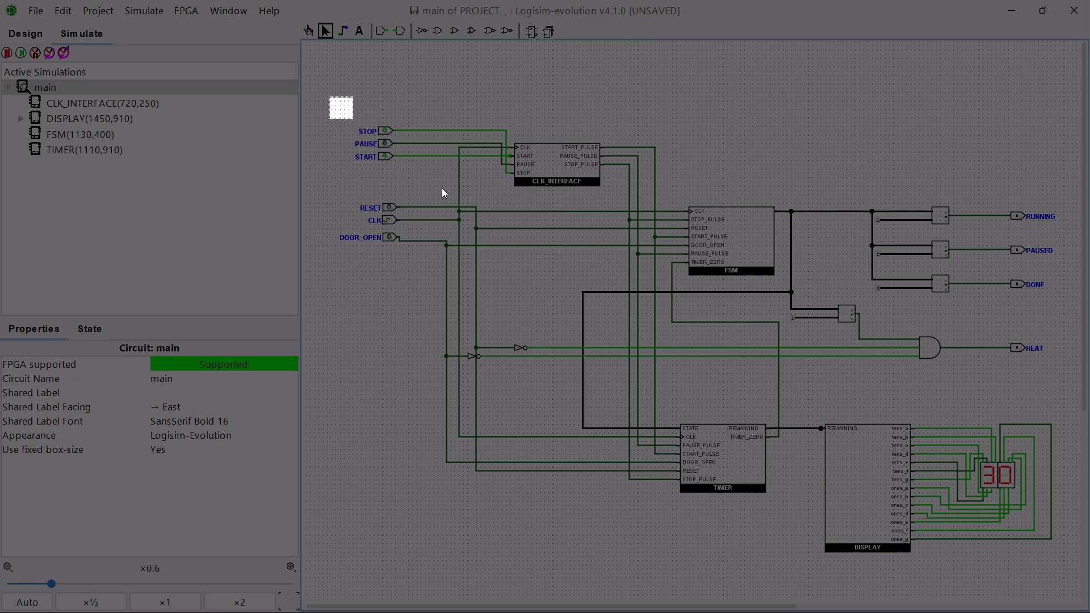
pyautogui.moveTo(442, 188); pyautogui.dragTo(1068, 583)
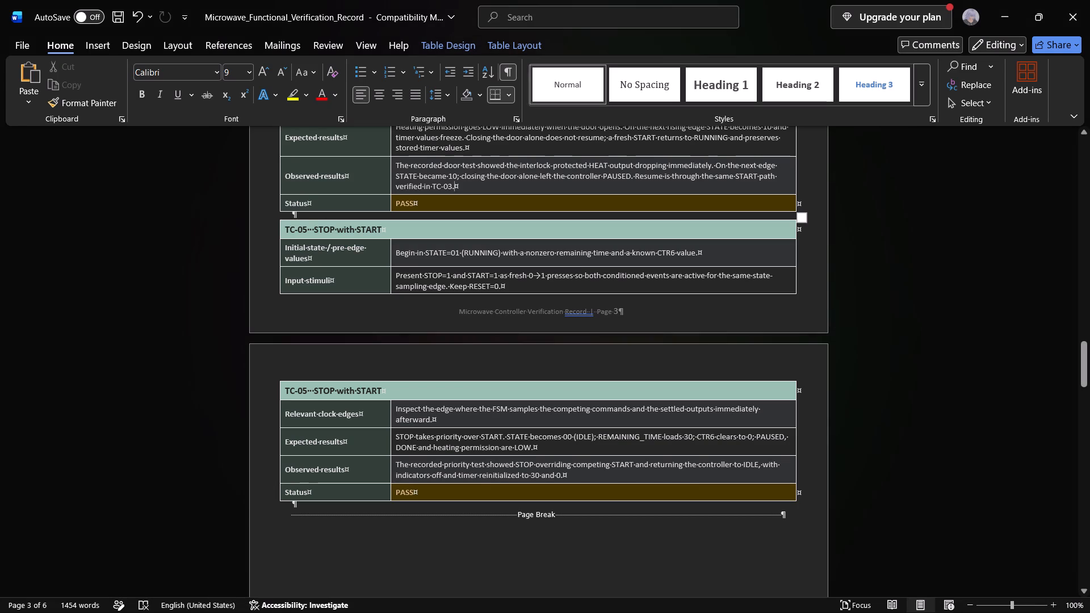
pyautogui.scroll(6, 611, 247)
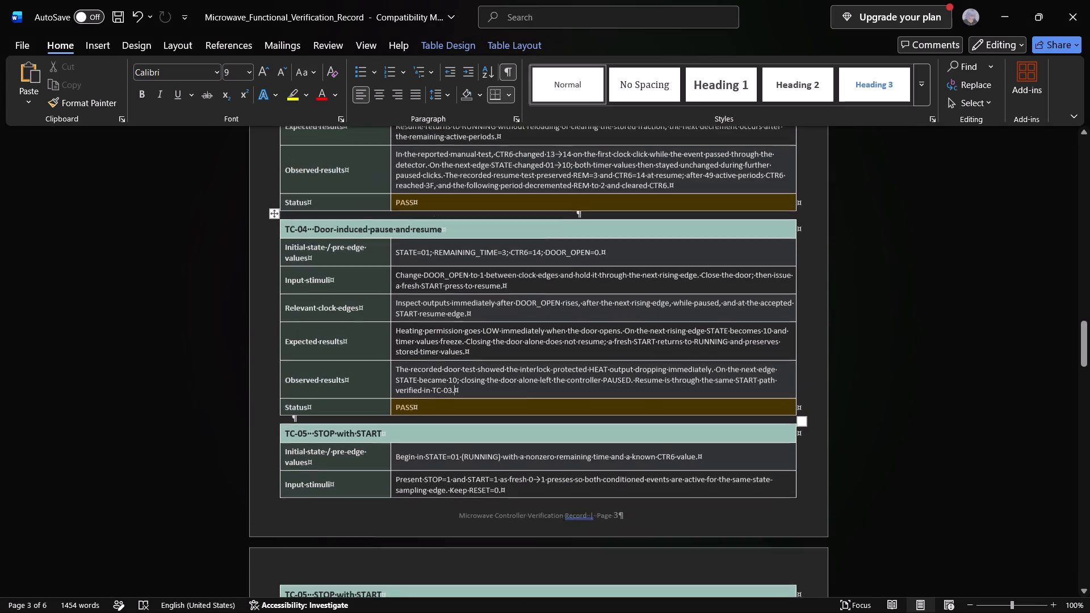
pyautogui.scroll(2, 578, 279)
pyautogui.scroll(4, 556, 331)
pyautogui.scroll(-4, 552, 343)
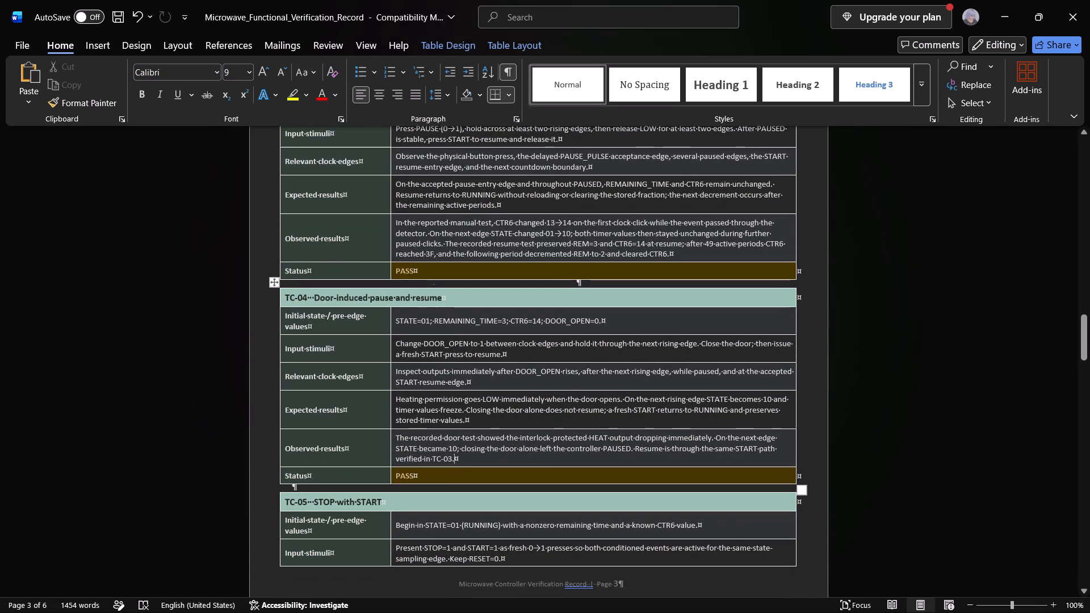
pyautogui.scroll(3, 550, 354)
pyautogui.scroll(-5, 550, 354)
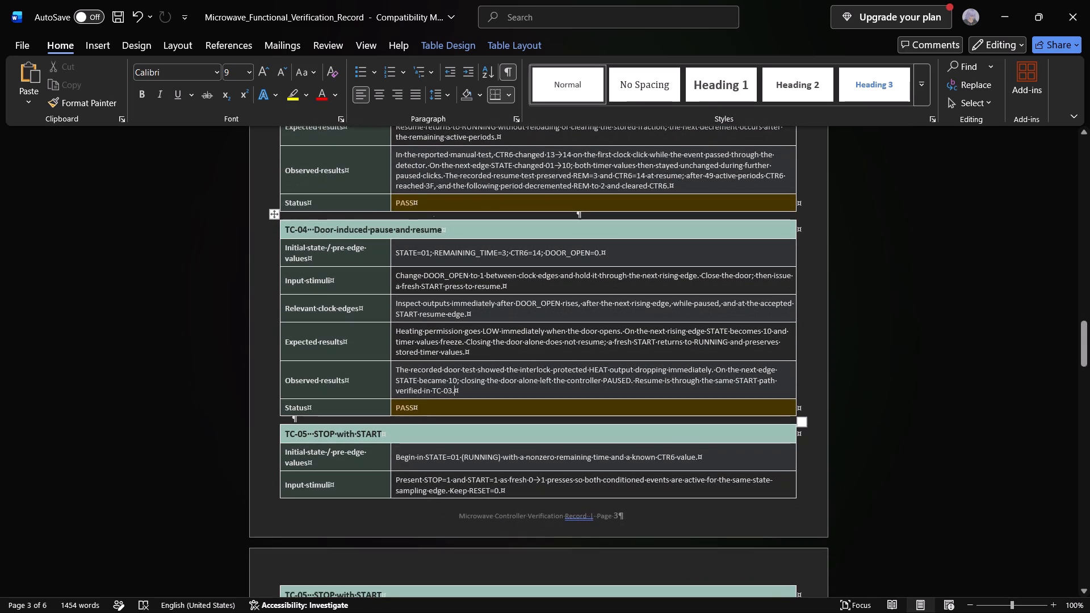
pyautogui.click(306, 421)
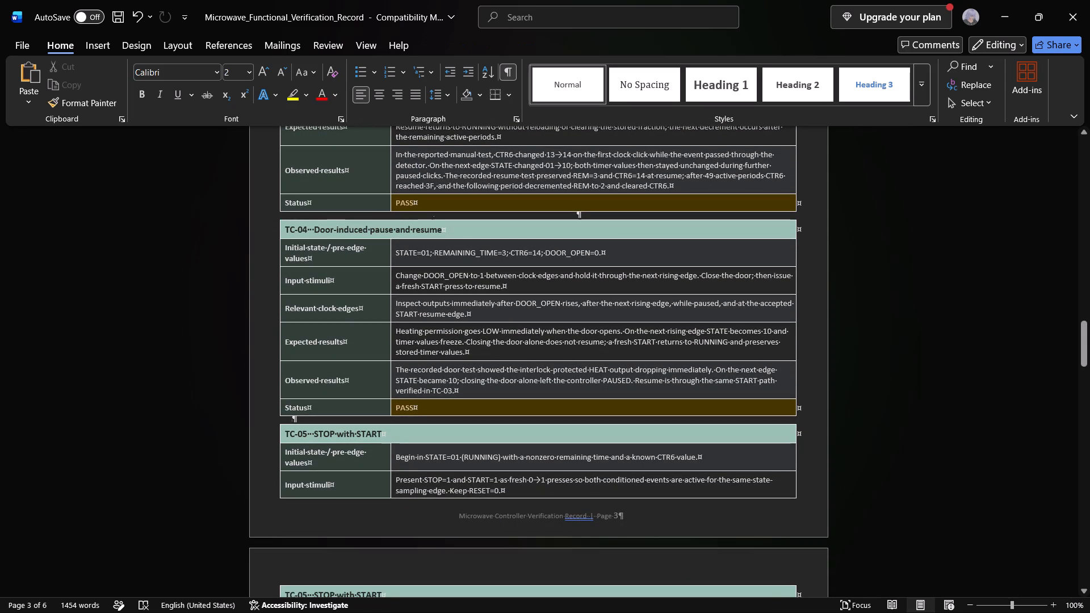
pyautogui.click(104, 48)
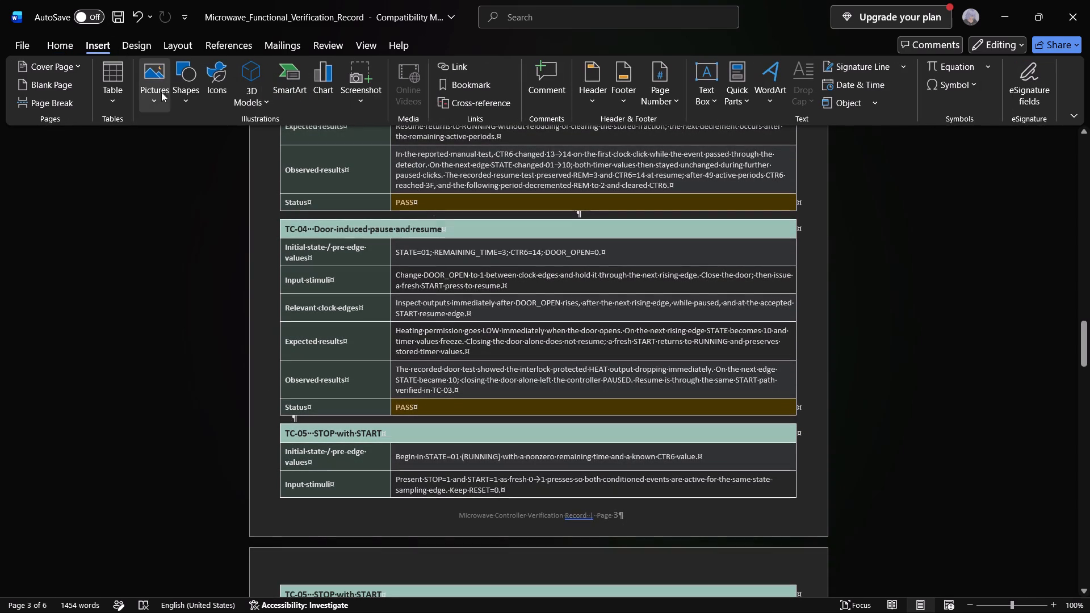
pyautogui.click(163, 105)
pyautogui.click(190, 132)
pyautogui.click(191, 139)
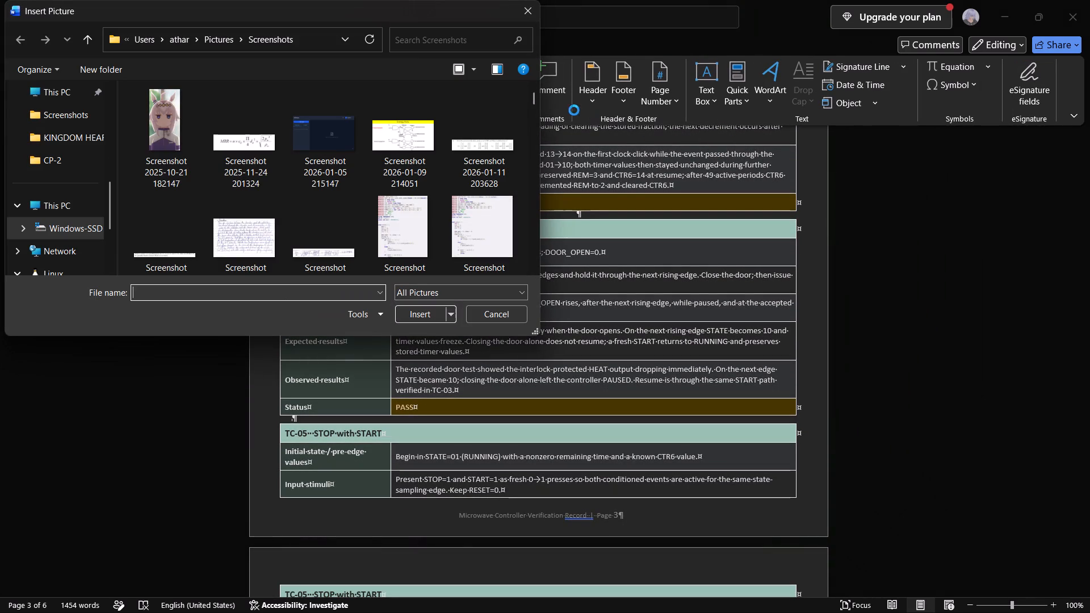
pyautogui.moveTo(533, 102); pyautogui.dragTo(527, 265)
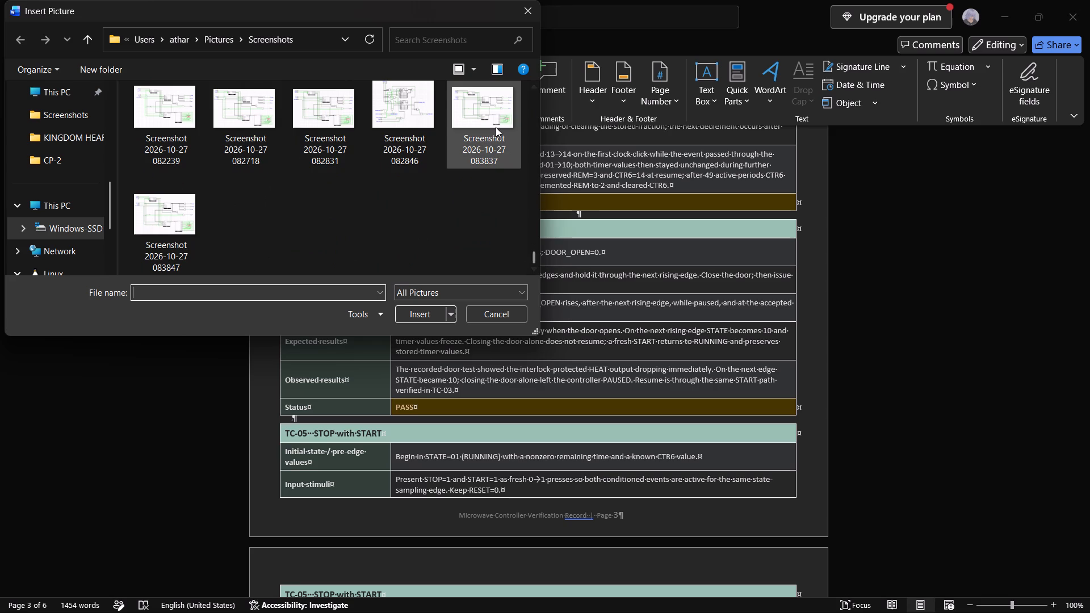
pyautogui.doubleClick(496, 127)
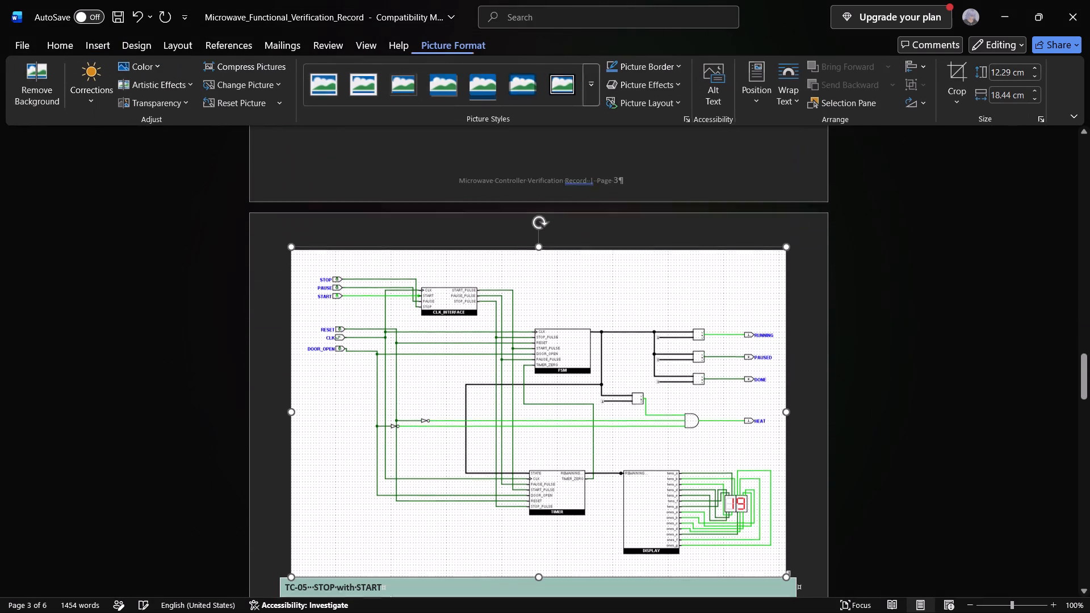
# Shrink the inserted TC-05 running-circuit picture proportionally to about 6.5 cm high by 9.8 cm wide.
pyautogui.moveTo(788, 576); pyautogui.dragTo(697, 536)
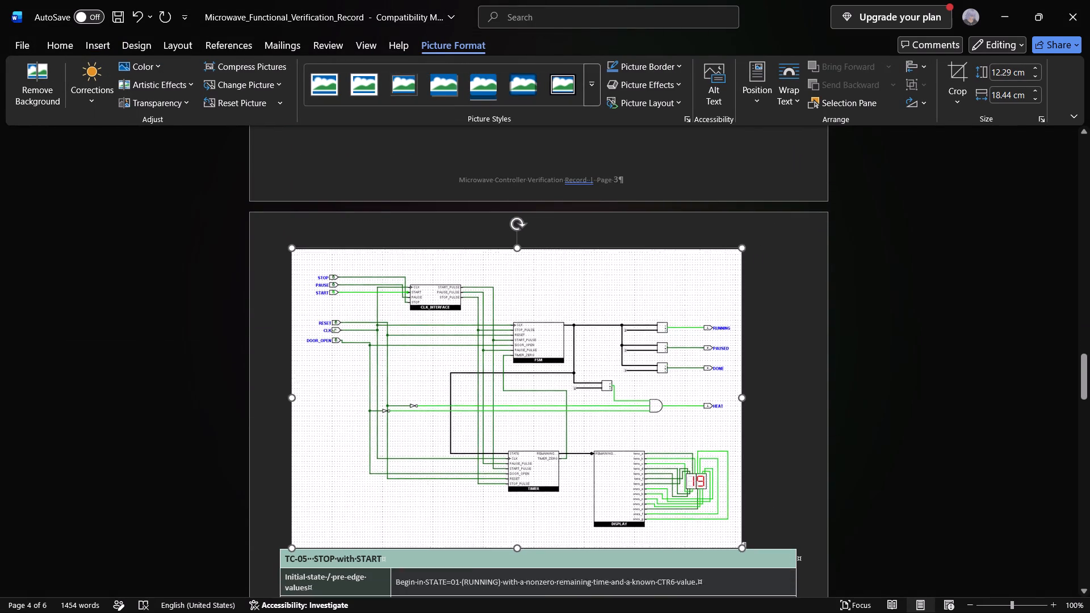
pyautogui.moveTo(697, 536); pyautogui.dragTo(470, 440)
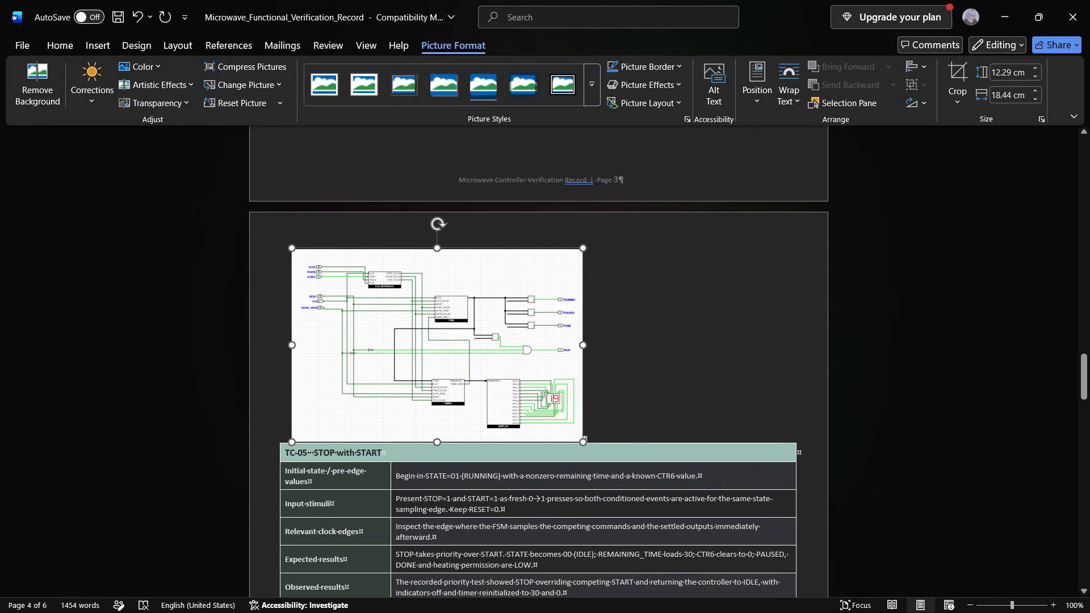
pyautogui.moveTo(470, 440); pyautogui.dragTo(443, 419)
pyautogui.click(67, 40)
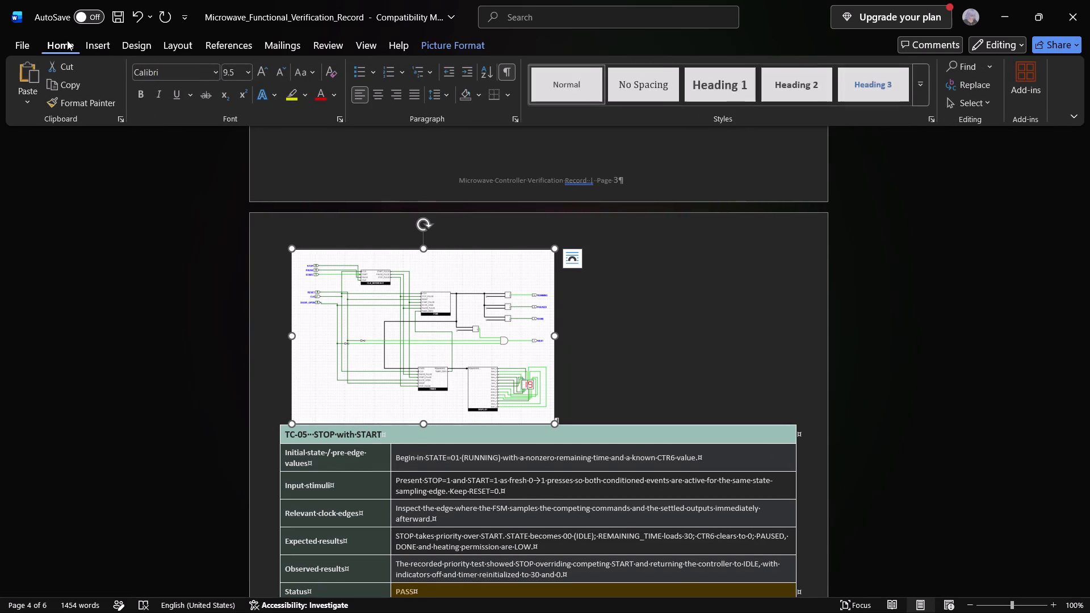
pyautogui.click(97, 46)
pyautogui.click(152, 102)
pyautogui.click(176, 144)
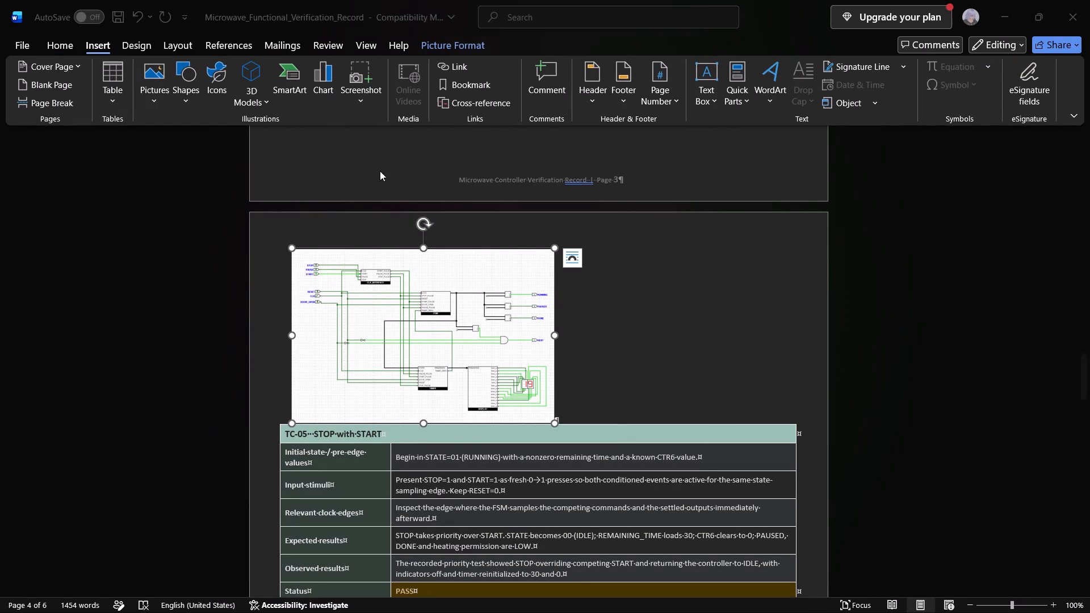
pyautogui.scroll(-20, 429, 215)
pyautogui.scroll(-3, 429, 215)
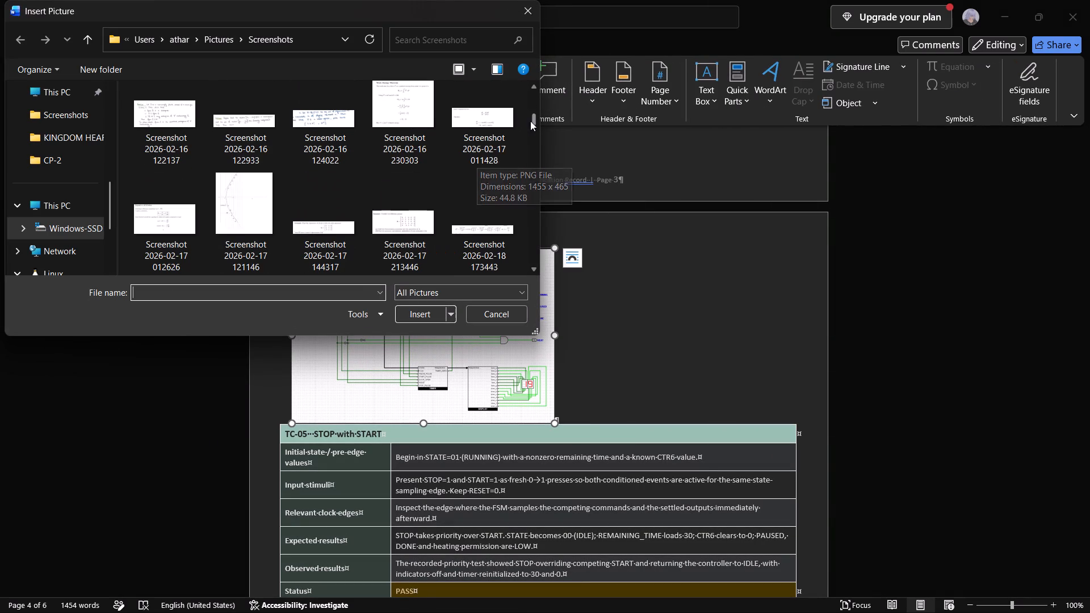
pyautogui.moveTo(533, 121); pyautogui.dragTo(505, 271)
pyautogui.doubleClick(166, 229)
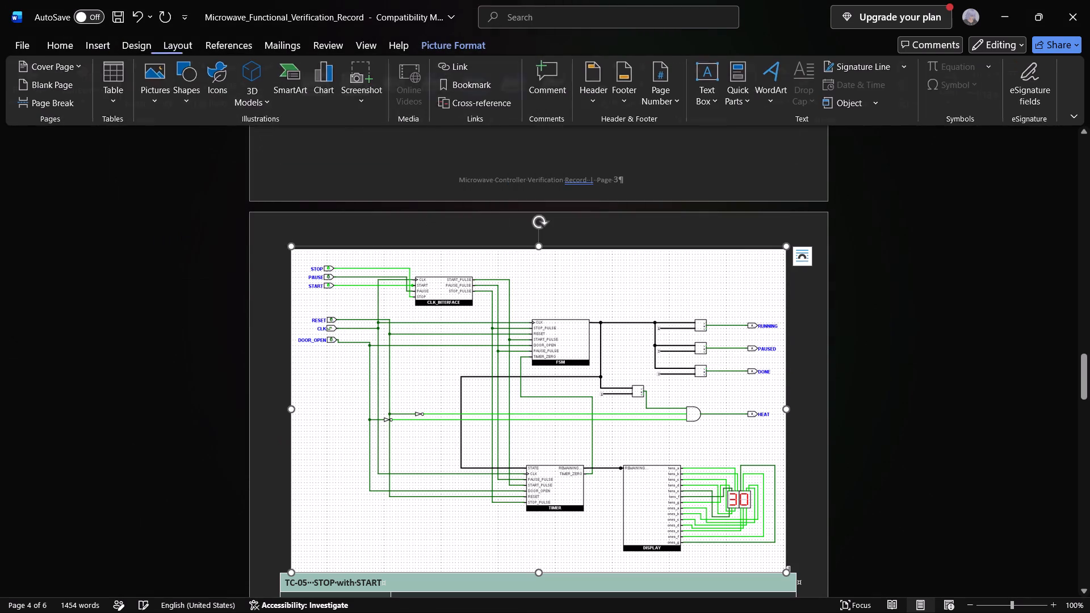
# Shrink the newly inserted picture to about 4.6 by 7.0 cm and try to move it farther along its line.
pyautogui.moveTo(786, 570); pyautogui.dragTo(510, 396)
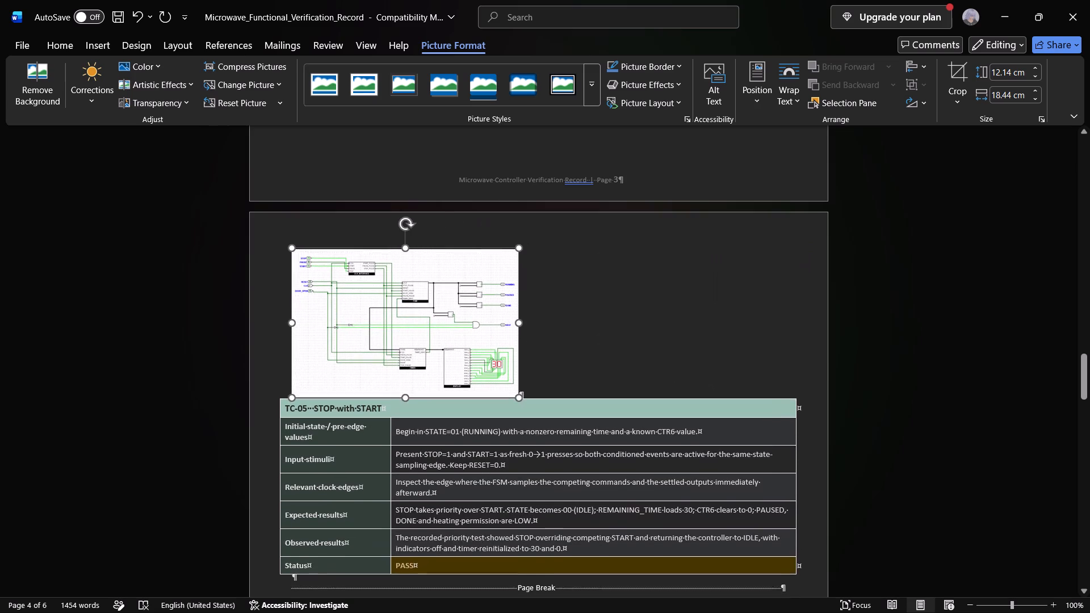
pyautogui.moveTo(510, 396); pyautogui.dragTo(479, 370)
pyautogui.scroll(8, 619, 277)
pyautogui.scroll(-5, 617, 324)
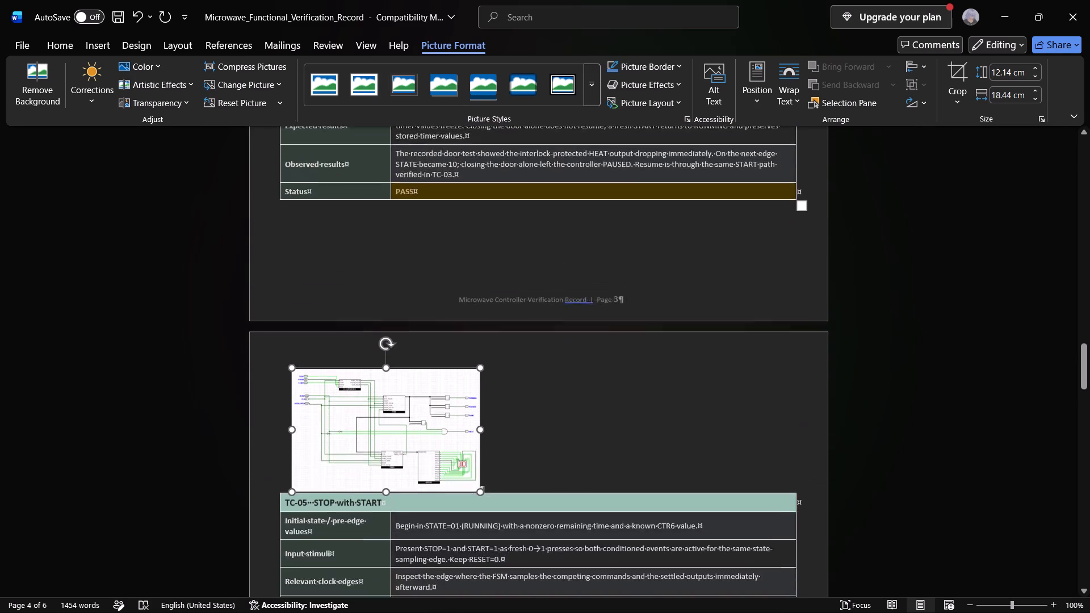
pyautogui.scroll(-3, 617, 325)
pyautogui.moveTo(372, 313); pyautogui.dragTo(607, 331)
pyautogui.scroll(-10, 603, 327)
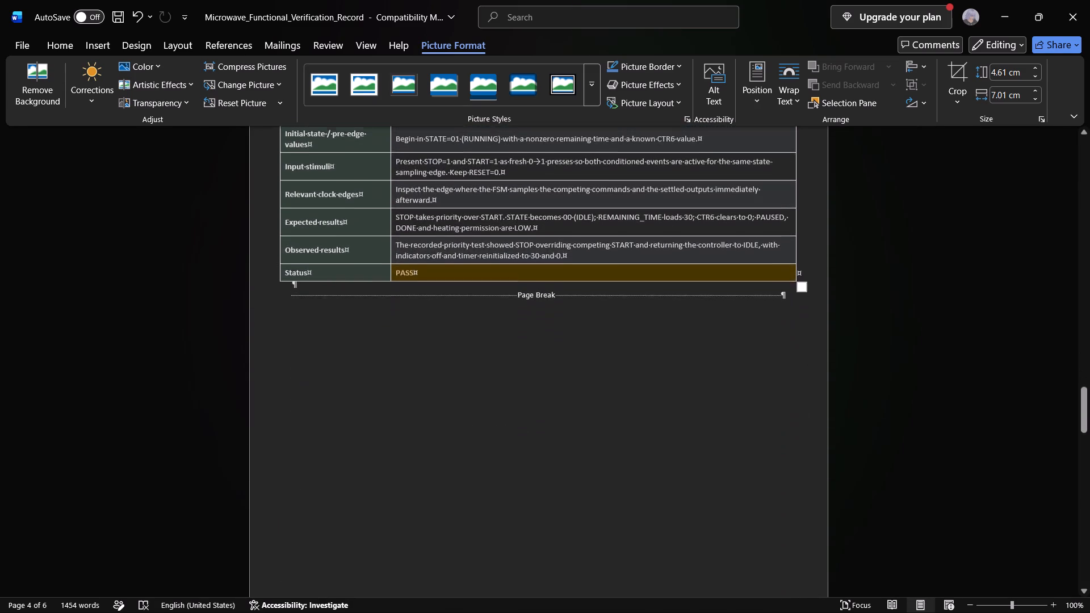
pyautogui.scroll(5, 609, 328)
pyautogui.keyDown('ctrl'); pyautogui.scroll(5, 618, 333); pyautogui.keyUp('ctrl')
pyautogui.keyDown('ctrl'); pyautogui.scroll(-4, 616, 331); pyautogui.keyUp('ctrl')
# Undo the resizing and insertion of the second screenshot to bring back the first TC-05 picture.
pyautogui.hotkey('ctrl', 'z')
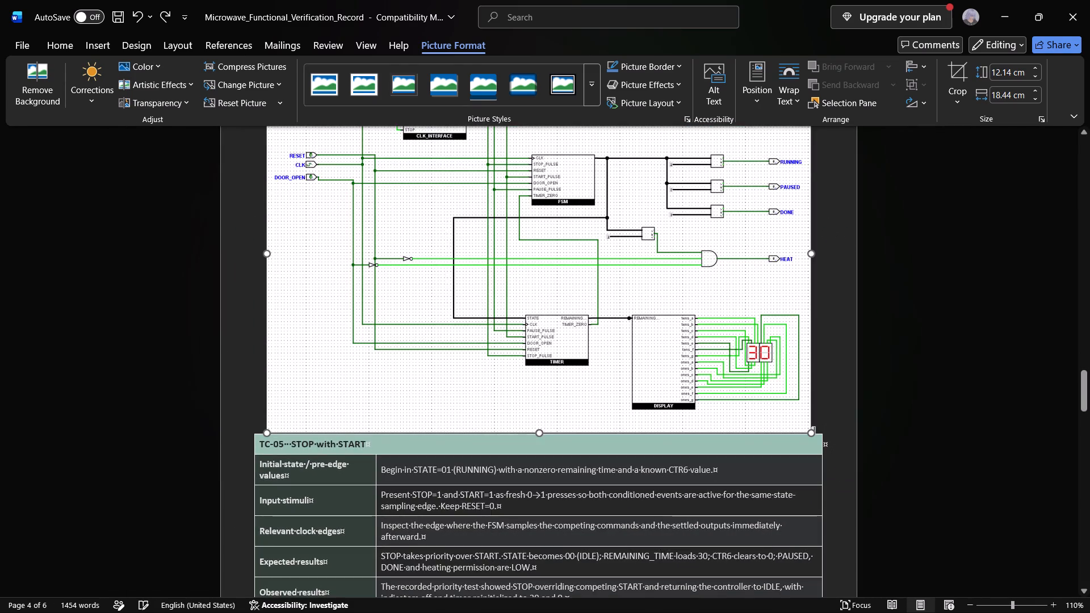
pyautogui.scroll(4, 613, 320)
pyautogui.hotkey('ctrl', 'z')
# Shrink the first TC-05 picture further, to about 5.9 cm high by 8.9 cm wide.
pyautogui.moveTo(487, 328); pyautogui.dragTo(554, 335)
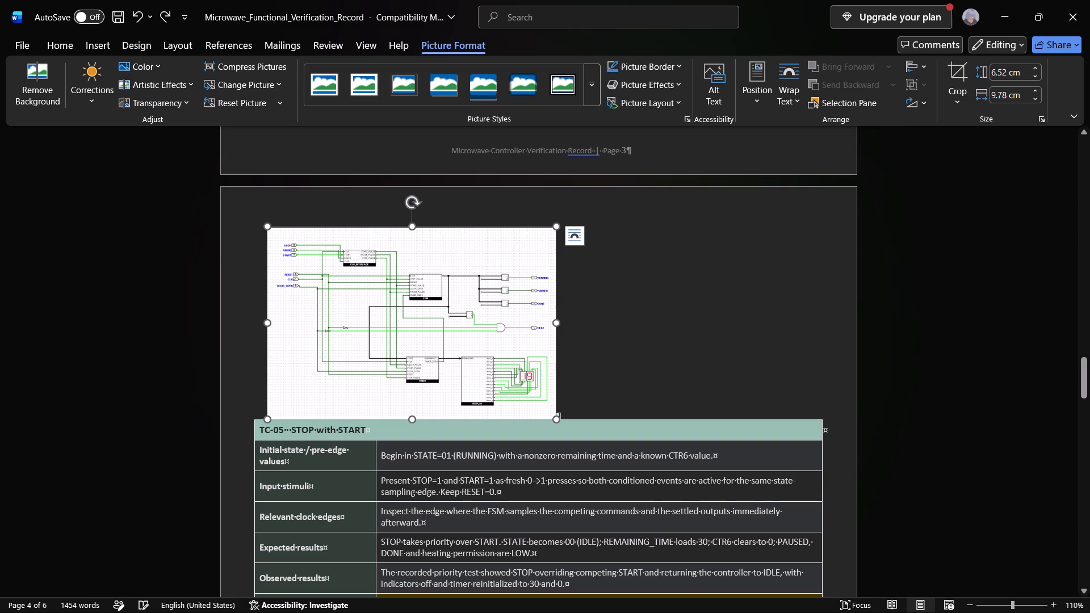
pyautogui.moveTo(555, 417); pyautogui.dragTo(524, 387)
pyautogui.click(597, 356)
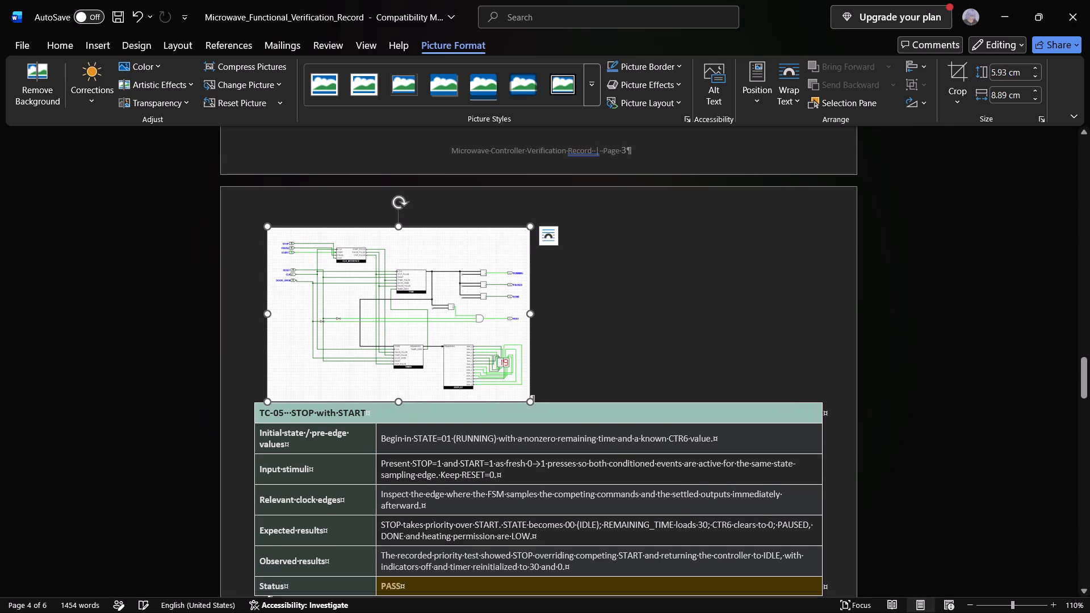
pyautogui.click(96, 41)
pyautogui.click(157, 106)
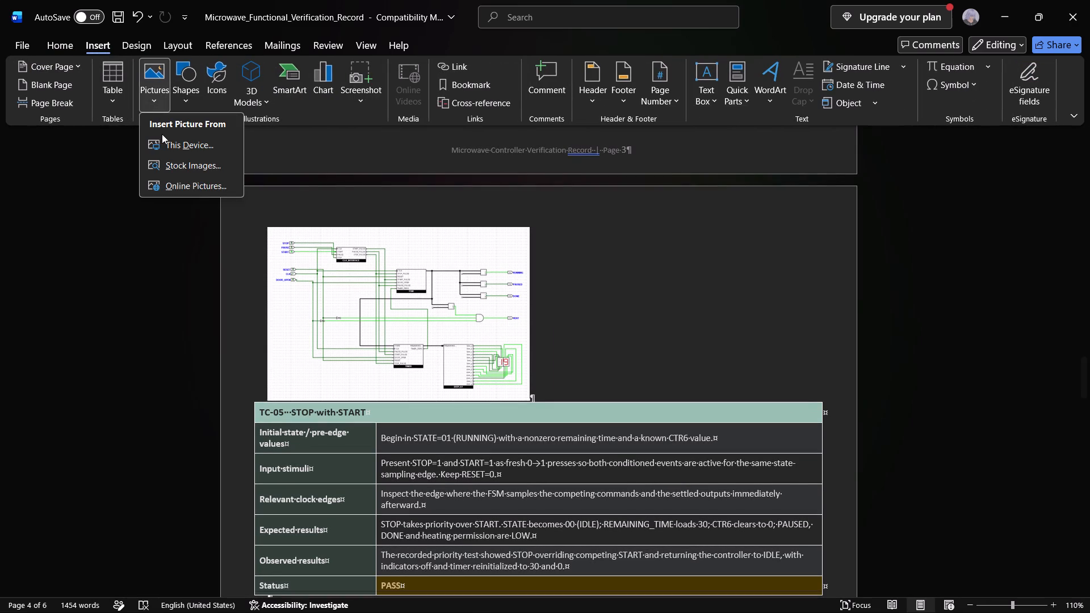
pyautogui.click(162, 134)
pyautogui.click(166, 139)
pyautogui.moveTo(535, 94); pyautogui.dragTo(521, 232)
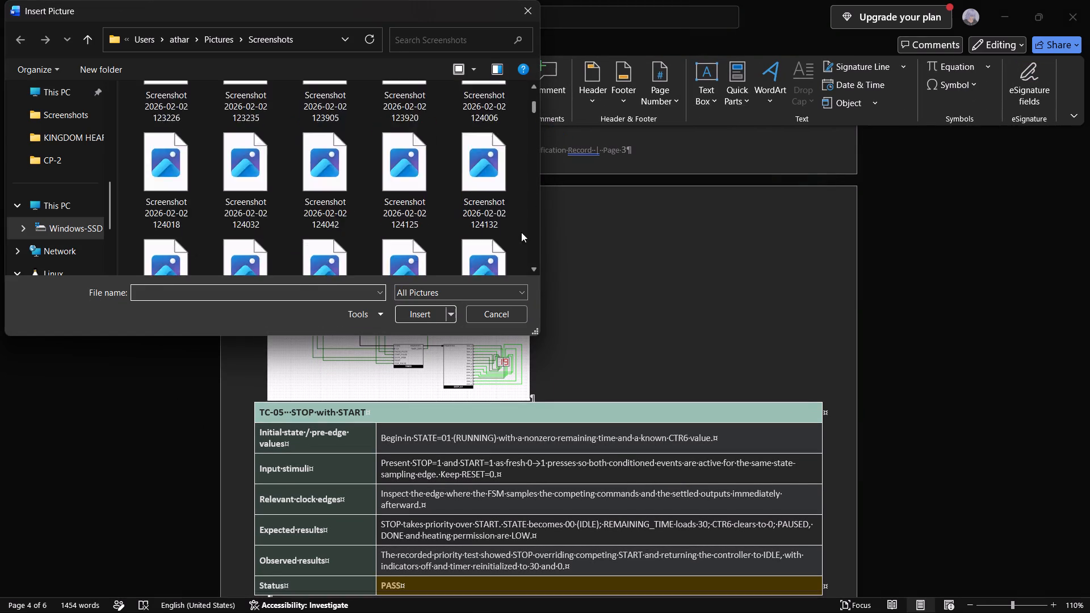
pyautogui.moveTo(521, 232); pyautogui.dragTo(507, 316)
pyautogui.moveTo(533, 102); pyautogui.dragTo(508, 272)
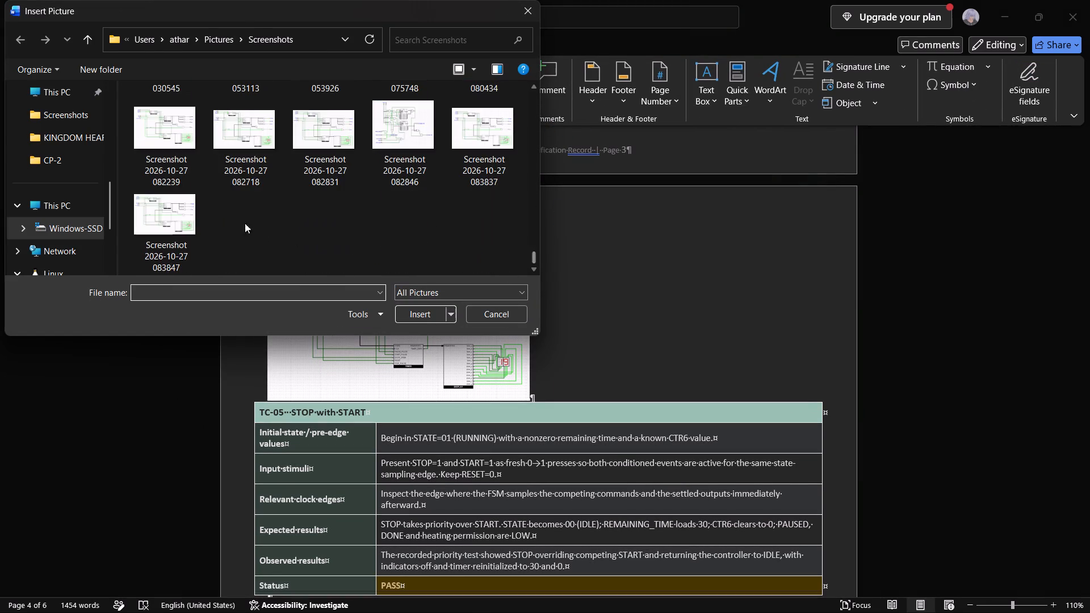
pyautogui.doubleClick(197, 212)
# Shrink the second TC-05 picture until it fits on the same line beside the first one.
pyautogui.moveTo(721, 465); pyautogui.dragTo(743, 422)
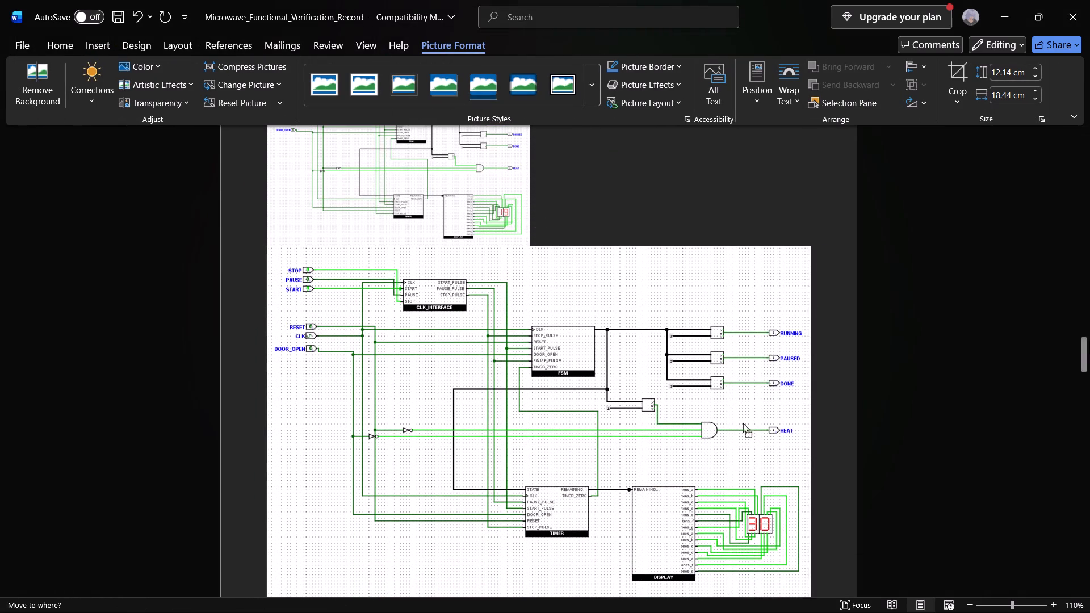
pyautogui.moveTo(743, 422); pyautogui.dragTo(765, 369)
pyautogui.moveTo(810, 241); pyautogui.dragTo(626, 349)
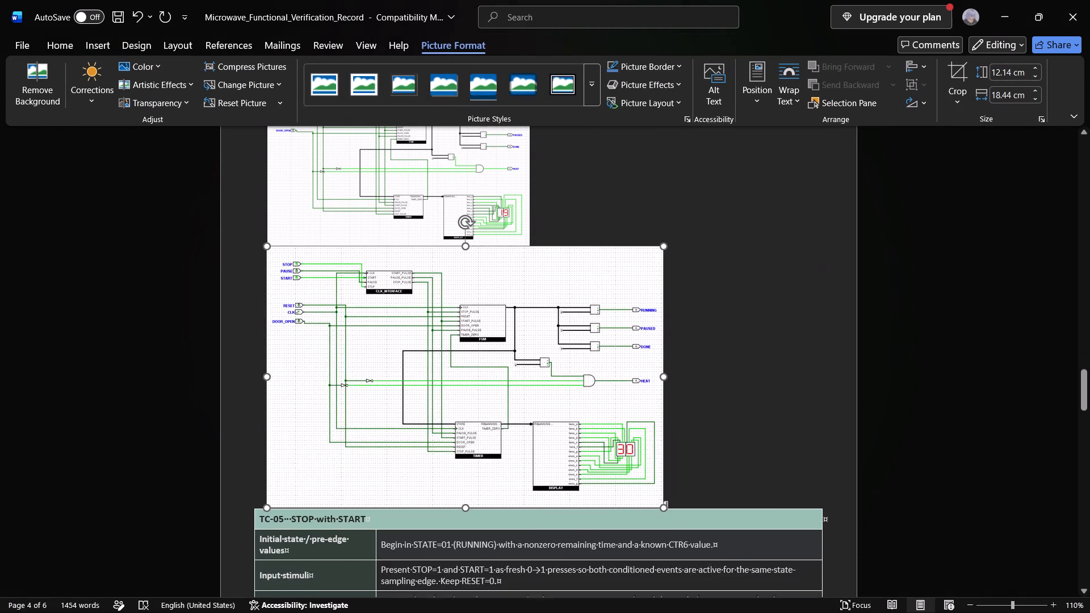
pyautogui.moveTo(626, 349); pyautogui.dragTo(455, 357)
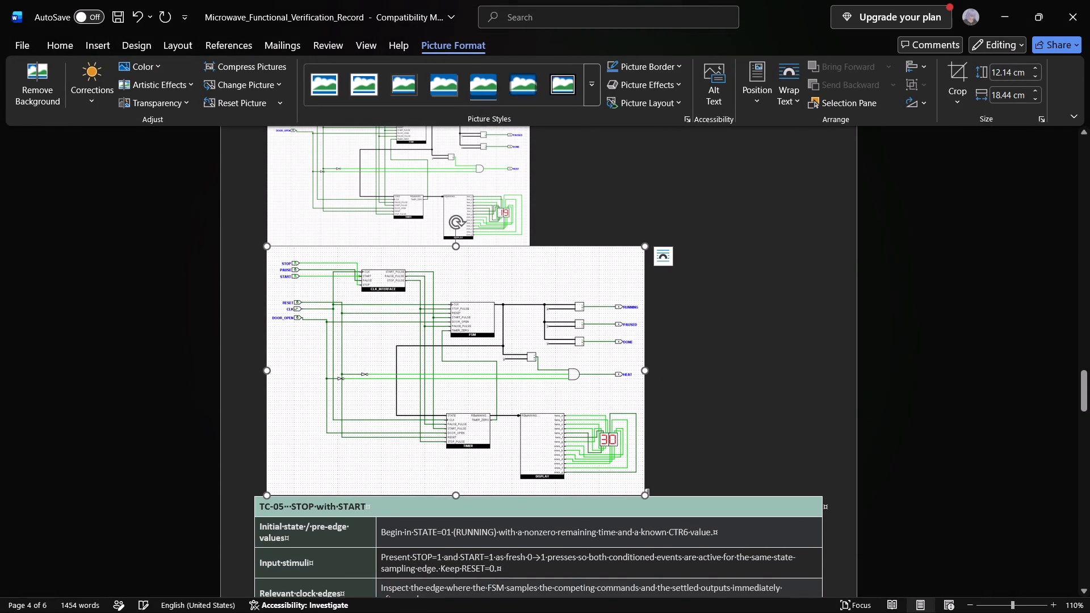
pyautogui.moveTo(645, 493); pyautogui.dragTo(537, 417)
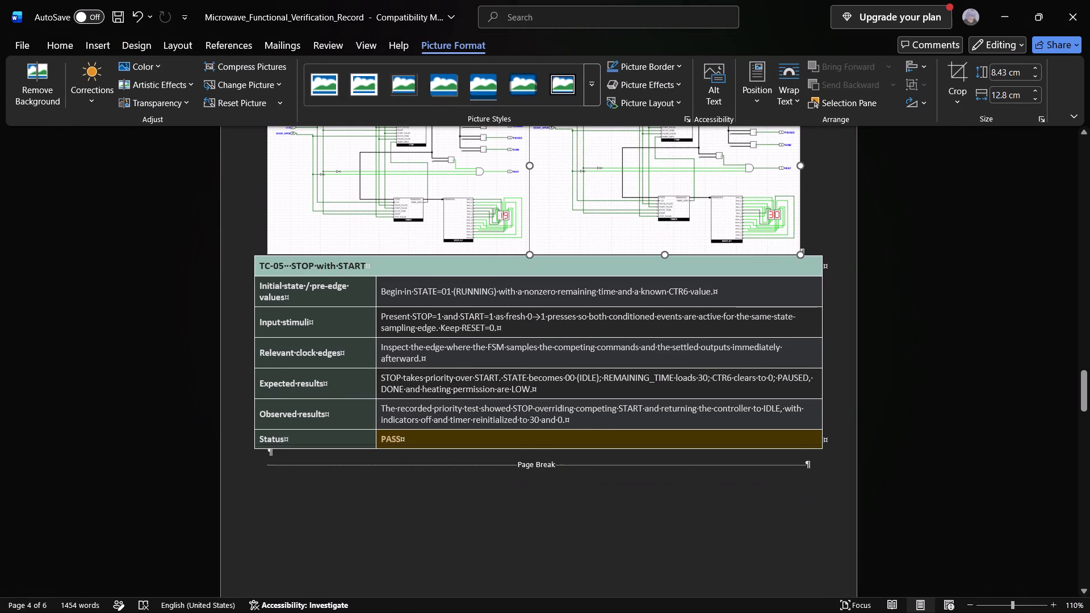
pyautogui.moveTo(537, 417); pyautogui.dragTo(538, 417)
pyautogui.scroll(3, 836, 414)
pyautogui.click(836, 341)
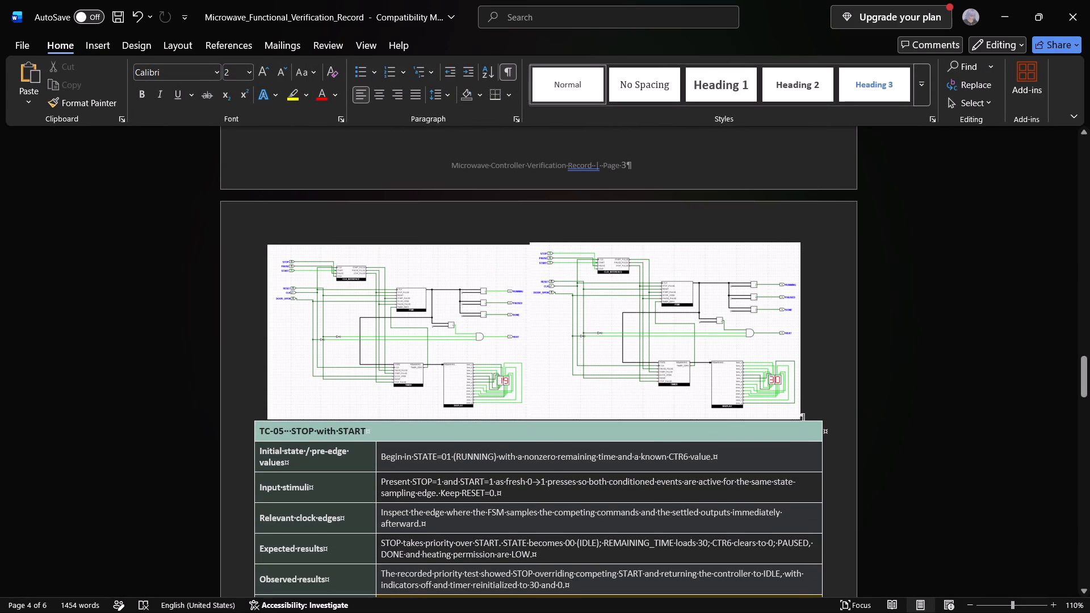
# Reduce the second TC-05 picture slightly so that its size matches the first picture, and deselect it.
pyautogui.click(563, 280)
pyautogui.moveTo(527, 240); pyautogui.dragTo(538, 246)
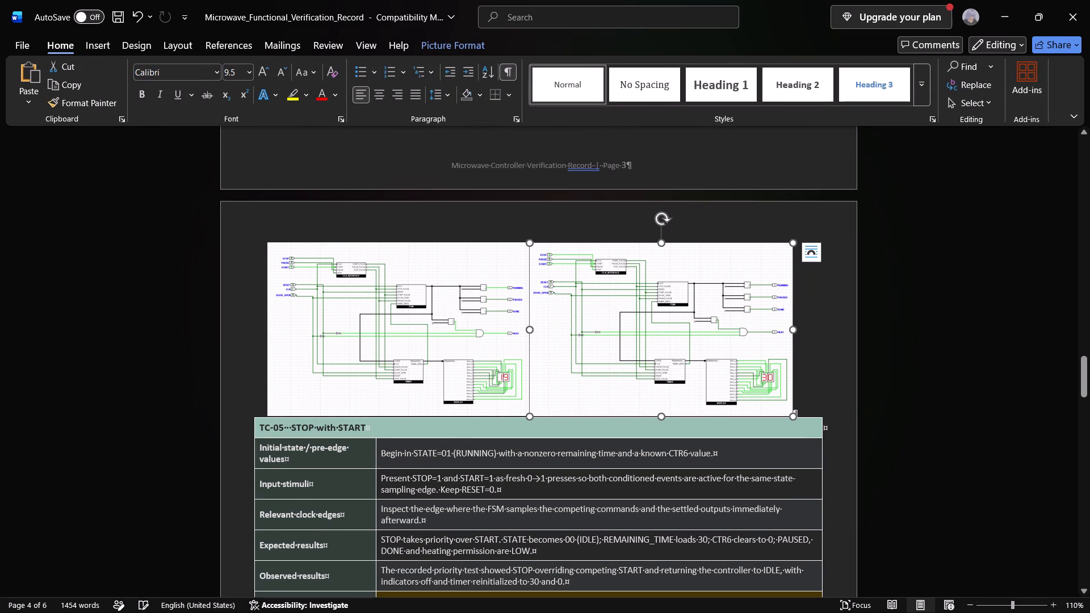
pyautogui.click(787, 300)
pyautogui.click(844, 324)
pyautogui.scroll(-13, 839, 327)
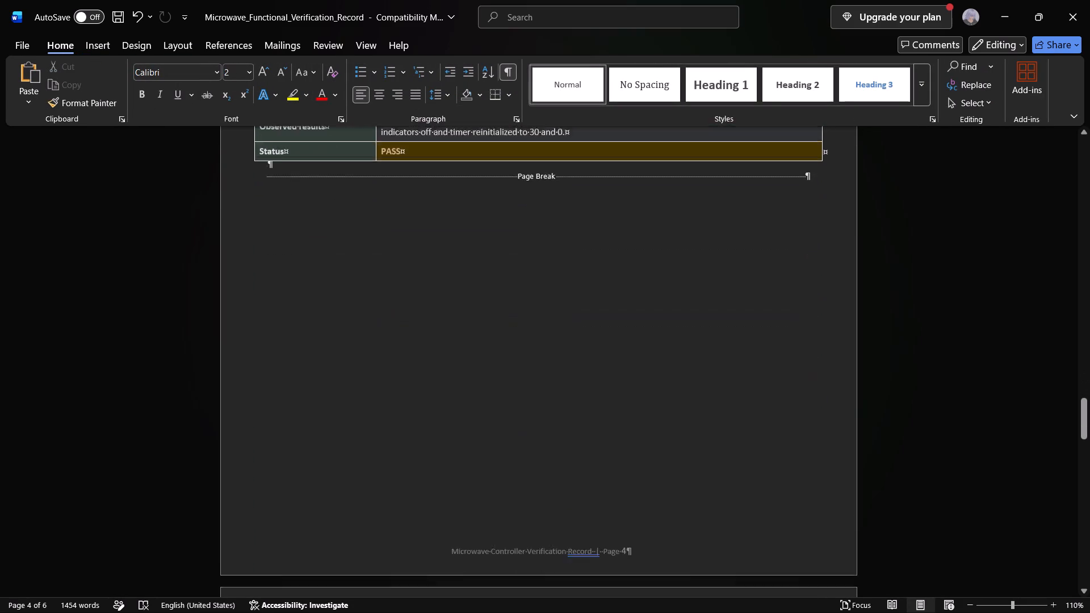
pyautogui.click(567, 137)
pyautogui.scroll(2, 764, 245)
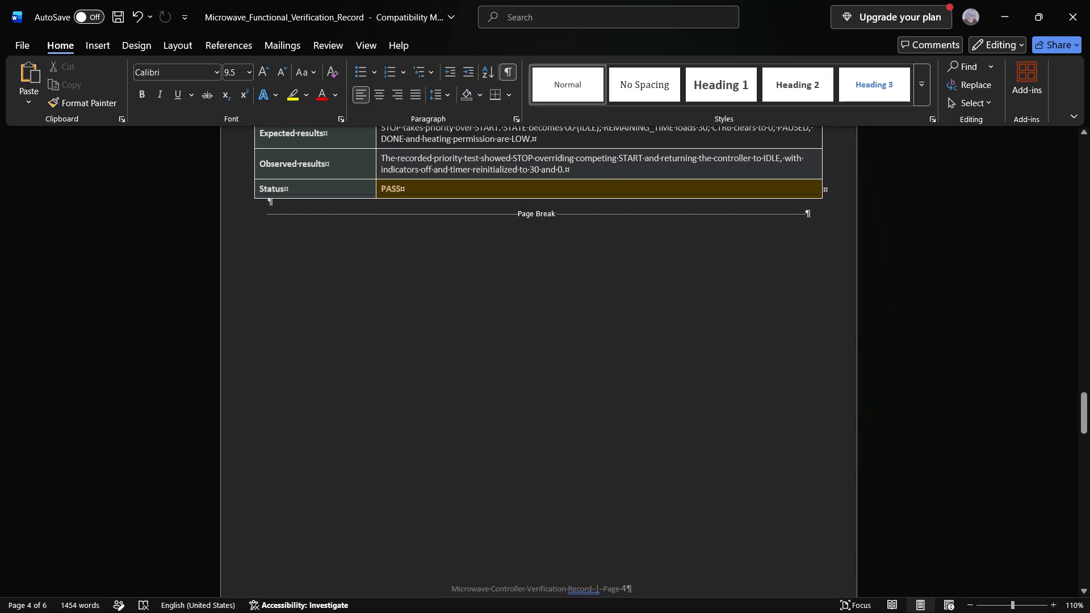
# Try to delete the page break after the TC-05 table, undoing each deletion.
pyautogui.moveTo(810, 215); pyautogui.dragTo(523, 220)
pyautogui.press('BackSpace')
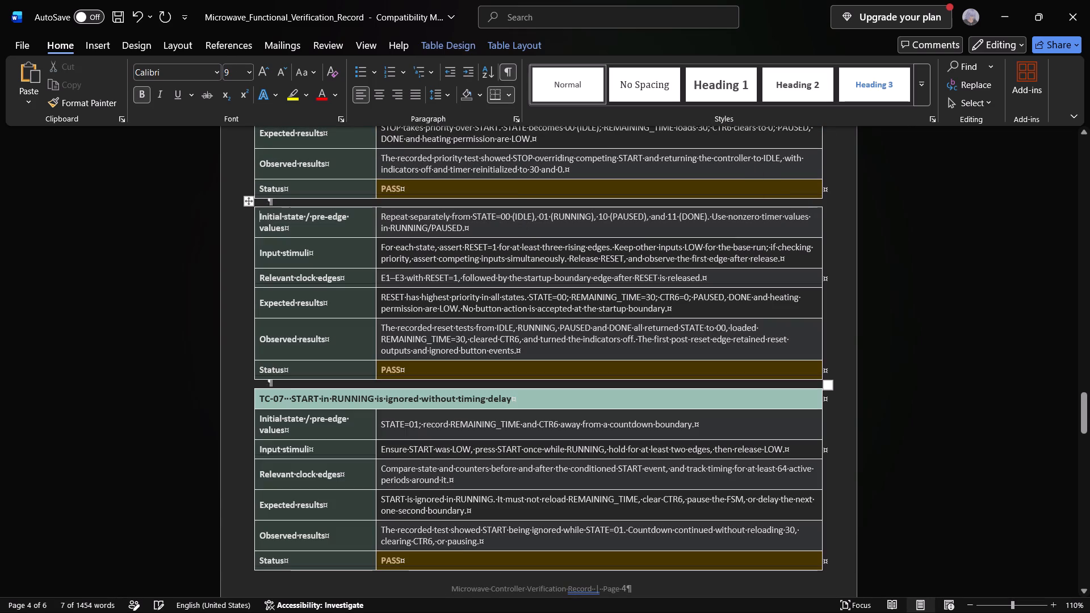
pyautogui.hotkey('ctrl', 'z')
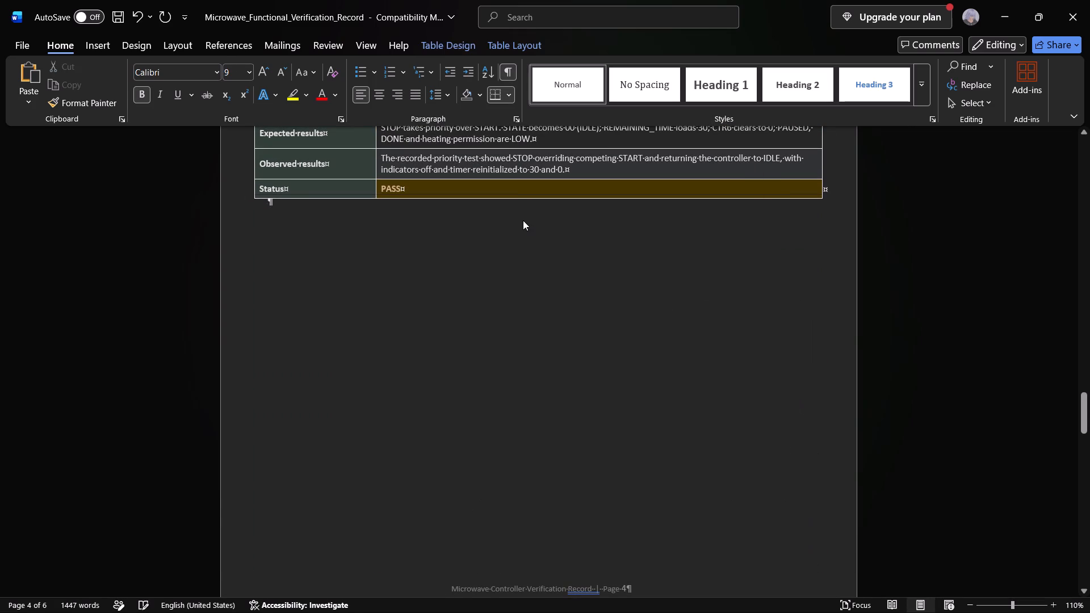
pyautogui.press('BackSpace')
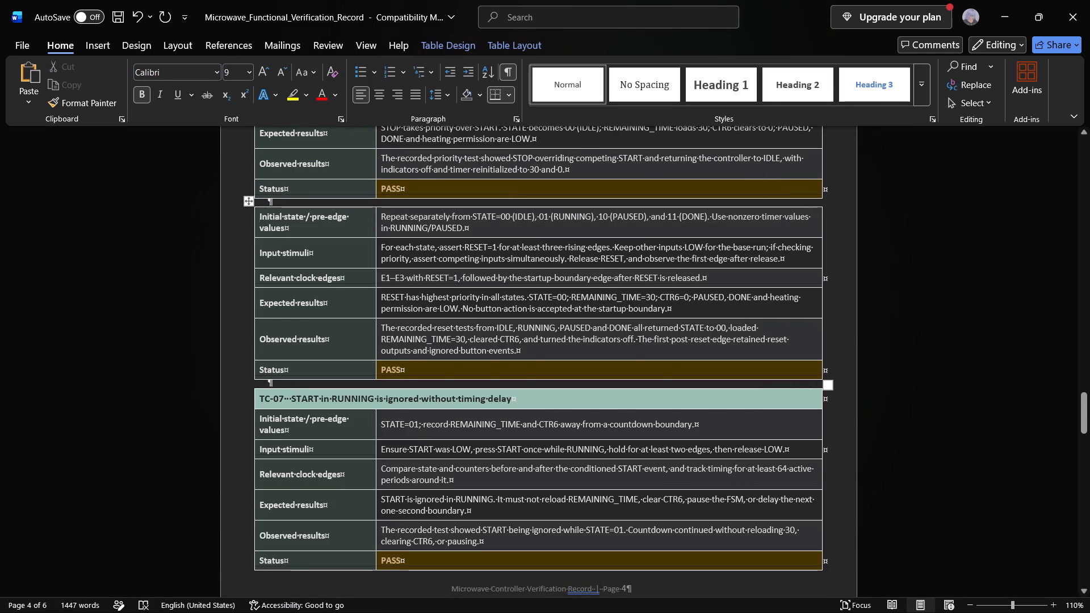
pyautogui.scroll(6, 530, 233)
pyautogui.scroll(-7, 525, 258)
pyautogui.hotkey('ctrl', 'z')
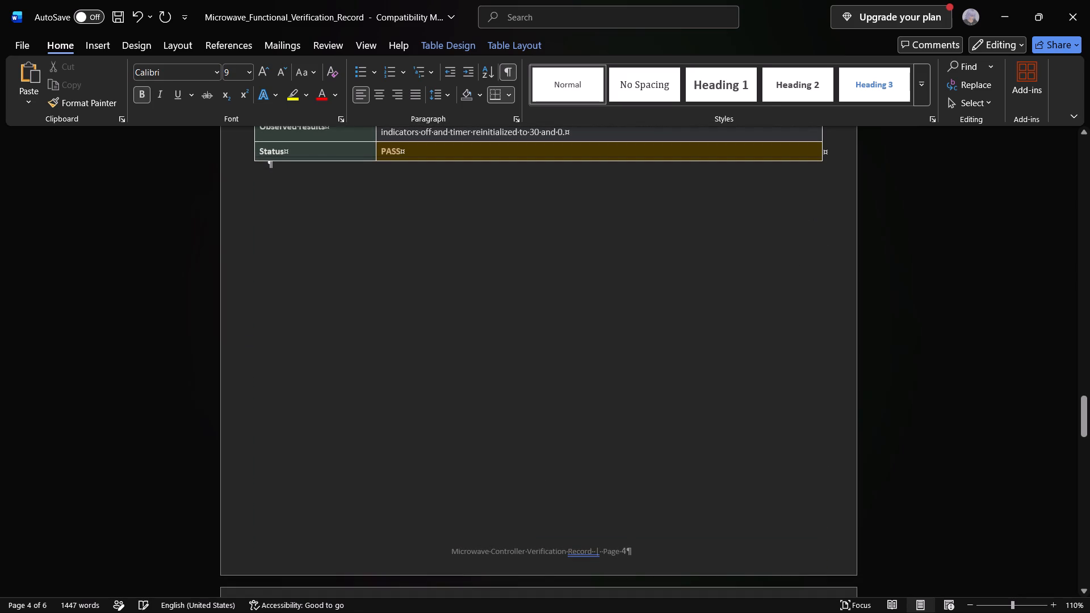
# Remove the extra paragraph and the page break after the TC-05 table so the TC-06 table follows directly below it.
pyautogui.click(546, 285)
pyautogui.scroll(-10, 549, 285)
pyautogui.scroll(12, 420, 275)
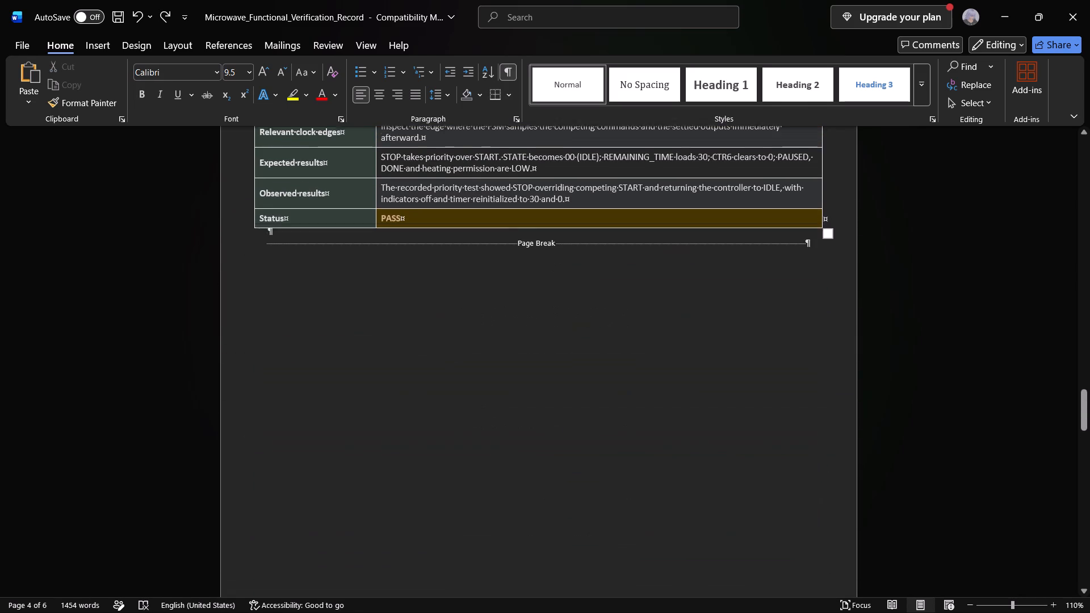
pyautogui.click(296, 247)
pyautogui.press('BackSpace')
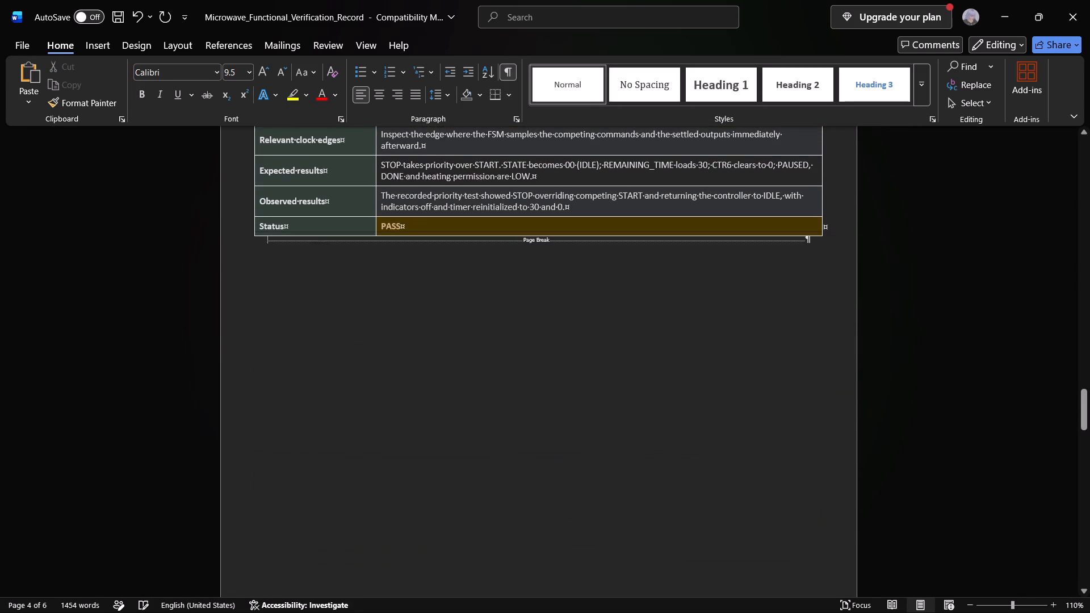
pyautogui.click(812, 245)
pyautogui.press('BackSpace')
pyautogui.press('BackSpace')
pyautogui.press('BackSpace')
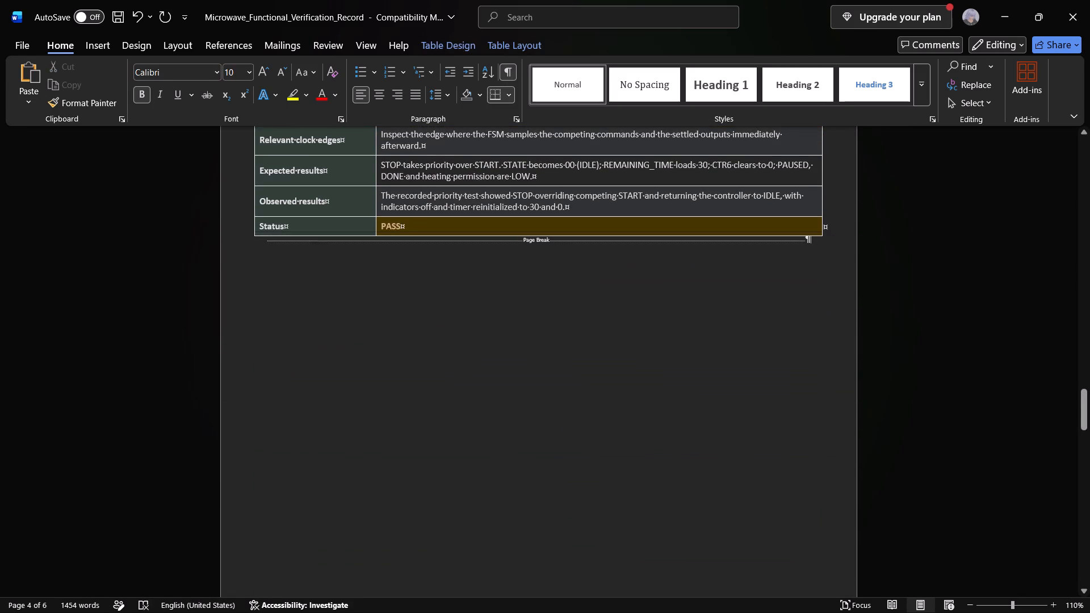
pyautogui.click(545, 240)
pyautogui.press('BackSpace')
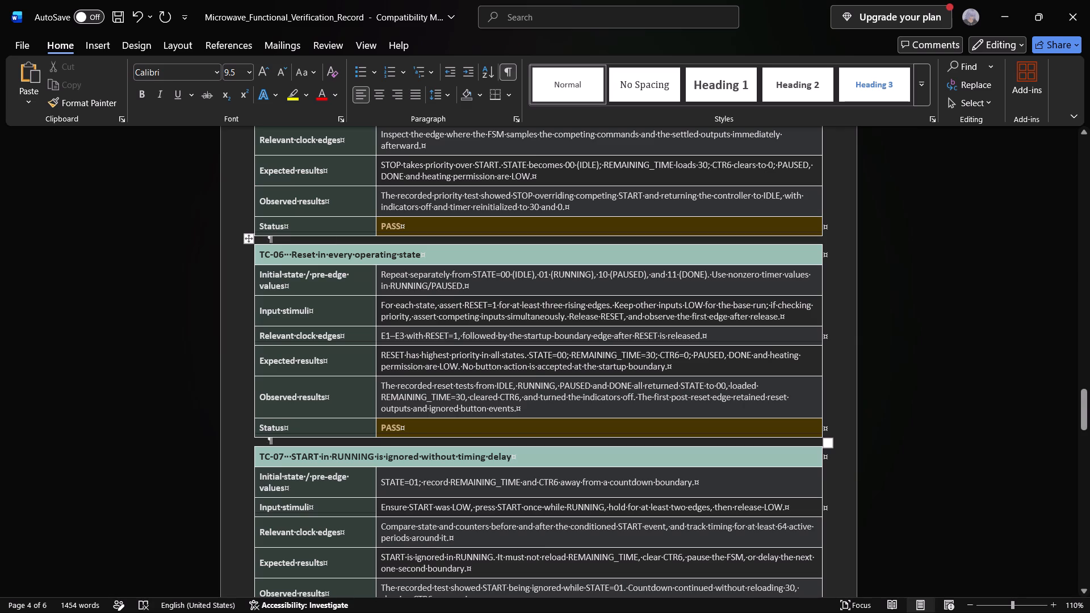
# Review the page layout of the placed screenshots and test case tables from TC-02 to TC-07.
pyautogui.scroll(8, 619, 282)
pyautogui.scroll(-4, 625, 306)
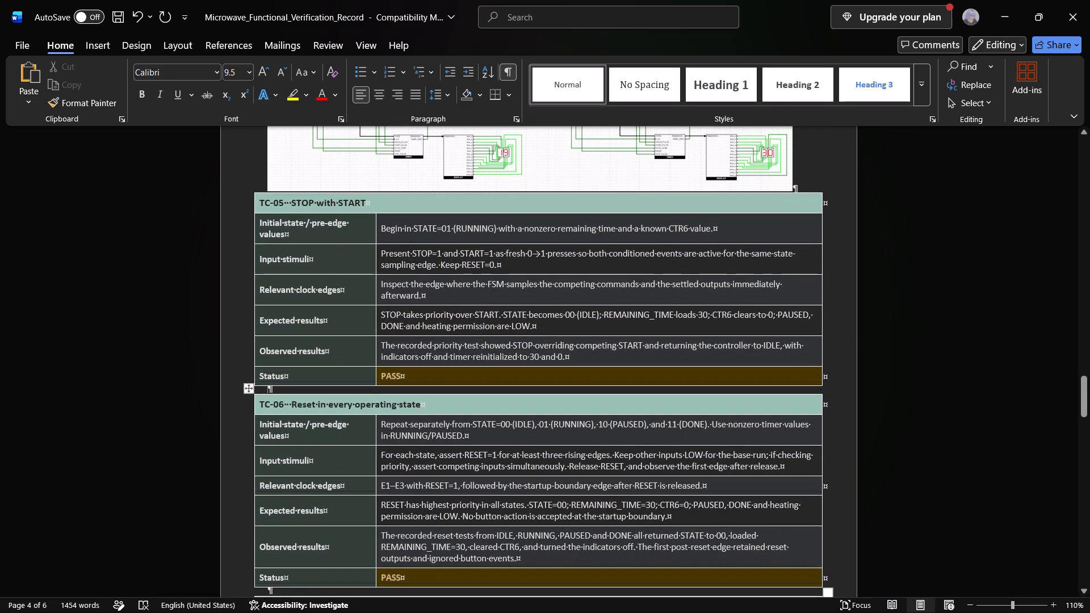
pyautogui.scroll(6, 659, 307)
pyautogui.scroll(-1, 662, 313)
pyautogui.scroll(9, 667, 312)
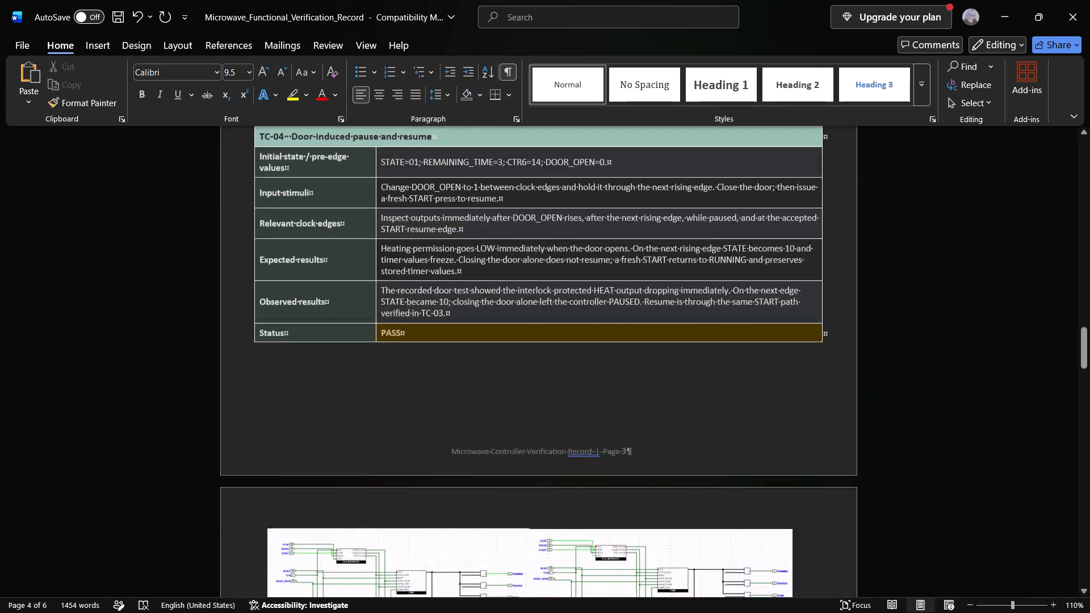
pyautogui.scroll(11, 564, 306)
pyautogui.scroll(10, 558, 335)
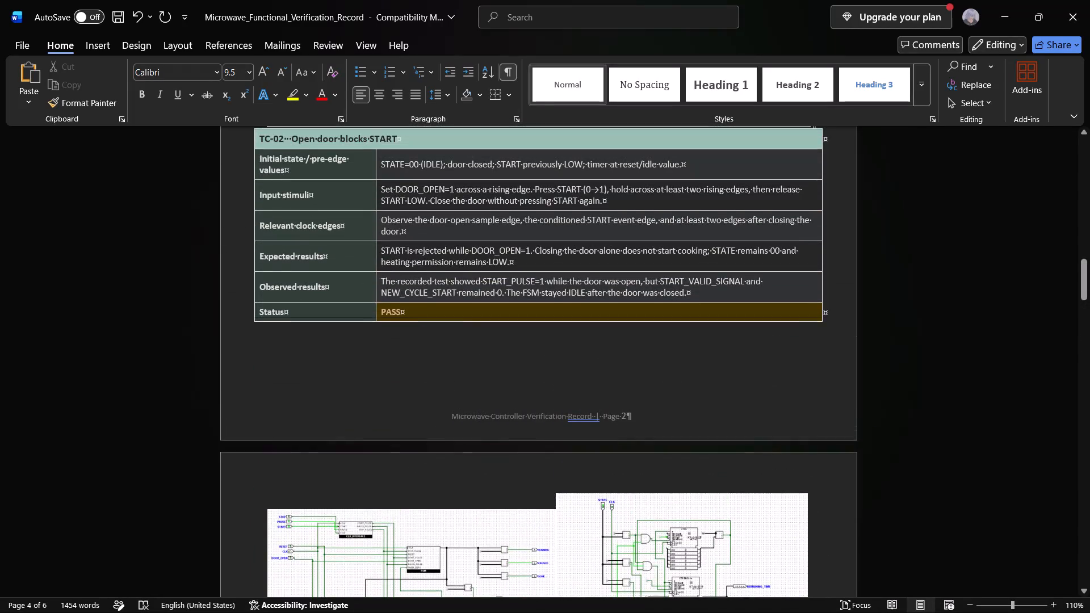
pyautogui.scroll(-20, 562, 338)
pyautogui.scroll(-14, 562, 338)
pyautogui.scroll(1, 565, 318)
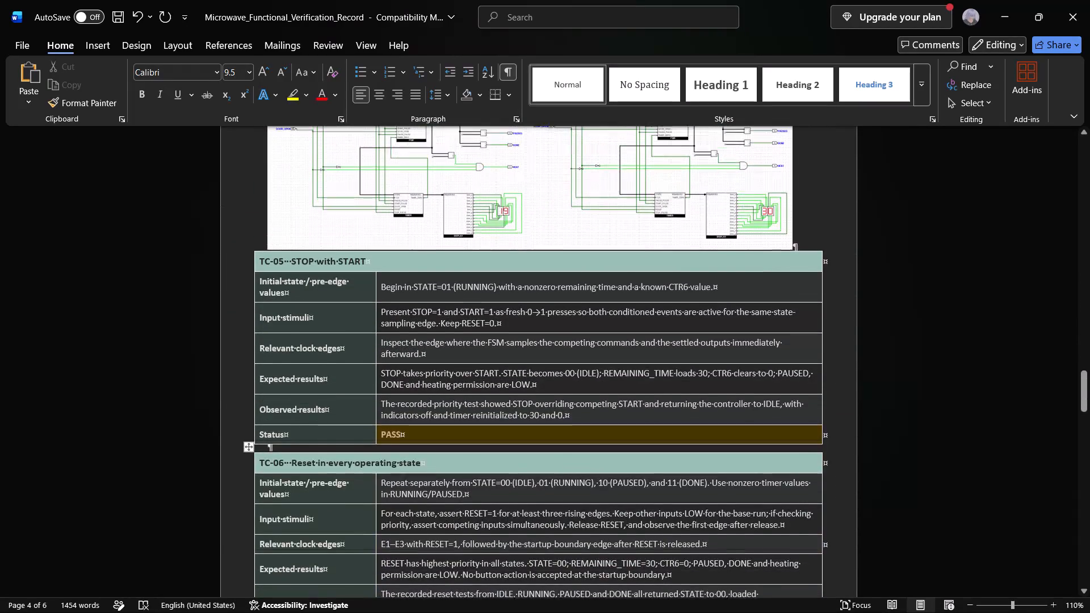
pyautogui.scroll(1, 566, 318)
pyautogui.scroll(-3, 654, 341)
pyautogui.scroll(-3, 596, 329)
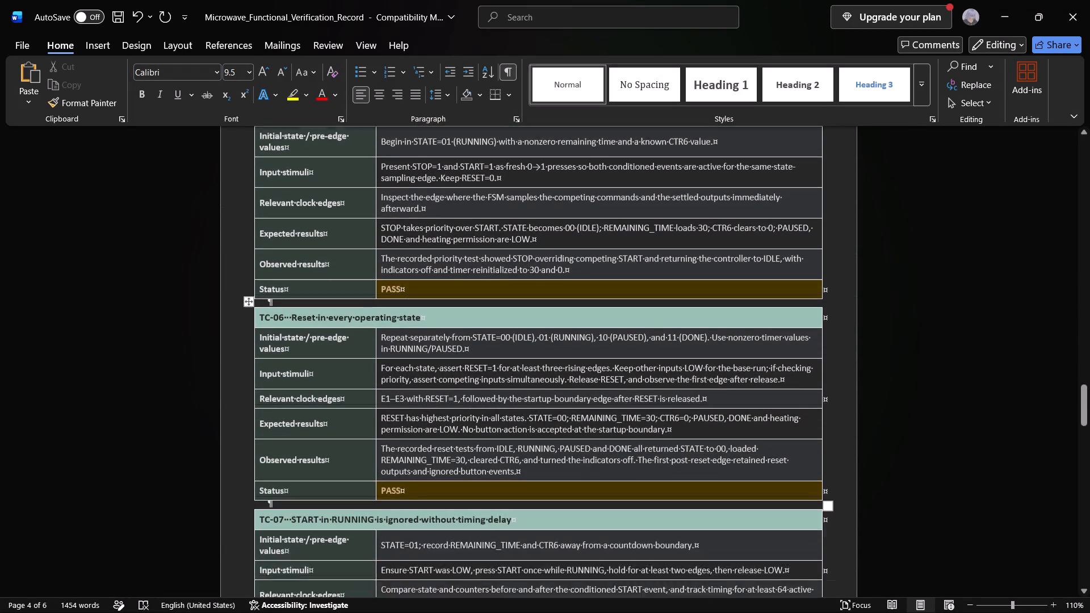
pyautogui.scroll(4, 577, 331)
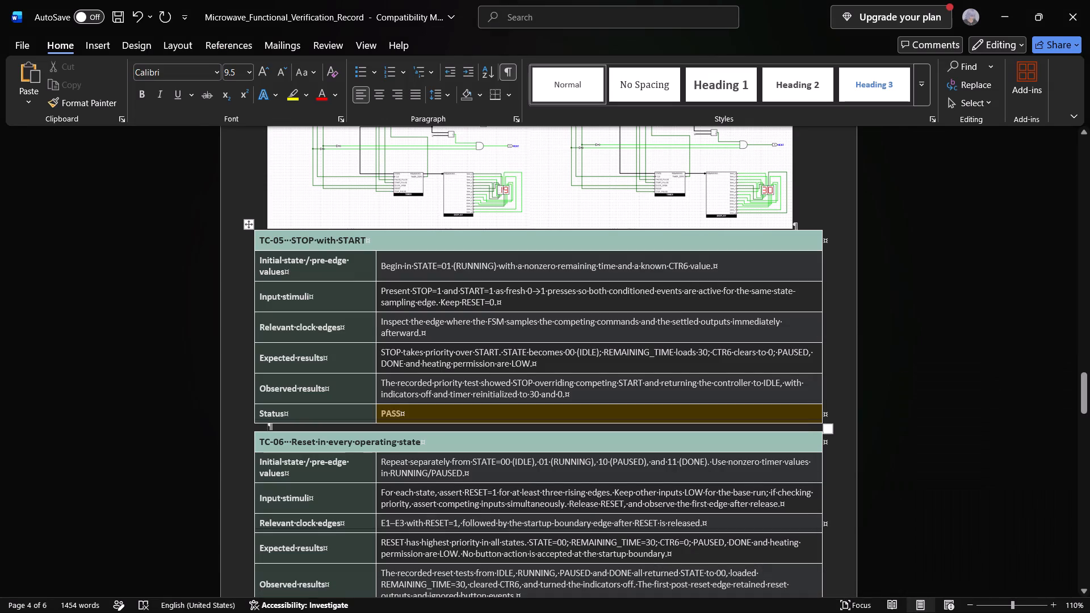
pyautogui.scroll(-1, 681, 337)
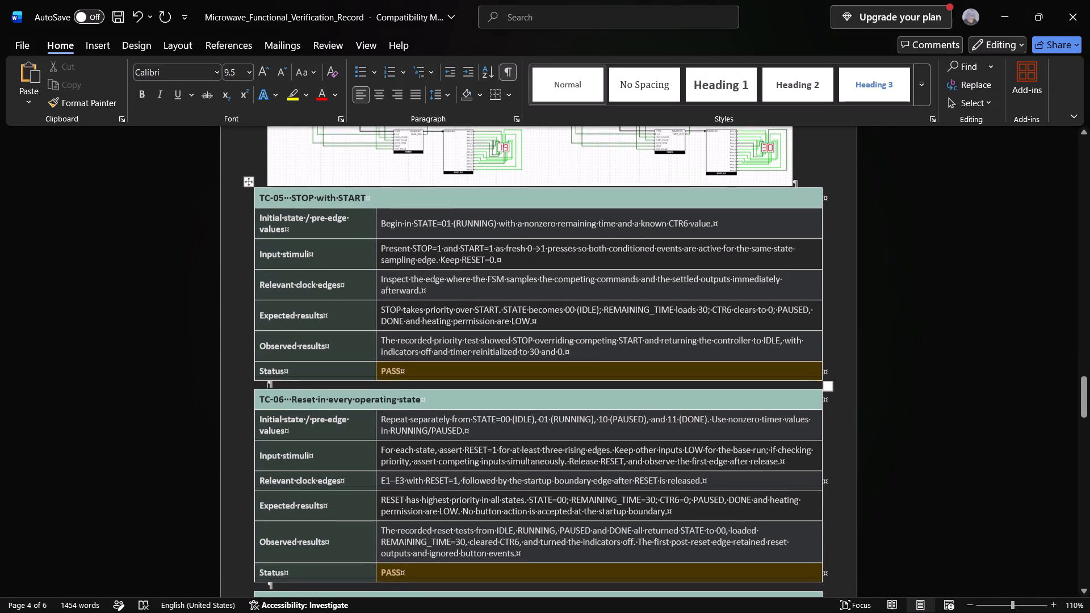
pyautogui.scroll(-1, 681, 337)
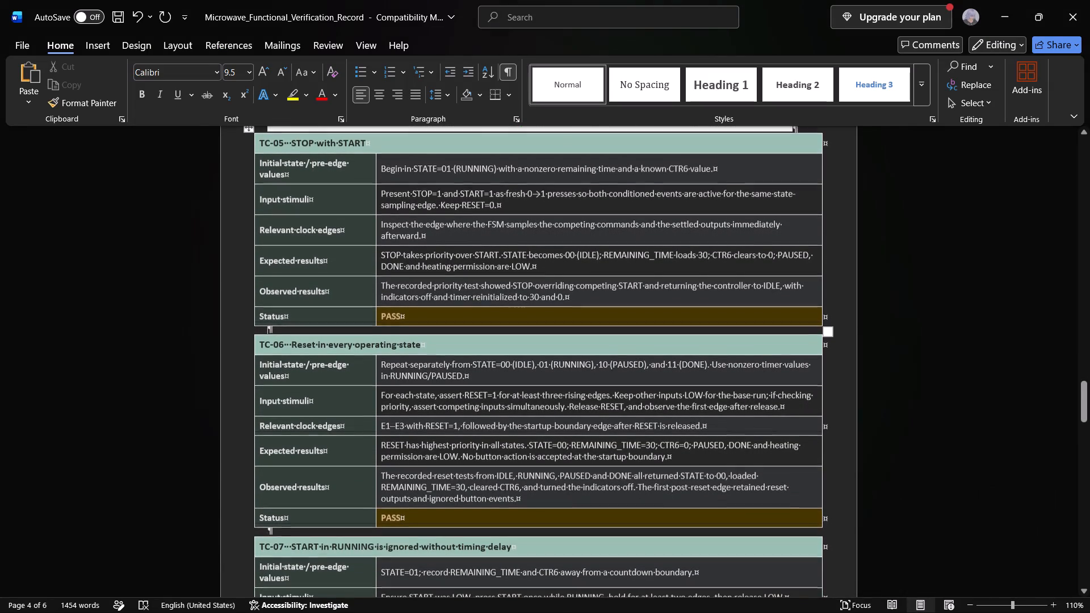
pyautogui.scroll(-1, 681, 337)
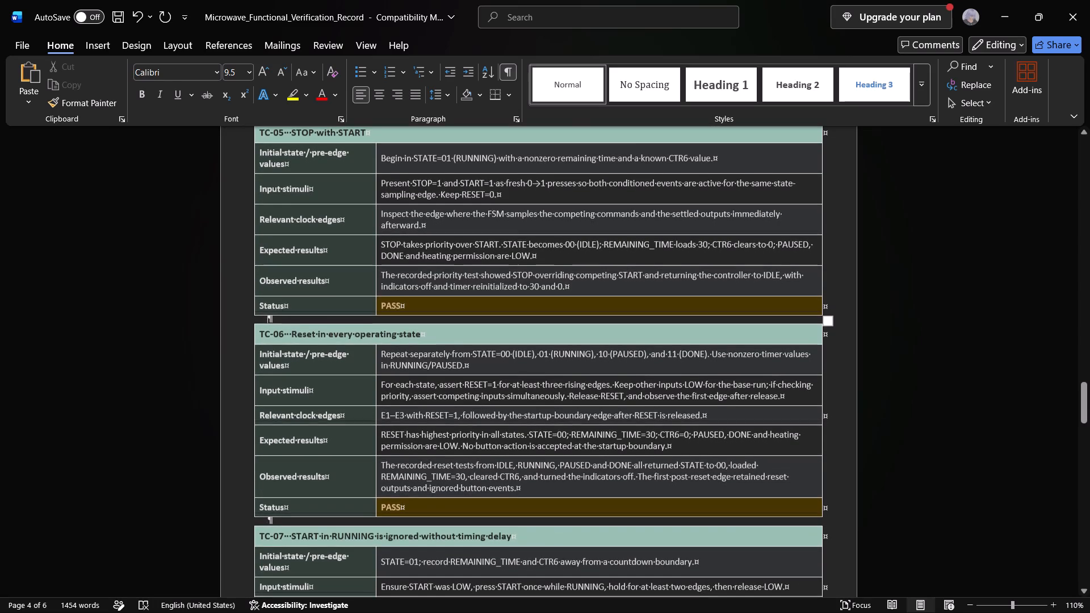
pyautogui.scroll(-2, 681, 337)
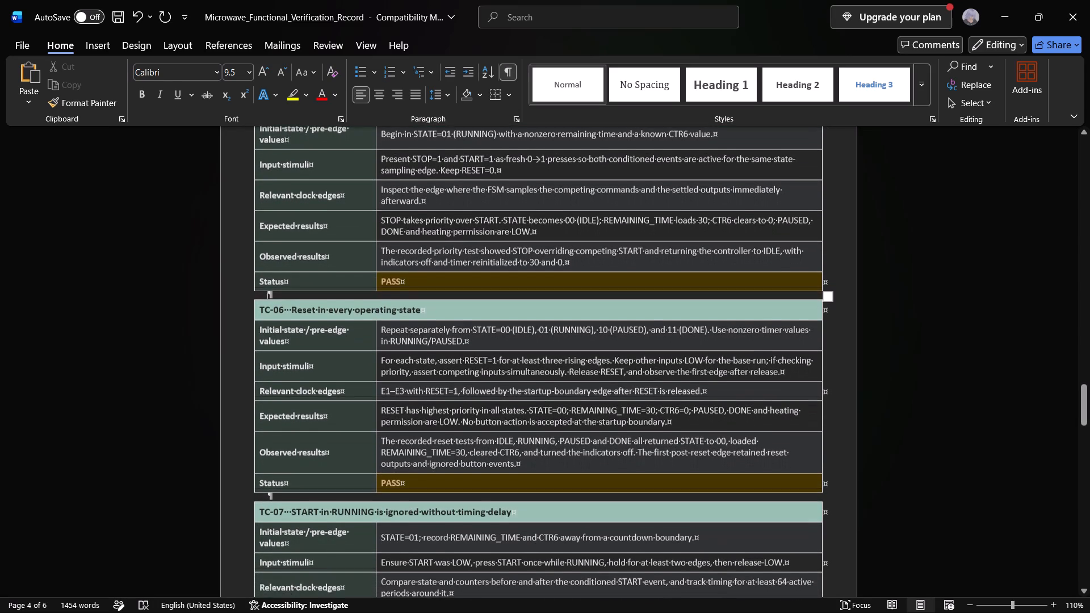
pyautogui.scroll(-2, 681, 337)
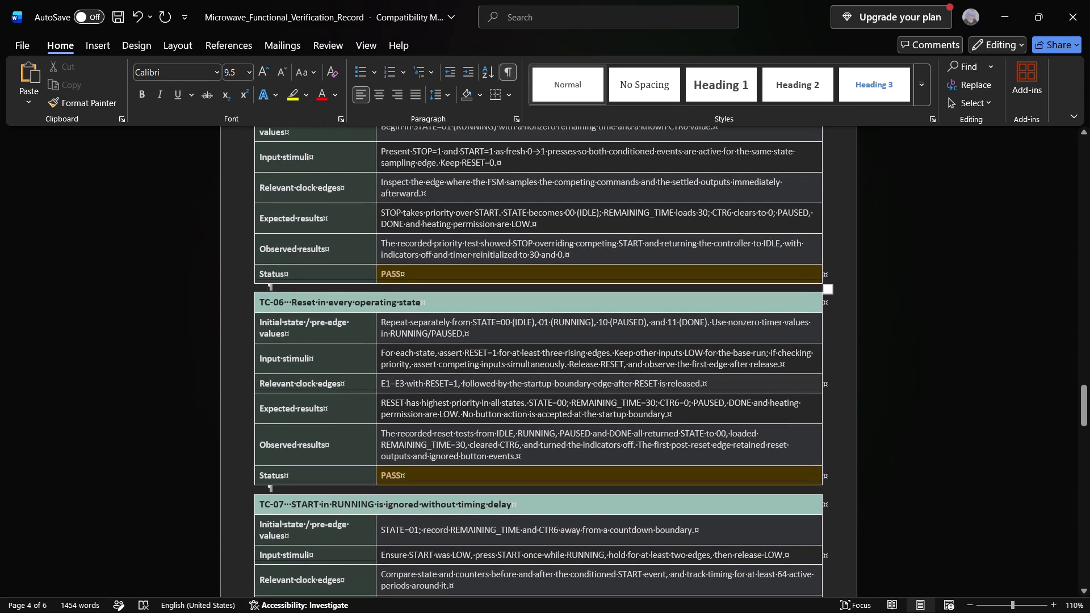
pyautogui.scroll(-1, 681, 337)
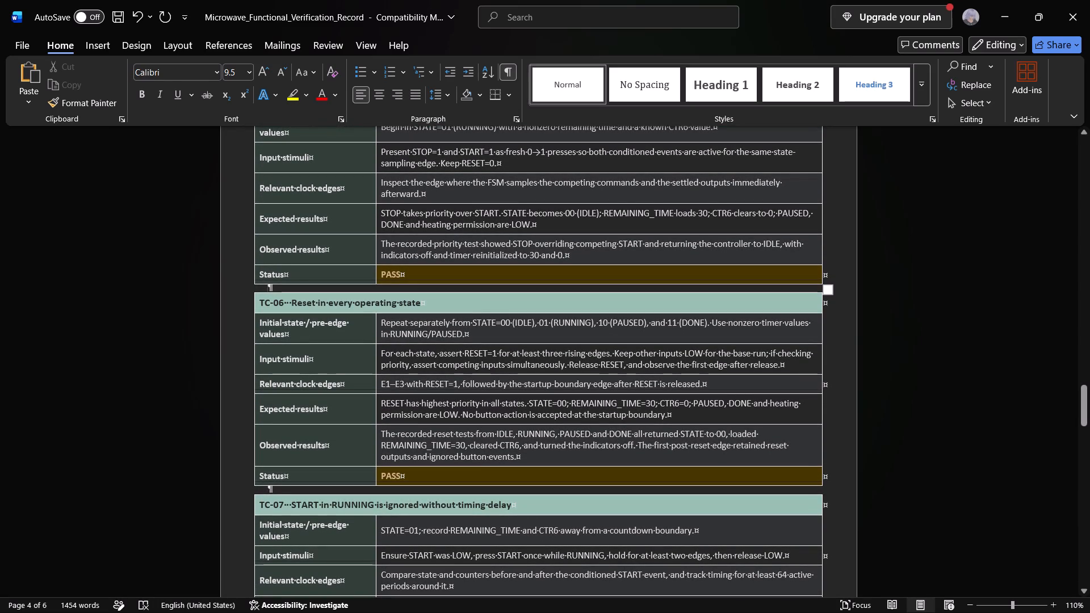
pyautogui.scroll(-1, 681, 337)
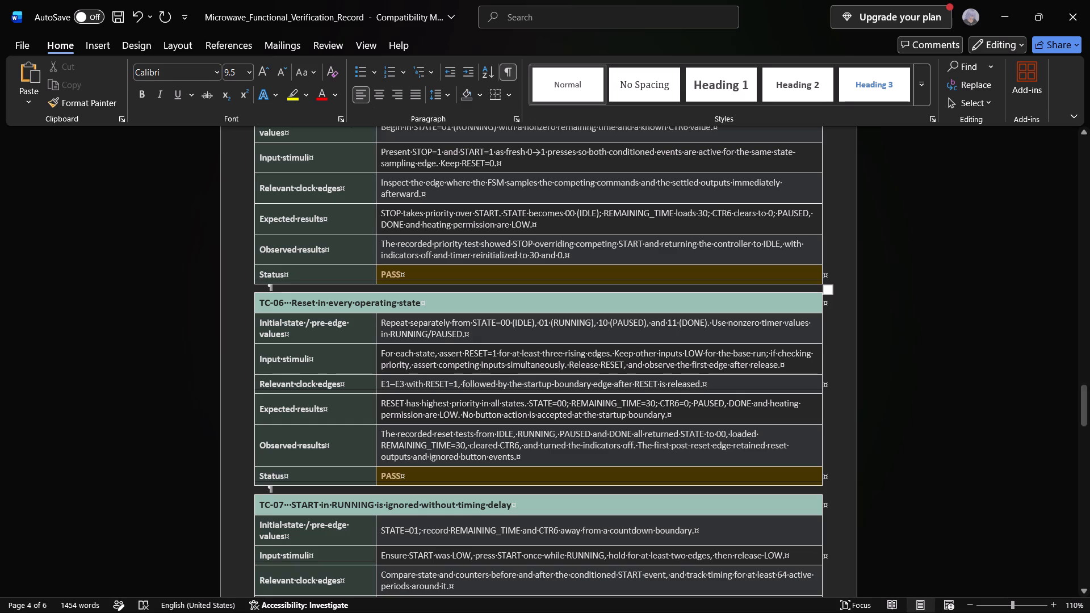
pyautogui.click(271, 296)
pyautogui.click(270, 290)
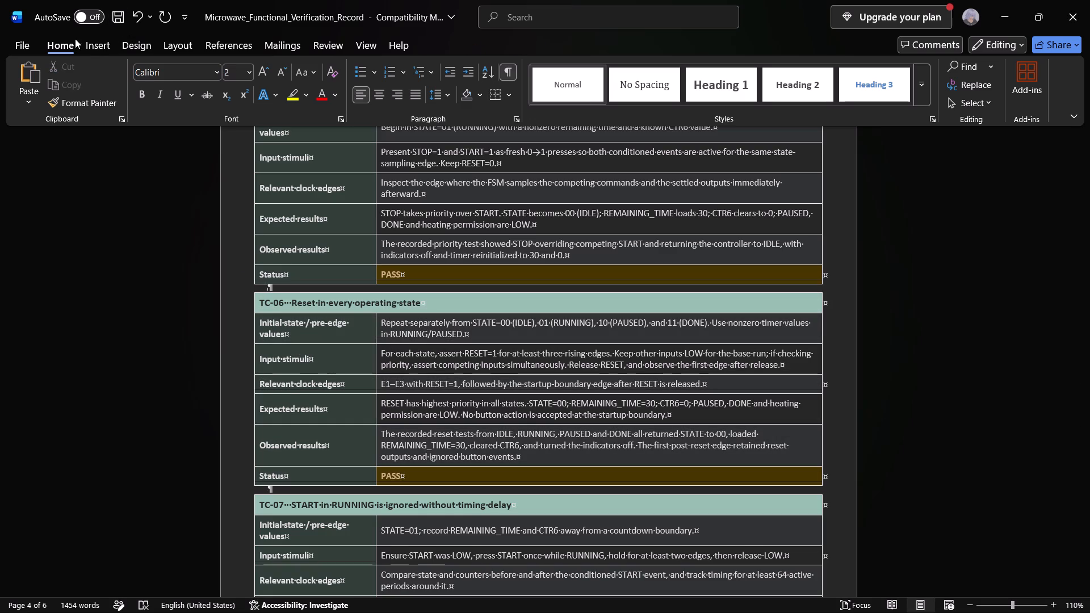
pyautogui.moveTo(75, 39); pyautogui.dragTo(84, 45)
pyautogui.click(93, 48)
pyautogui.click(156, 105)
pyautogui.click(182, 142)
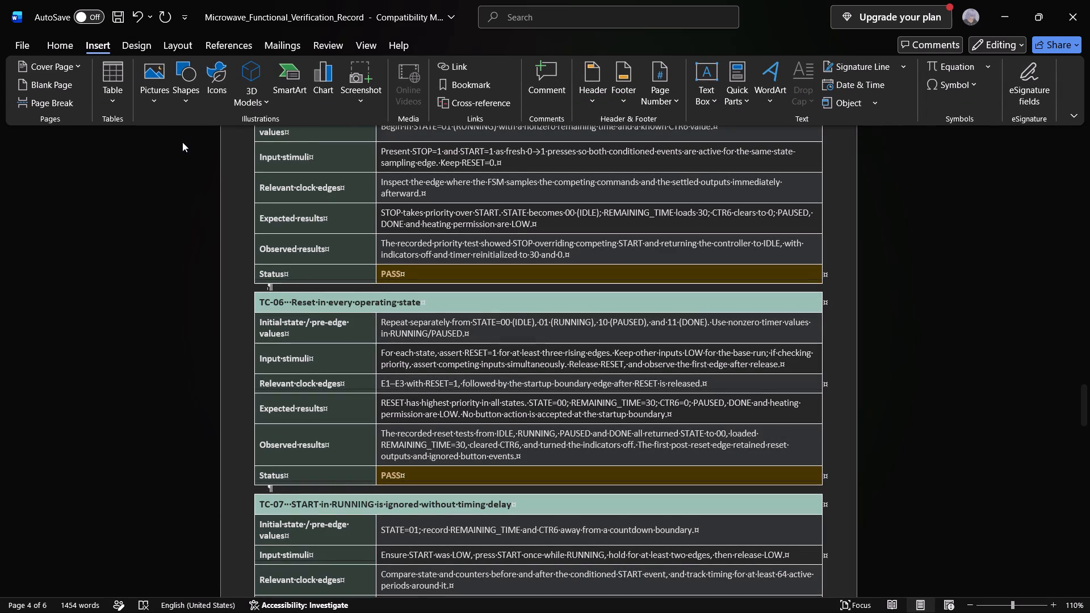
pyautogui.scroll(1, 213, 118)
pyautogui.scroll(-5, 427, 207)
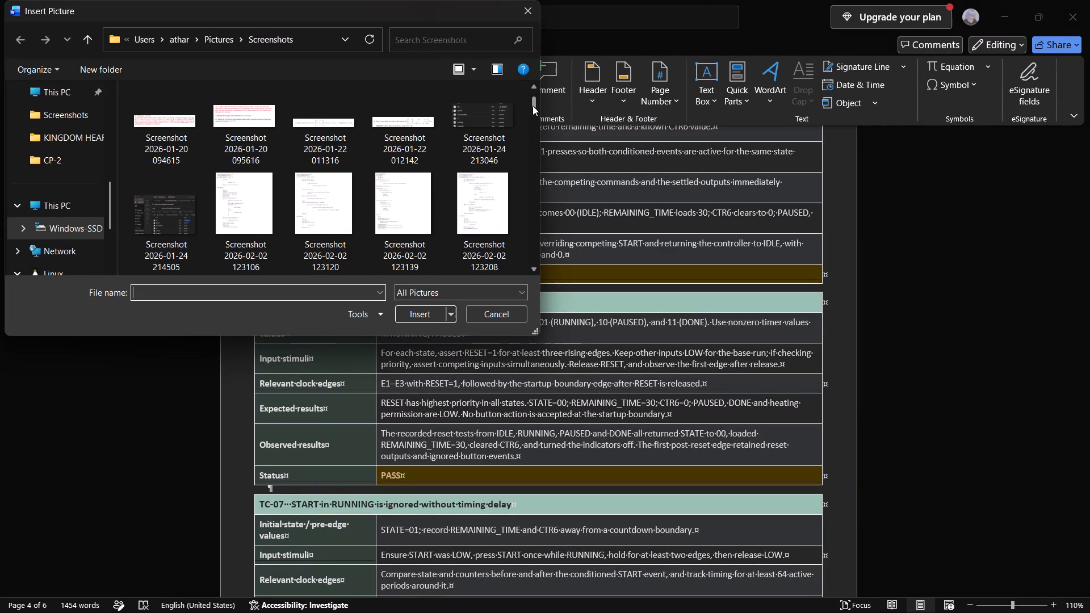
pyautogui.moveTo(533, 106); pyautogui.dragTo(543, 262)
pyautogui.doubleClick(266, 226)
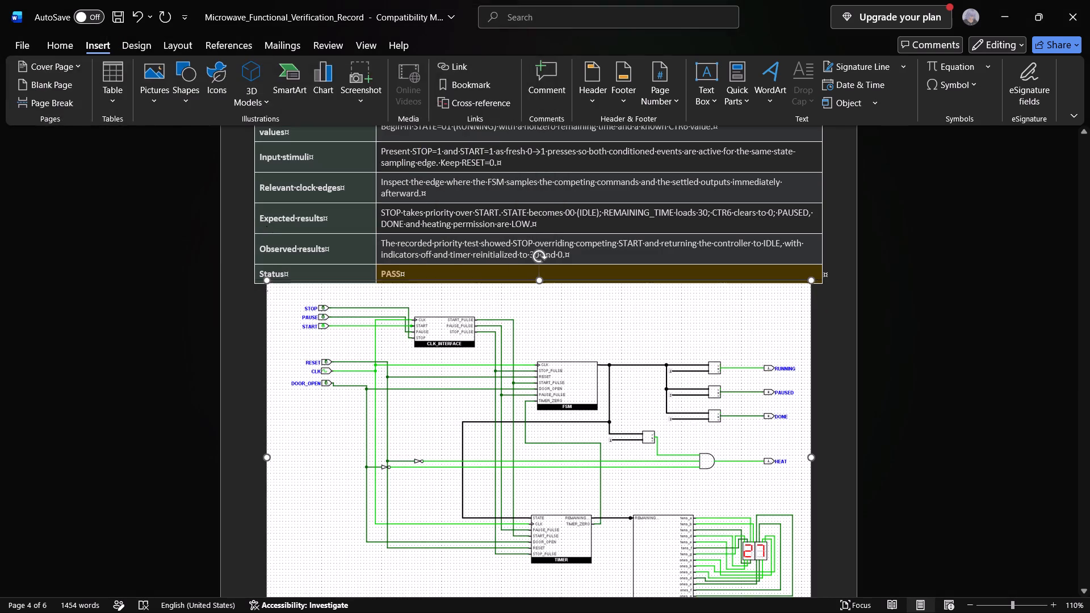
# Shrink the RUNNING-state screenshot above the TC-06 table to about 6.41 cm high by 9.85 cm wide.
pyautogui.scroll(-4, 693, 369)
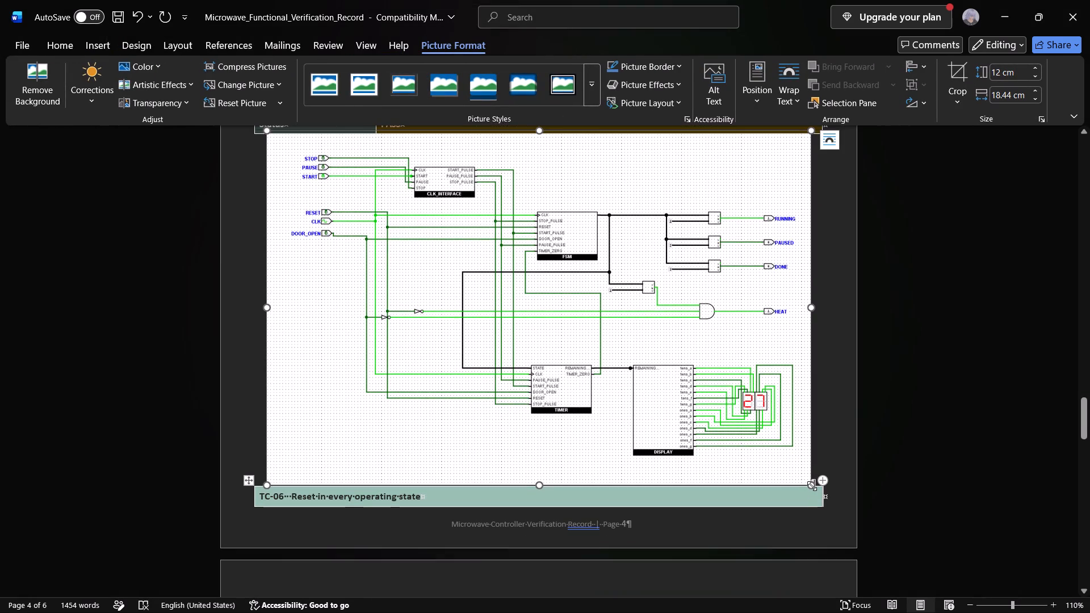
pyautogui.moveTo(811, 484); pyautogui.dragTo(355, 317)
pyautogui.scroll(3, 609, 292)
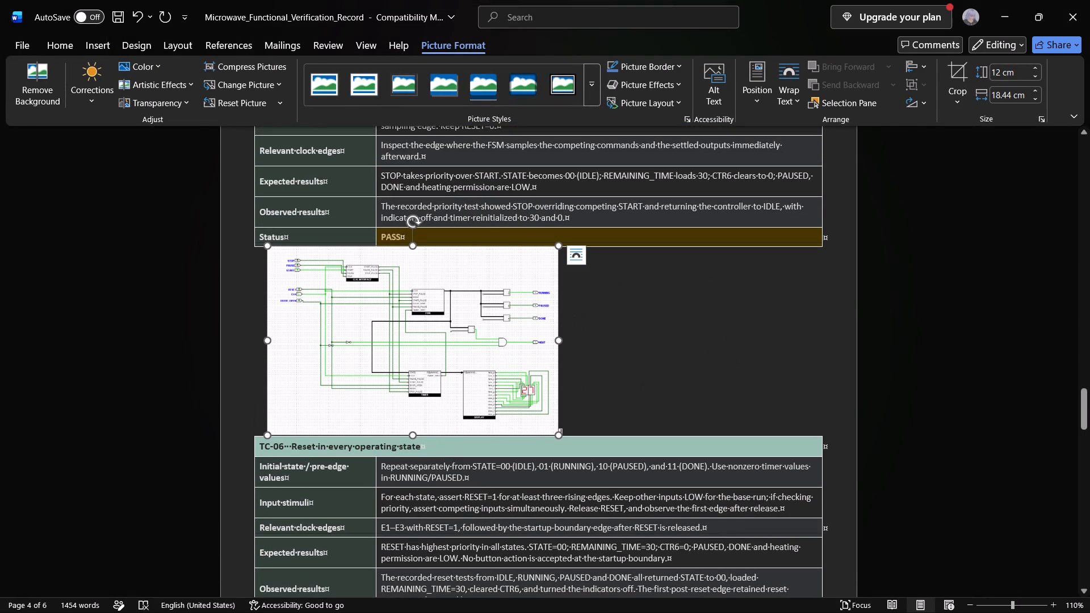
pyautogui.click(254, 263)
pyautogui.click(489, 329)
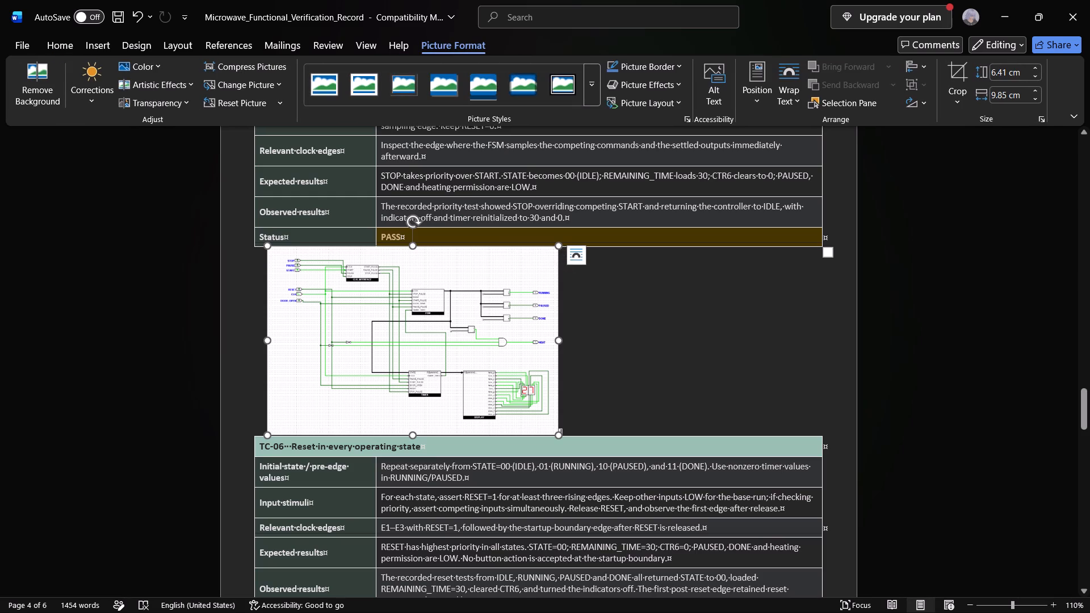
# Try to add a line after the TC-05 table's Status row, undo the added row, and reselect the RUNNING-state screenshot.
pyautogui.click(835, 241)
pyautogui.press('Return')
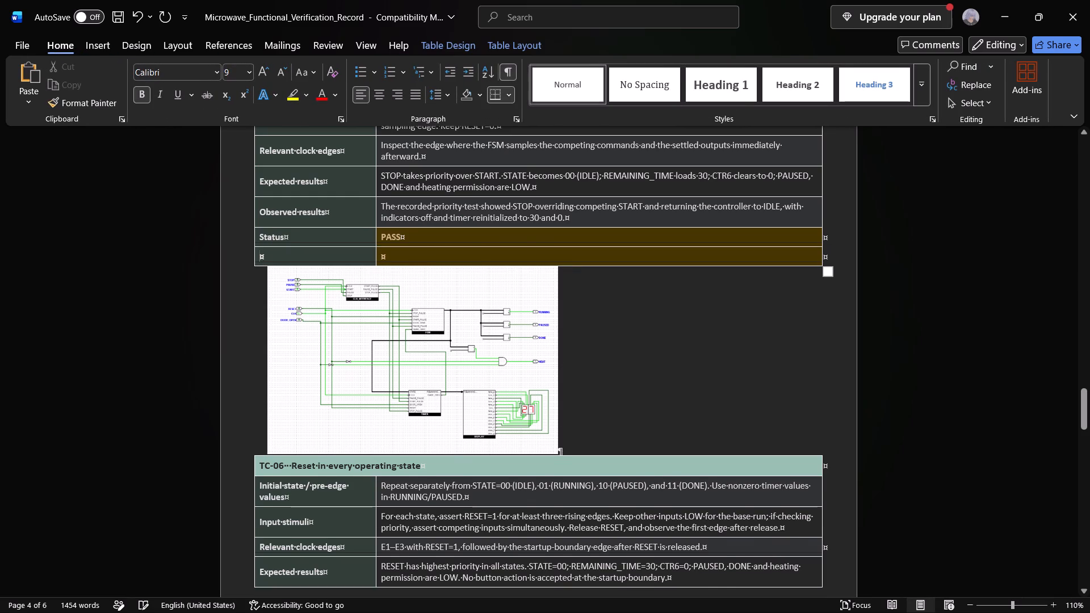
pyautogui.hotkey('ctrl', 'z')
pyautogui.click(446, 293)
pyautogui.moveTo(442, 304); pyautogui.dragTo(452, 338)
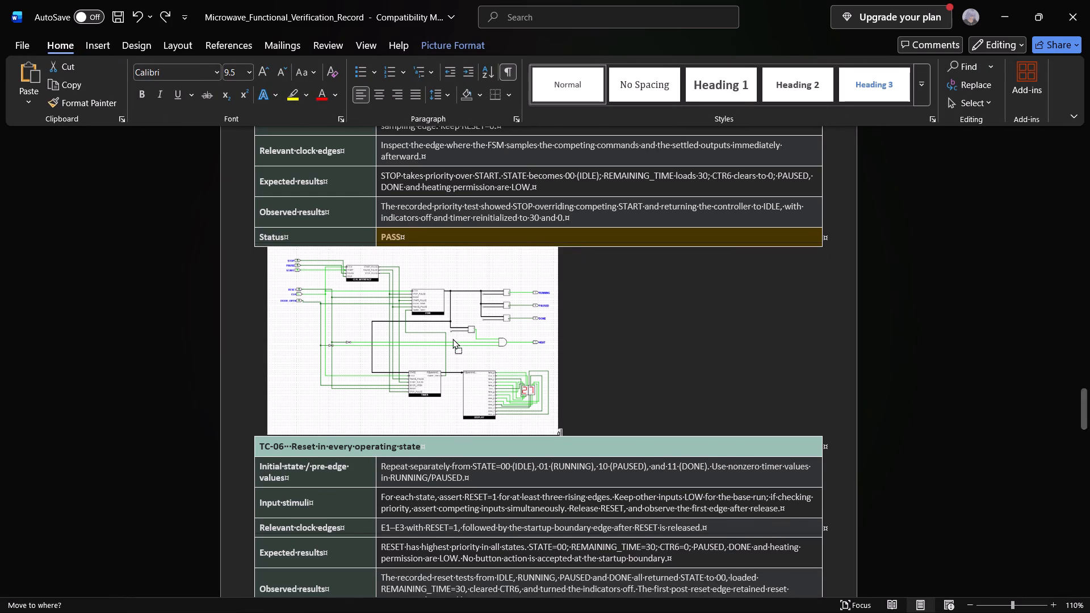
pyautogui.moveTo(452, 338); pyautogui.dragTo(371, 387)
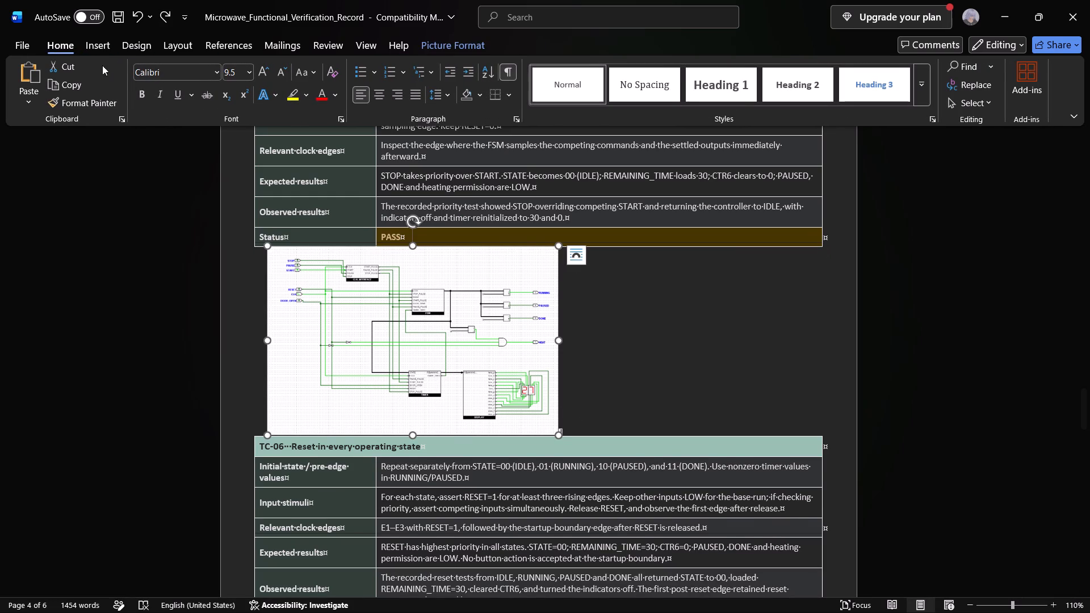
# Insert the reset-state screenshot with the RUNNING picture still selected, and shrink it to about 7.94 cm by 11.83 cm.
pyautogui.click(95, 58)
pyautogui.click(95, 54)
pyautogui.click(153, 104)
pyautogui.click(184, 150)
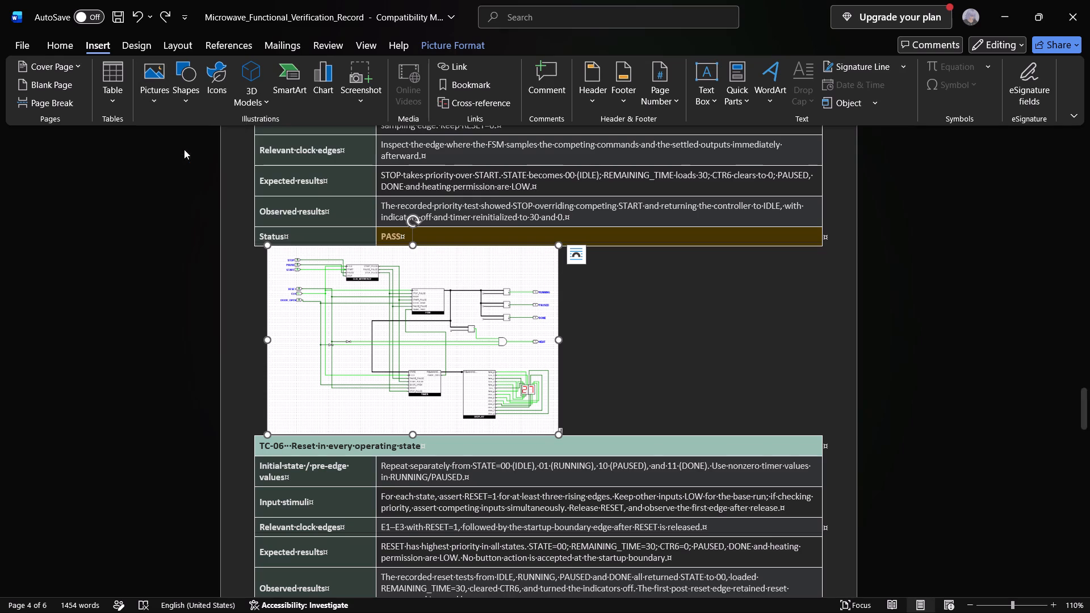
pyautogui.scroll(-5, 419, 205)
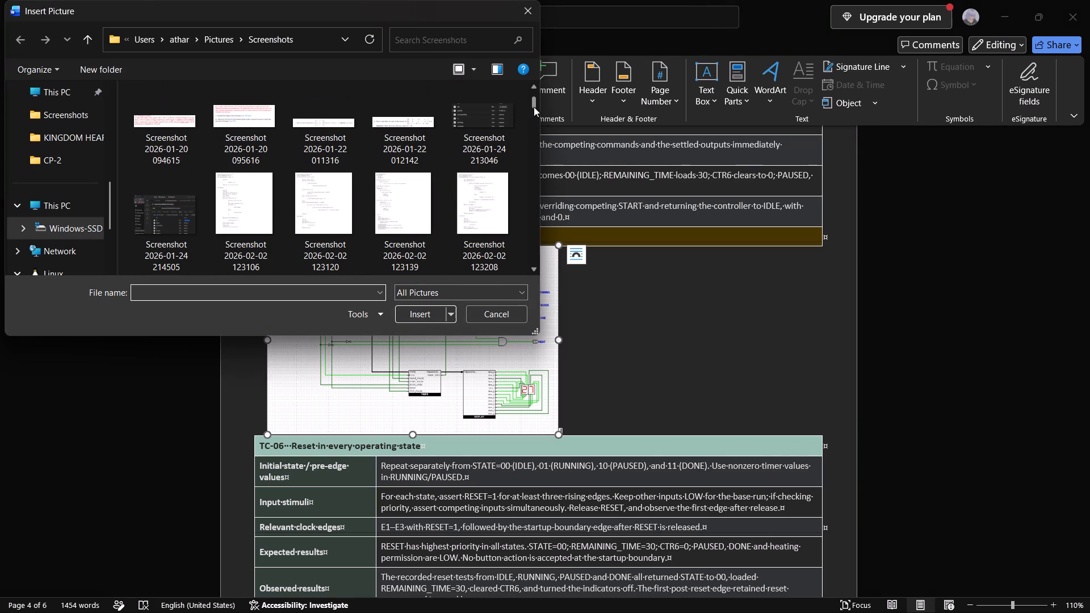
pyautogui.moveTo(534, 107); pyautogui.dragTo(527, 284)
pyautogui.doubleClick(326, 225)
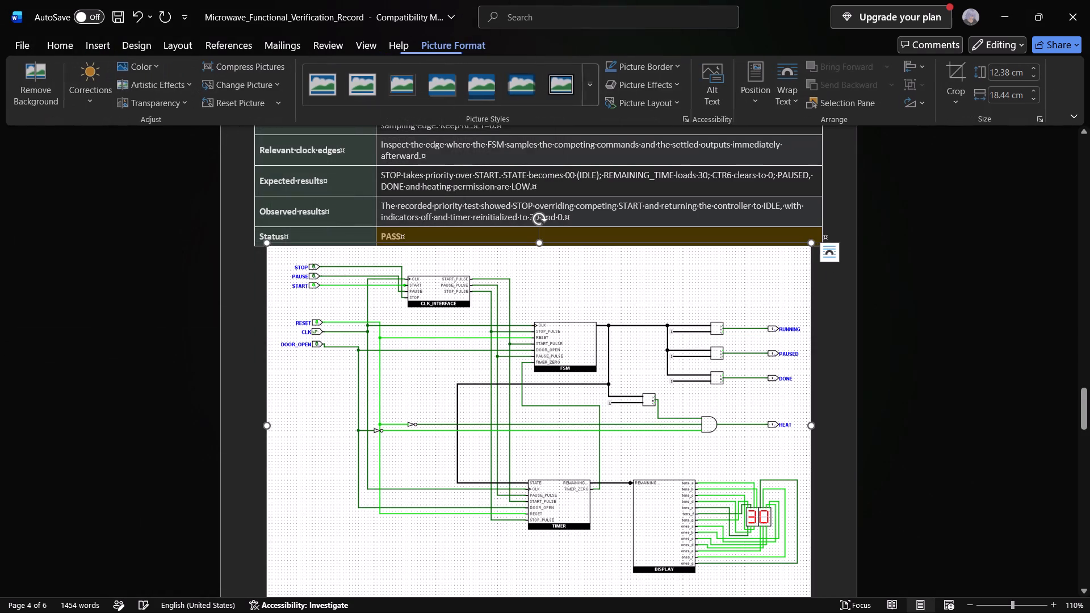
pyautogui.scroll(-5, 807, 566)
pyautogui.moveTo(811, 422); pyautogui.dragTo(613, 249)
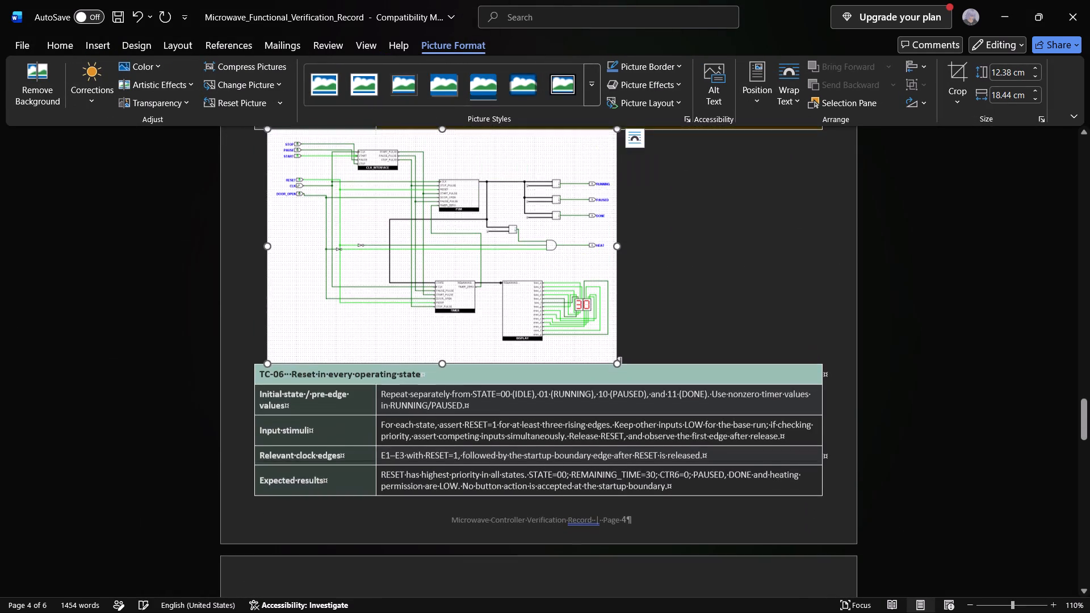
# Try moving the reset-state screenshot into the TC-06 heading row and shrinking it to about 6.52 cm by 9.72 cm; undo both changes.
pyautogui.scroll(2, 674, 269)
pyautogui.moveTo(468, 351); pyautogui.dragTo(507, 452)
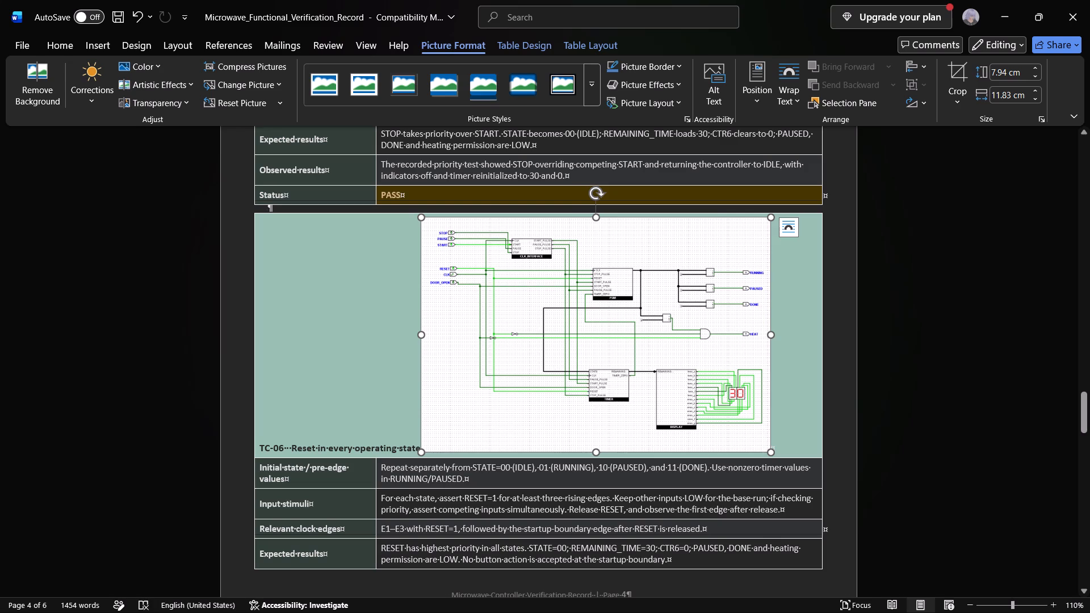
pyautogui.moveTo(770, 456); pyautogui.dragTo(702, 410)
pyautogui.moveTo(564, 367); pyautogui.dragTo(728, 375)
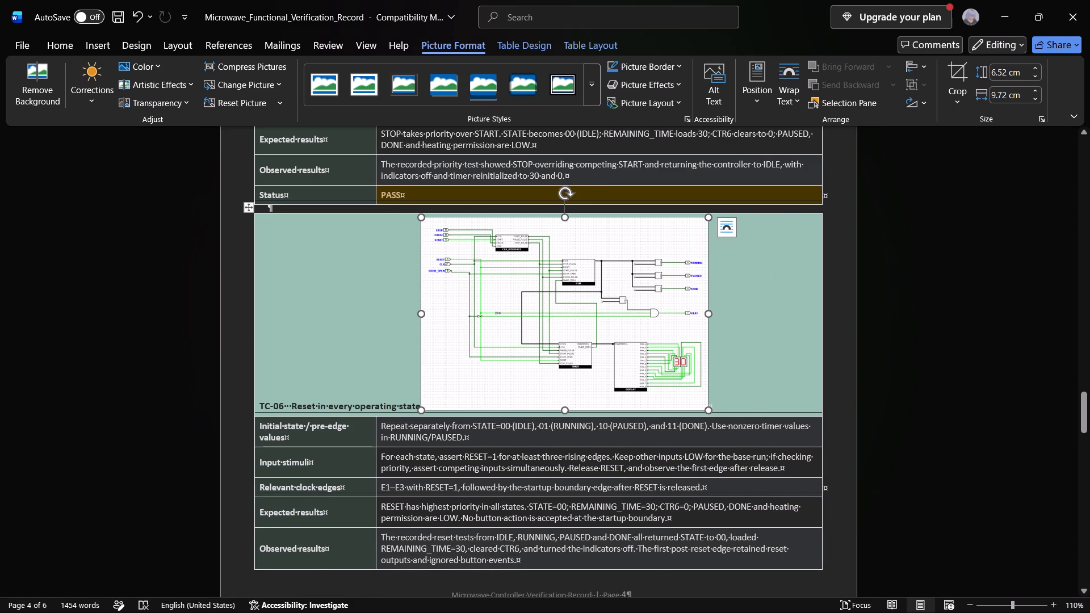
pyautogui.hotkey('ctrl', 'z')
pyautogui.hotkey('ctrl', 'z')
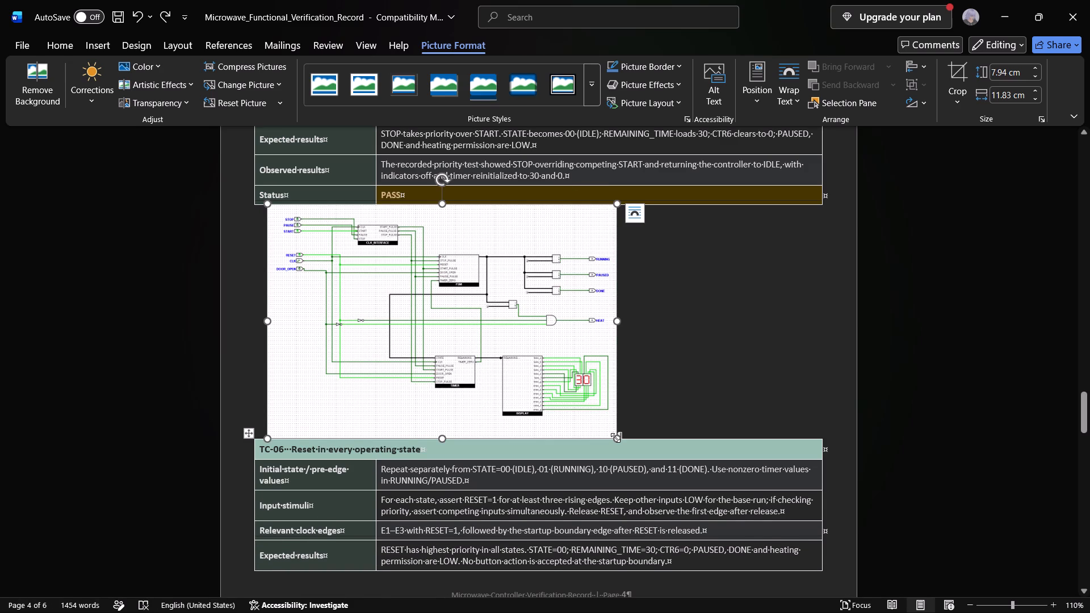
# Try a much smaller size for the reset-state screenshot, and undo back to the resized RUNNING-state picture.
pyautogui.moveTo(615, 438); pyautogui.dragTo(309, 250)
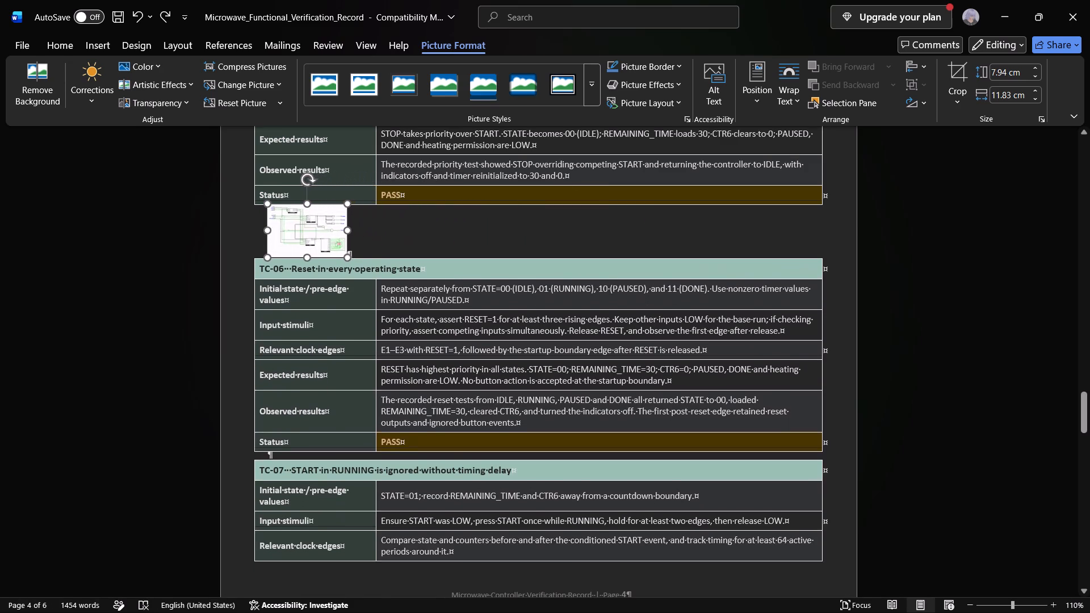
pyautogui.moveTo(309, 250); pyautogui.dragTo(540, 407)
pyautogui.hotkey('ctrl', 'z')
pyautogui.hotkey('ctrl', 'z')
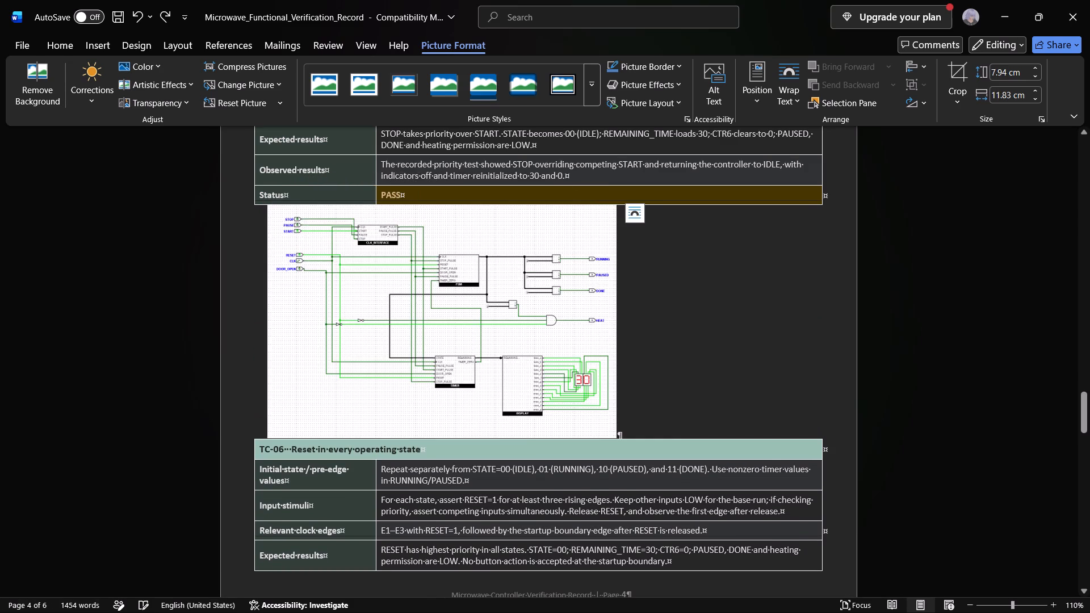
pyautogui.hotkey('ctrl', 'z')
# Insert the reset-state screenshot directly after the RUNNING-state picture, above the TC-06 table, keeping both pictures.
pyautogui.click(515, 364)
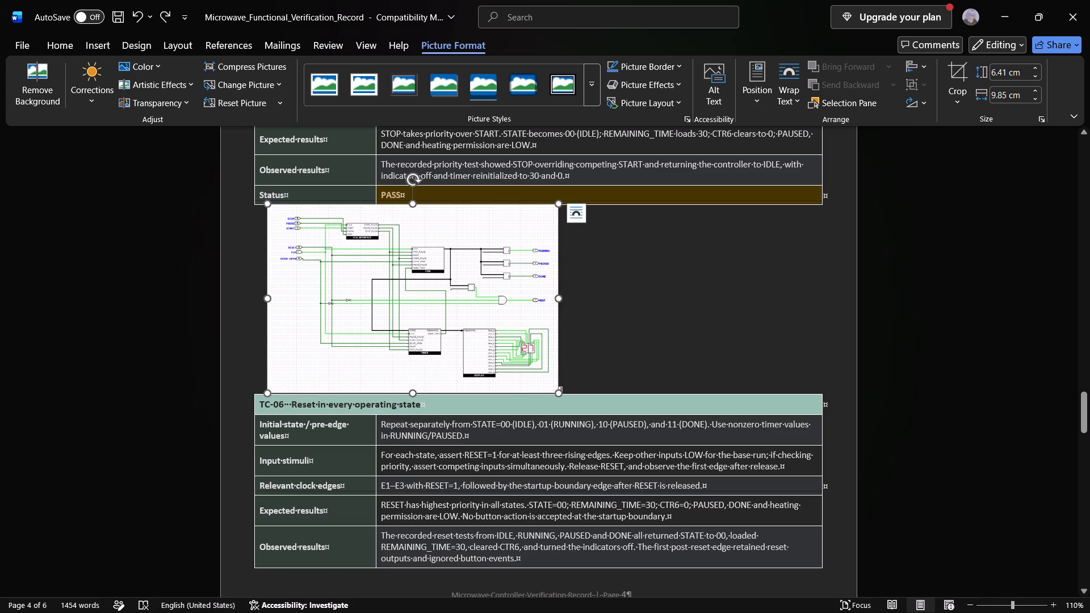
pyautogui.doubleClick(639, 331)
pyautogui.click(701, 339)
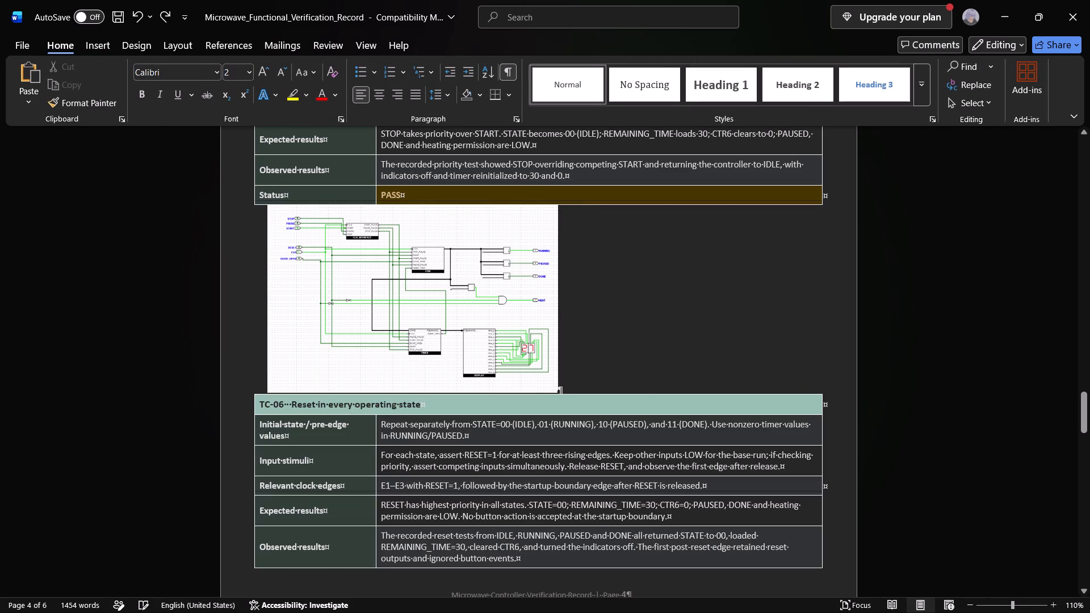
pyautogui.click(698, 355)
pyautogui.click(99, 53)
pyautogui.click(154, 91)
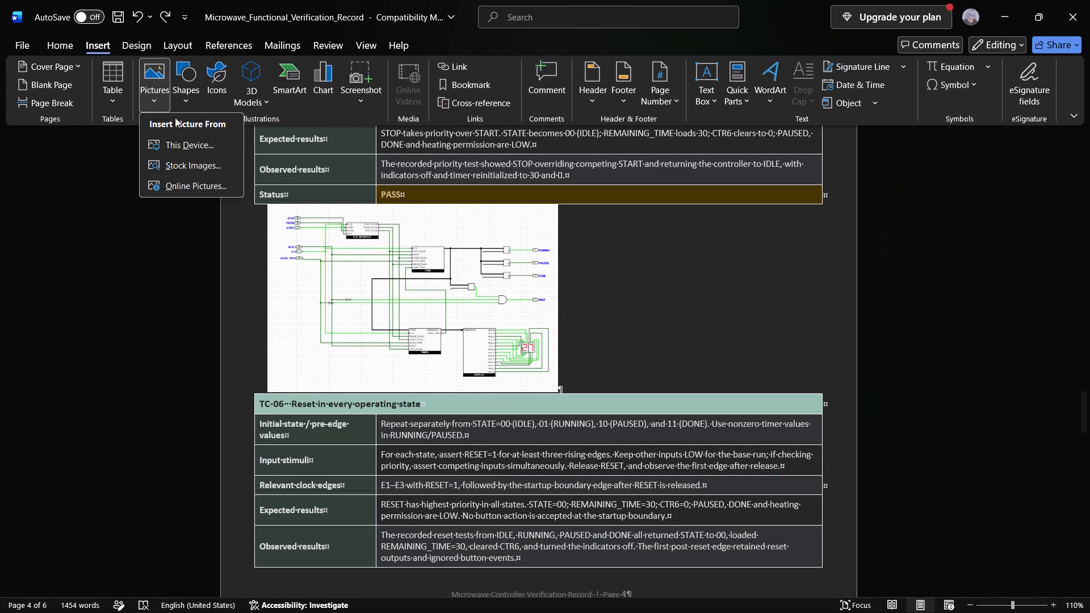
pyautogui.click(187, 140)
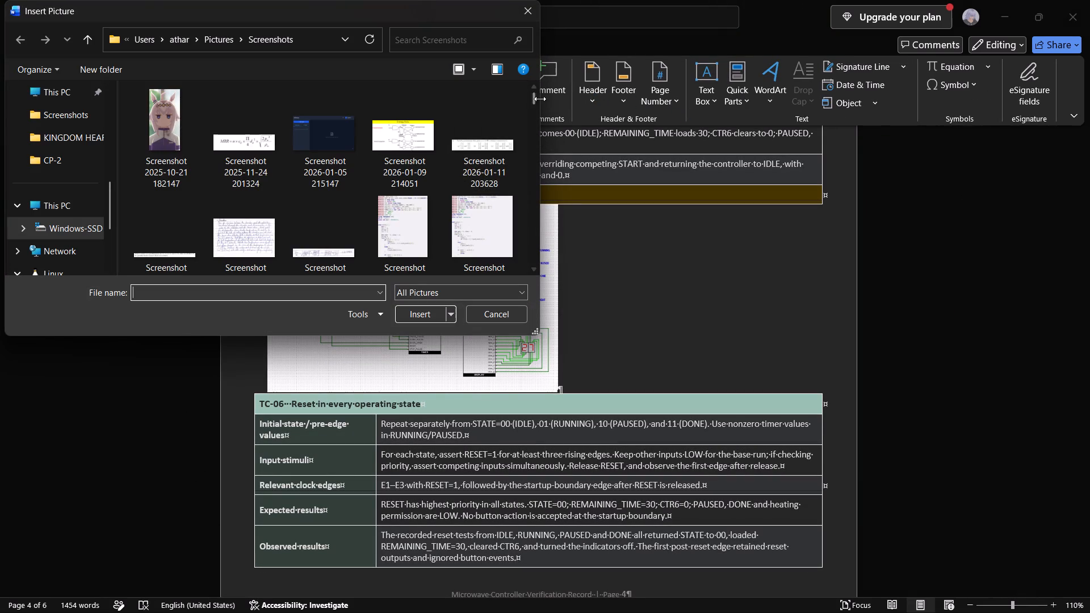
pyautogui.moveTo(534, 99); pyautogui.dragTo(536, 265)
pyautogui.doubleClick(339, 219)
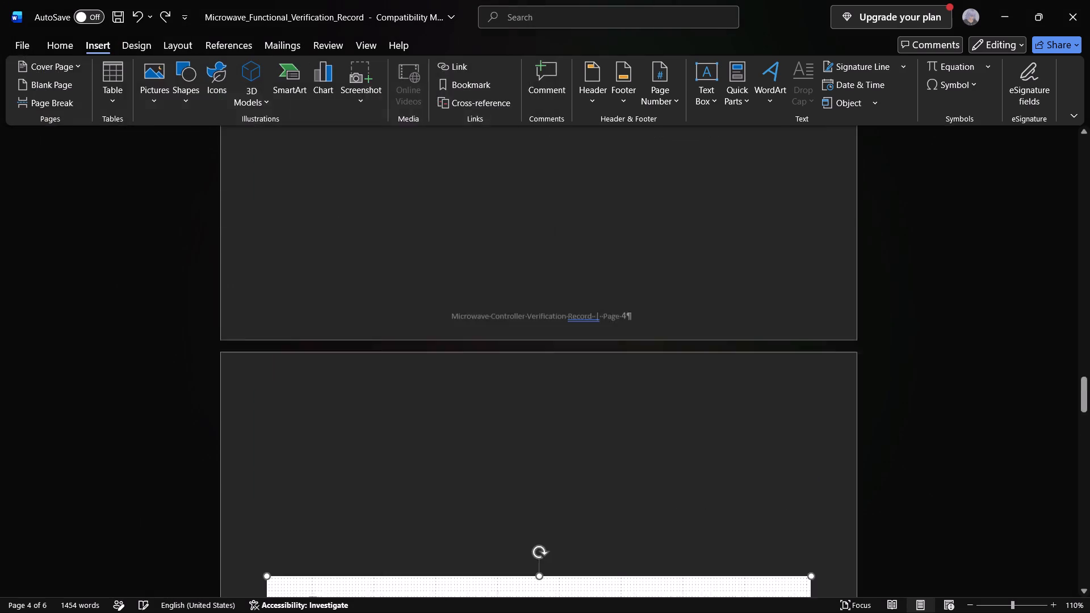
# Shrink the reset-state screenshot above the TC-06 table until it fits on the same line as the RUNNING-state picture.
pyautogui.scroll(-4, 814, 603)
pyautogui.moveTo(810, 538); pyautogui.dragTo(810, 538)
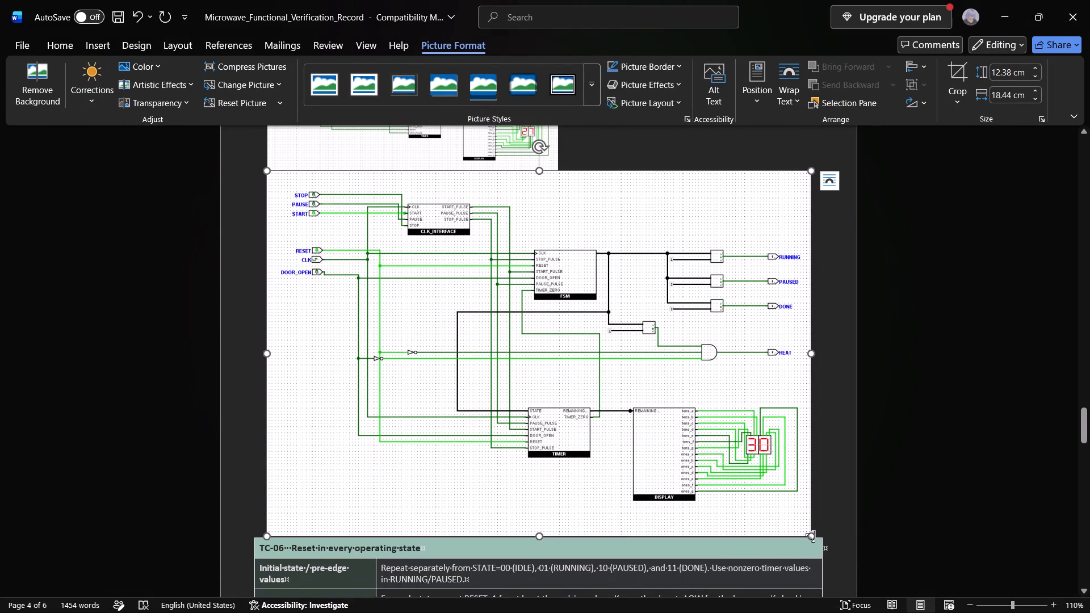
pyautogui.moveTo(810, 538); pyautogui.dragTo(557, 318)
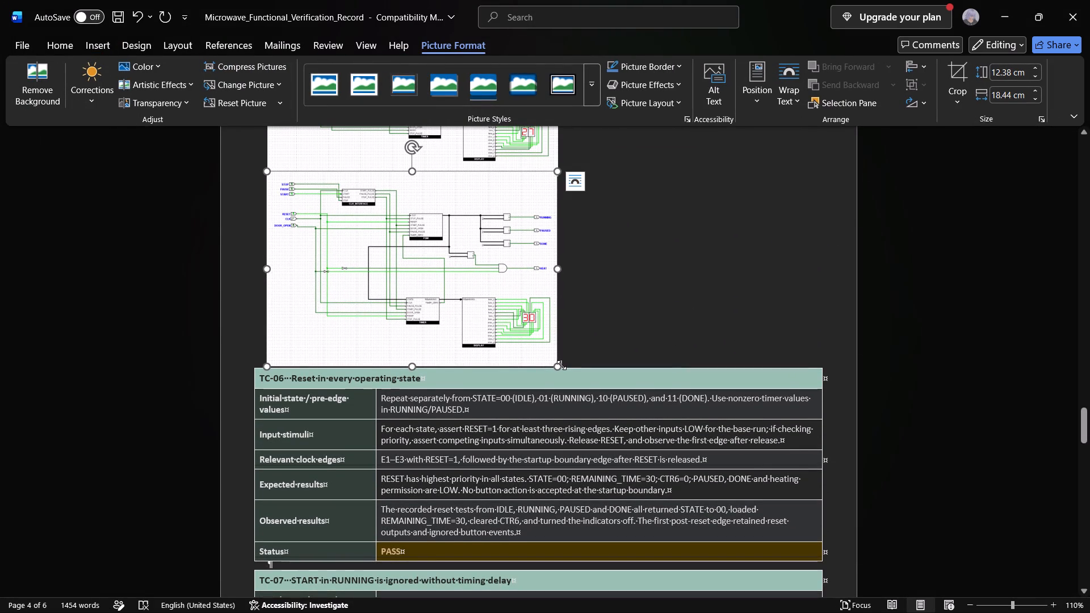
pyautogui.moveTo(559, 365); pyautogui.dragTo(517, 312)
# Shrink the RUNNING-state picture slightly so its size roughly matches the reset-state picture beside it above the TC-06 table.
pyautogui.scroll(5, 735, 365)
pyautogui.click(539, 333)
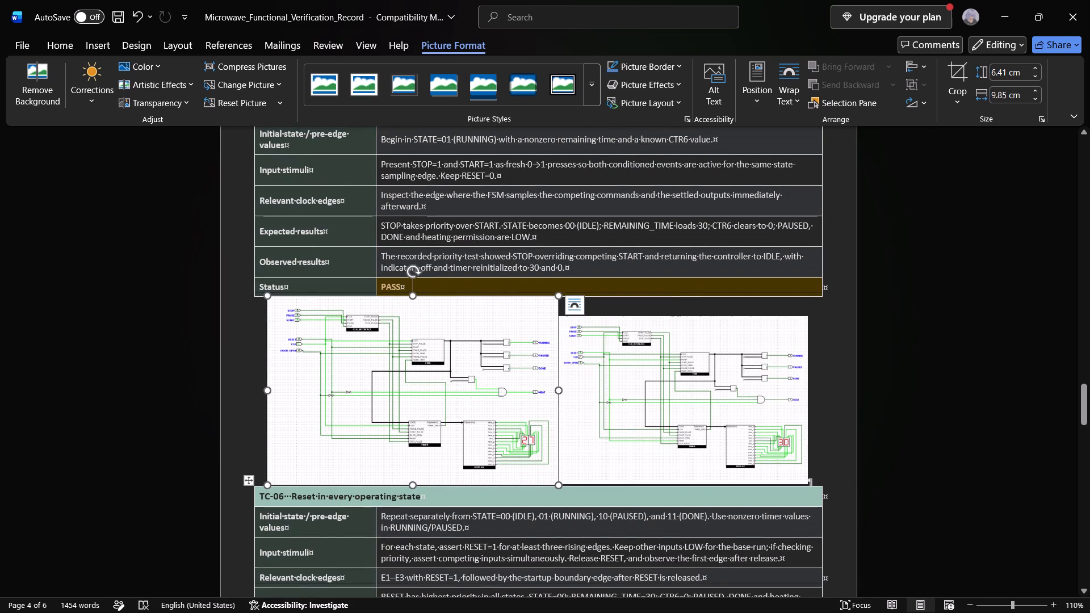
pyautogui.moveTo(557, 298); pyautogui.dragTo(533, 317)
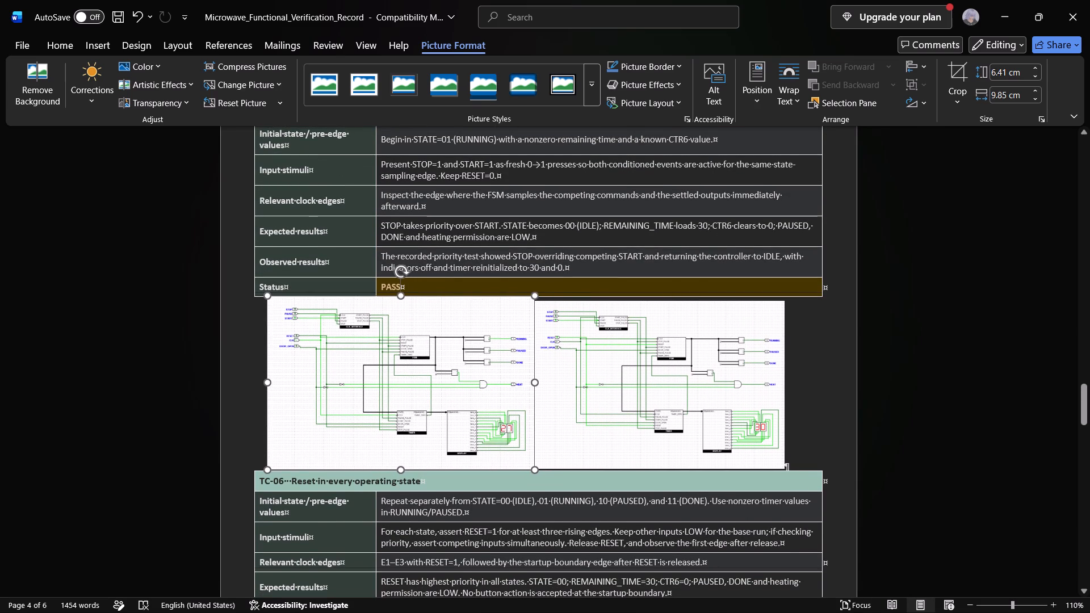
pyautogui.moveTo(533, 317); pyautogui.dragTo(530, 317)
pyautogui.click(799, 370)
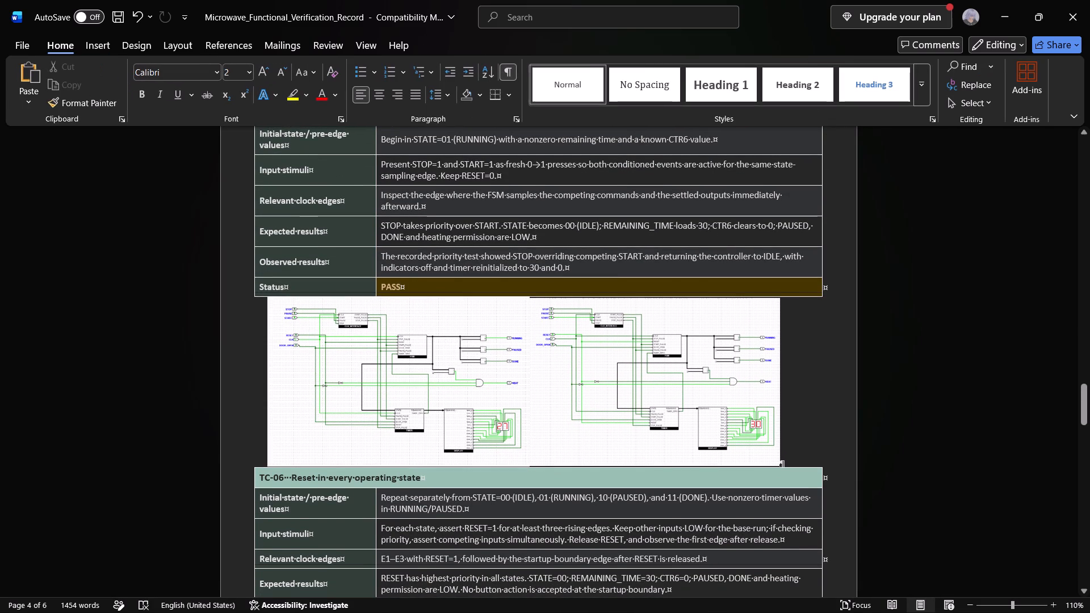
pyautogui.scroll(-11, 793, 373)
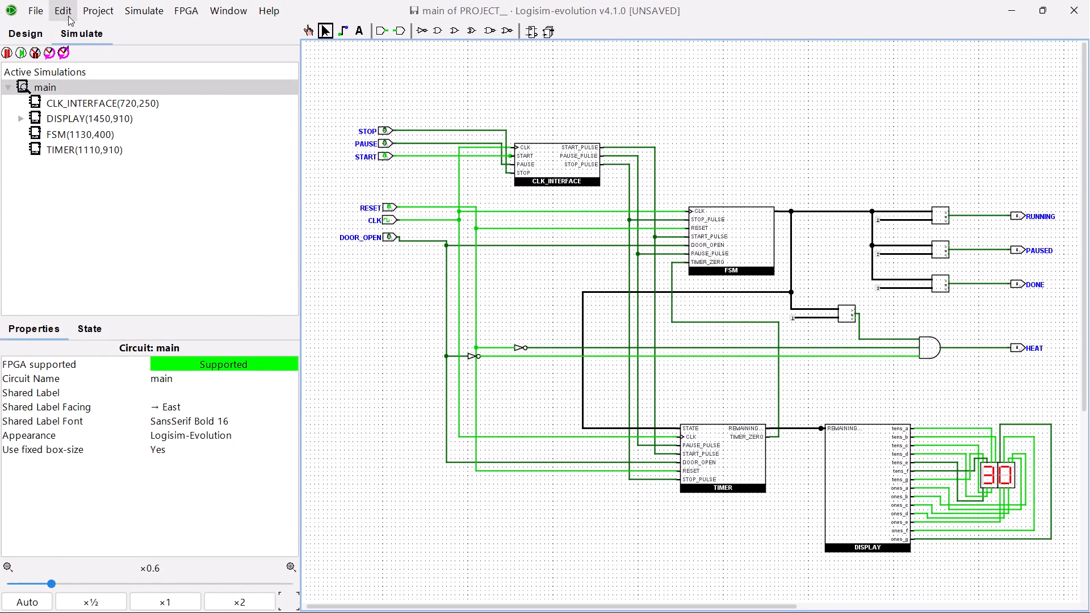
pyautogui.moveTo(305, 22); pyautogui.dragTo(311, 26)
pyautogui.click(319, 37)
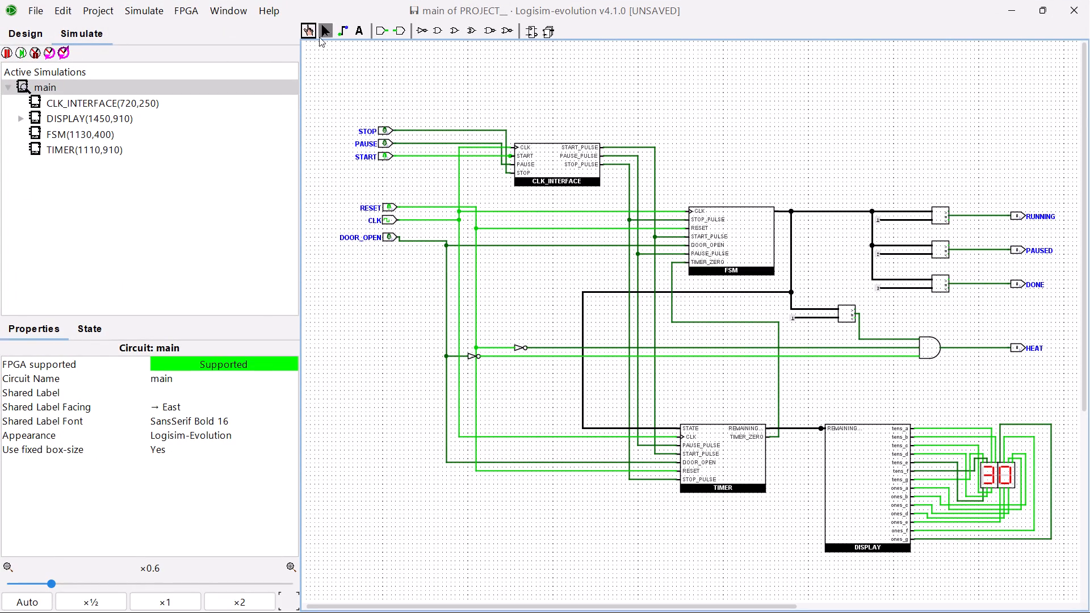
pyautogui.click(391, 206)
pyautogui.click(391, 206)
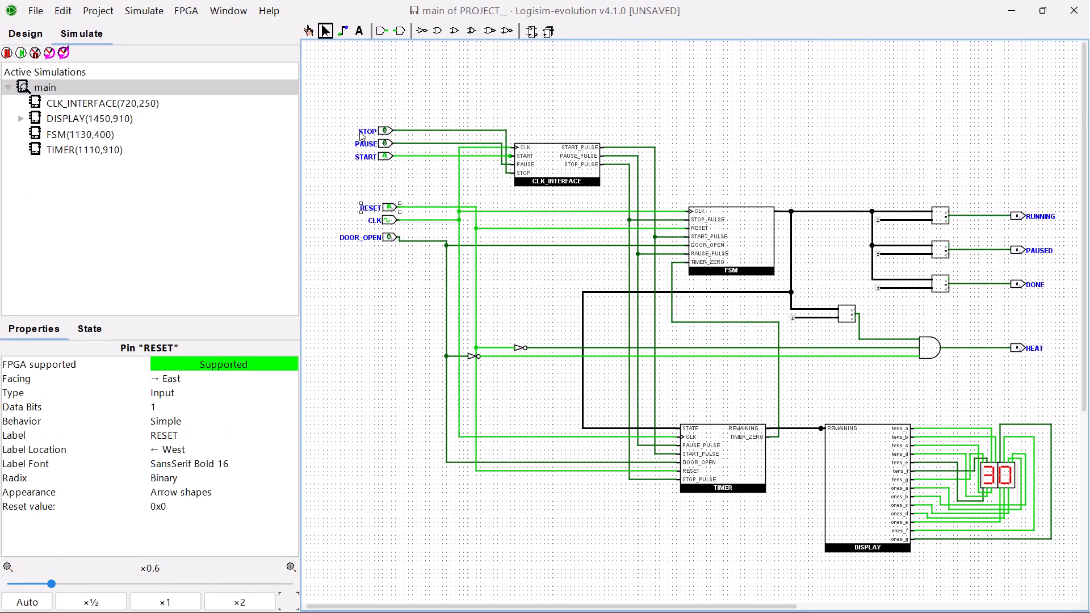
pyautogui.click(303, 33)
pyautogui.click(383, 204)
pyautogui.click(385, 147)
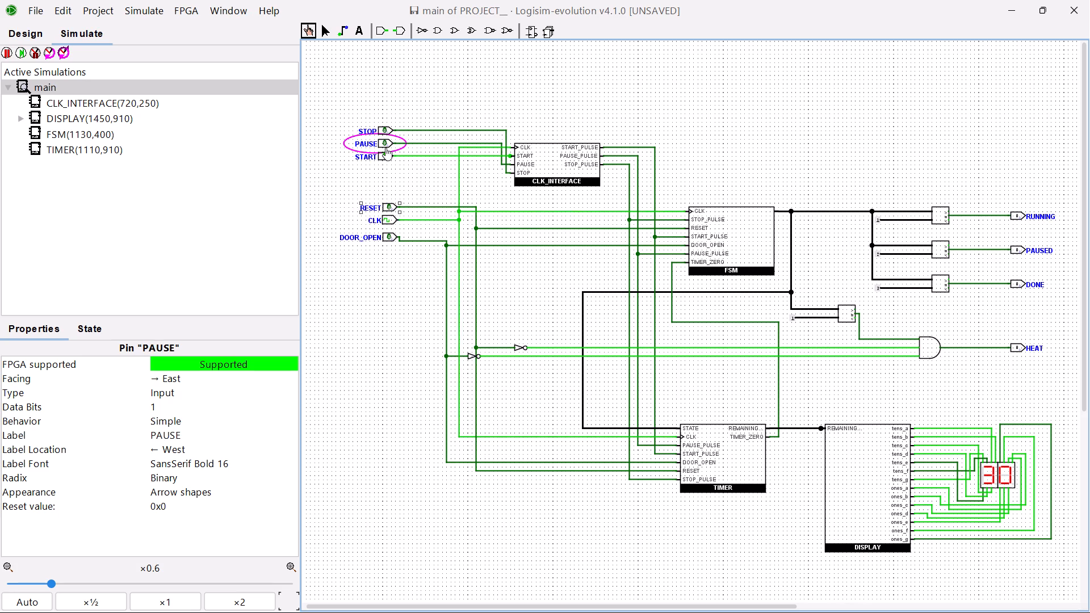
pyautogui.click(385, 158)
pyautogui.click(381, 145)
pyautogui.click(387, 155)
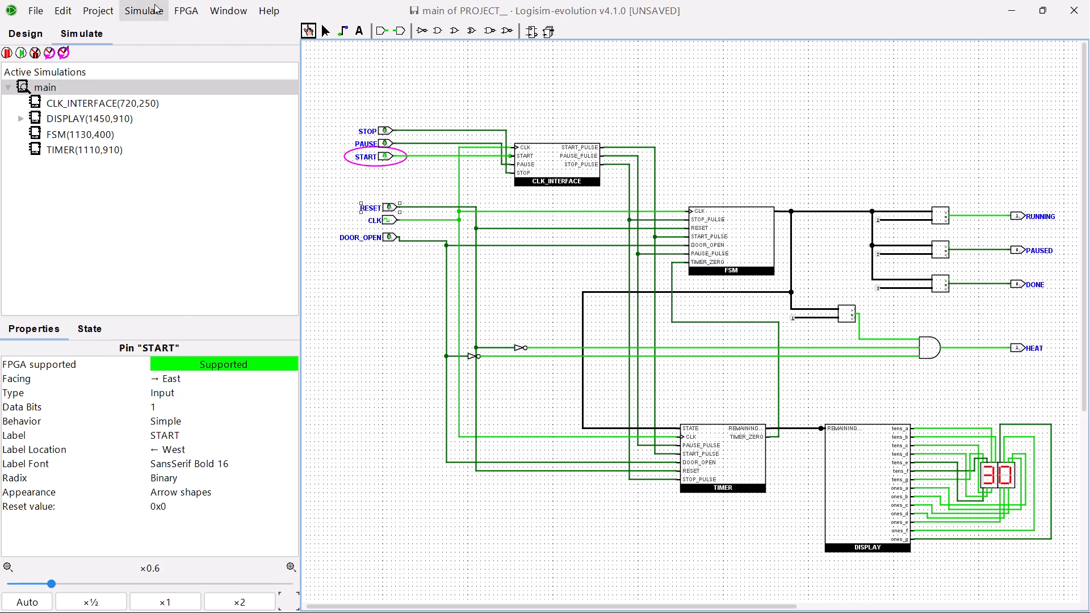
# Raise the simulation's auto-tick frequency to 512 Hz and further to 1.0 kHz, letting the countdown run to DONE.
pyautogui.click(141, 5)
pyautogui.click(194, 227)
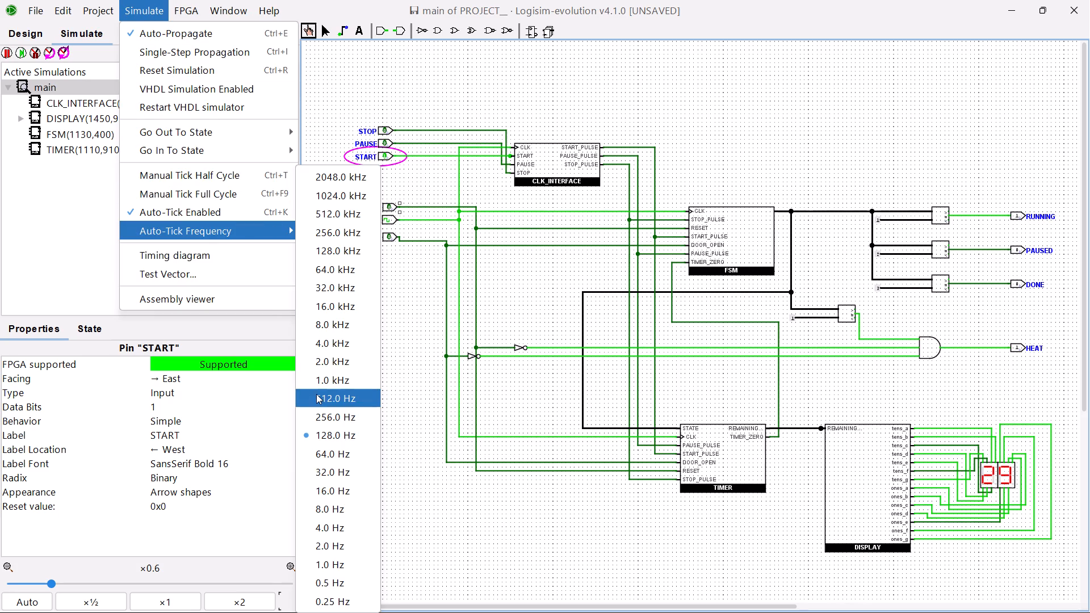
pyautogui.click(316, 394)
pyautogui.click(144, 7)
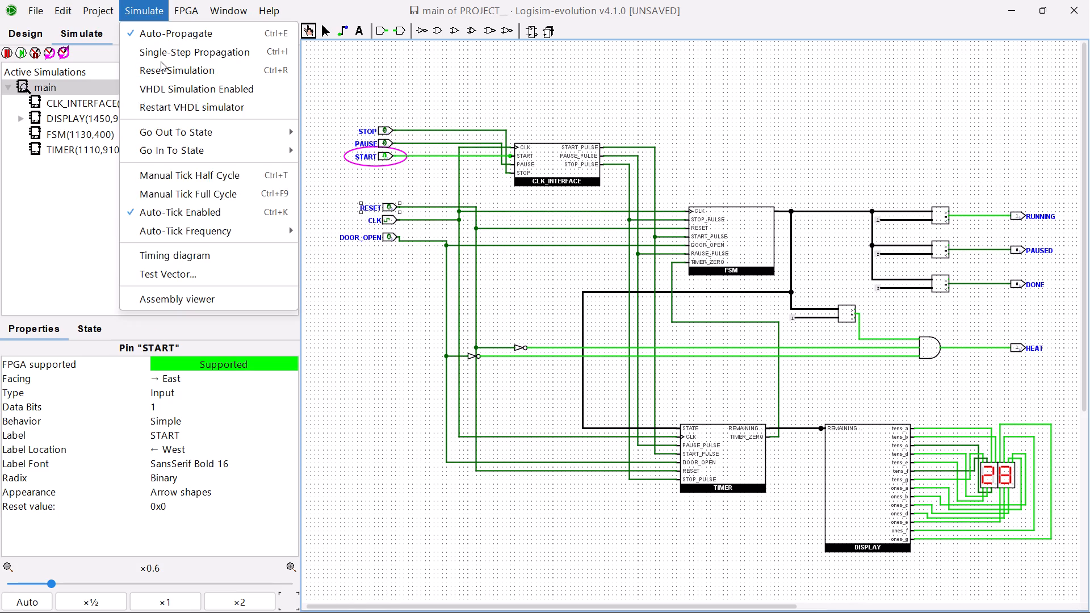
pyautogui.click(204, 228)
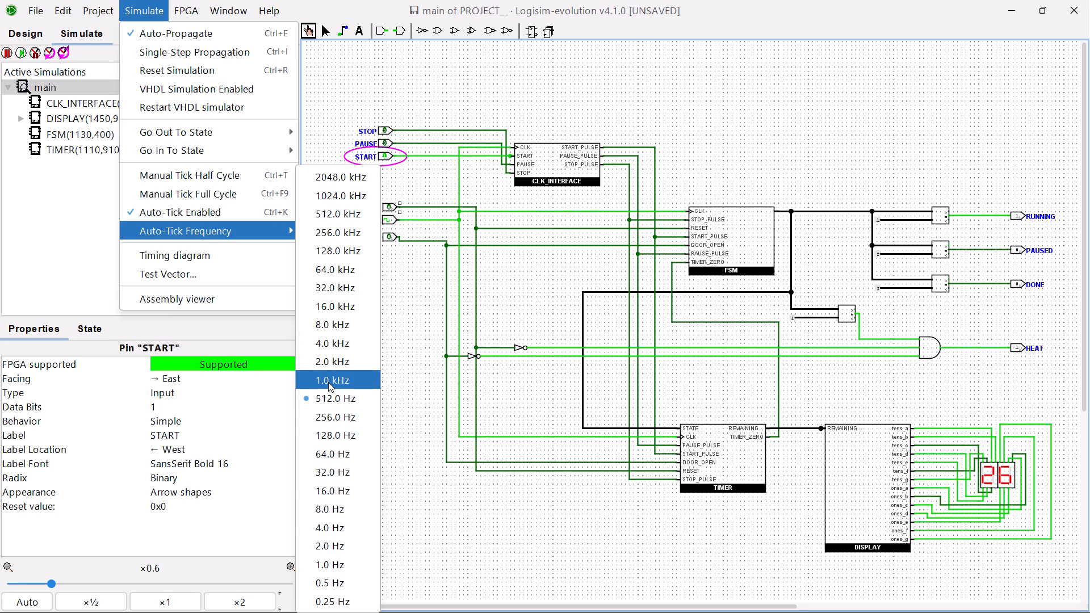
pyautogui.click(328, 382)
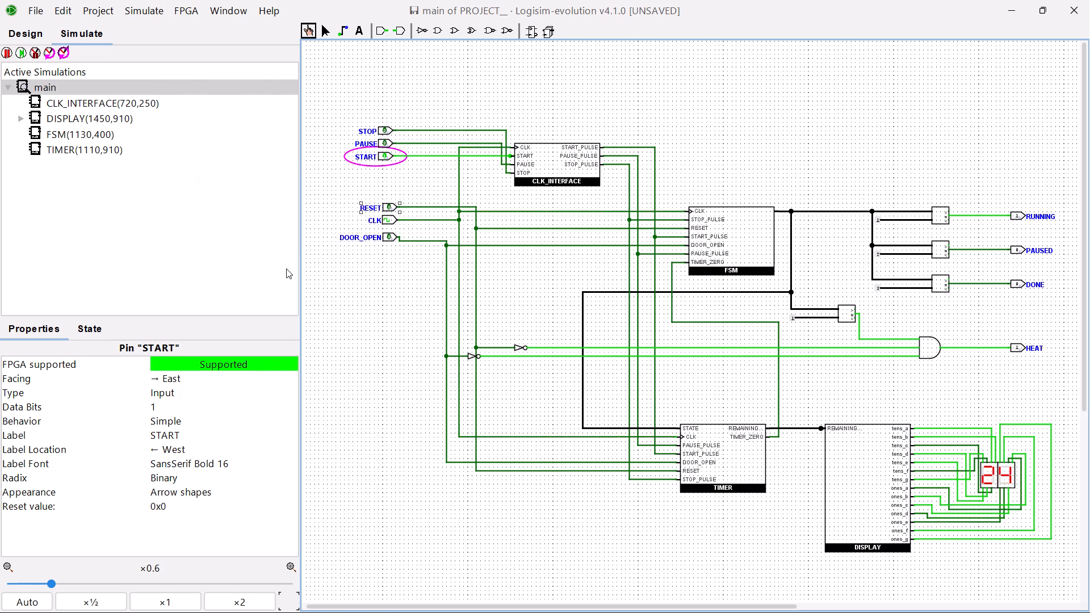
pyautogui.click(138, 3)
pyautogui.click(182, 229)
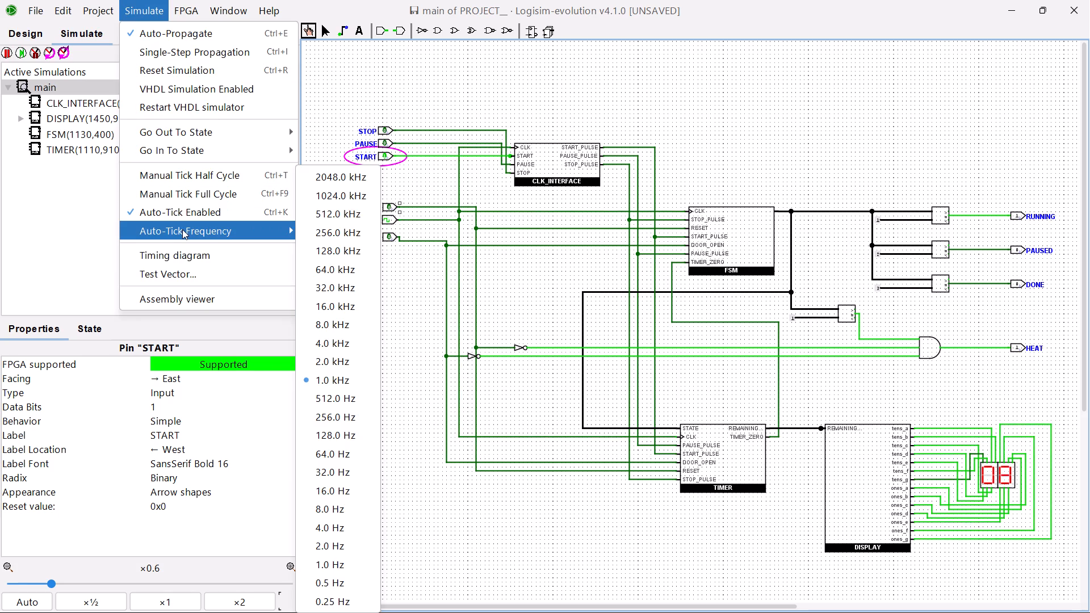
pyautogui.click(195, 241)
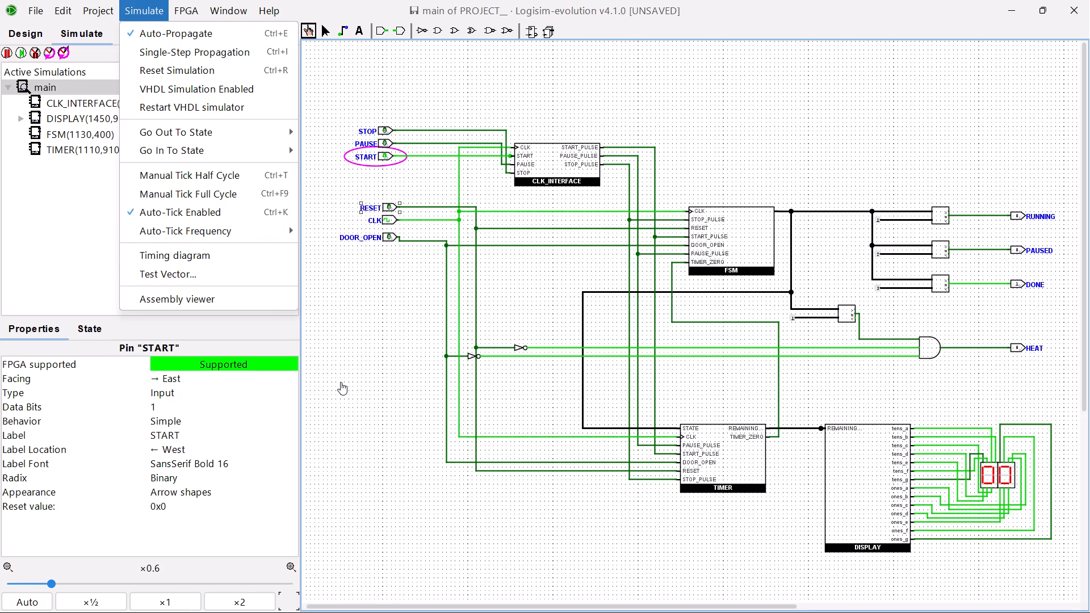
# Assert RESET from the DONE state to reinitialize the controller, and release RESET again.
pyautogui.click(389, 200)
pyautogui.click(389, 209)
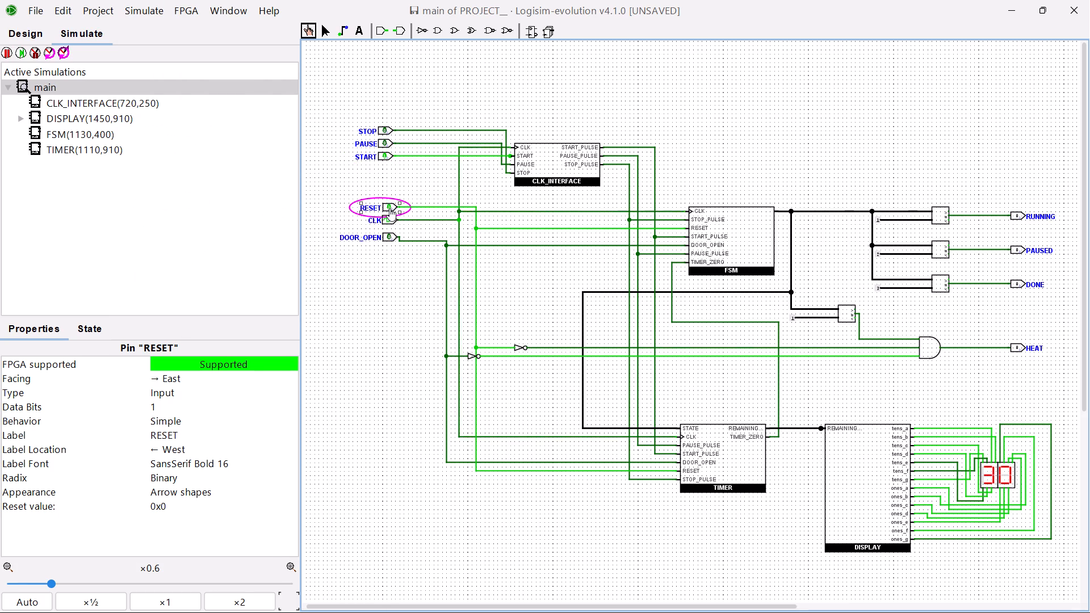
pyautogui.click(388, 198)
pyautogui.click(388, 206)
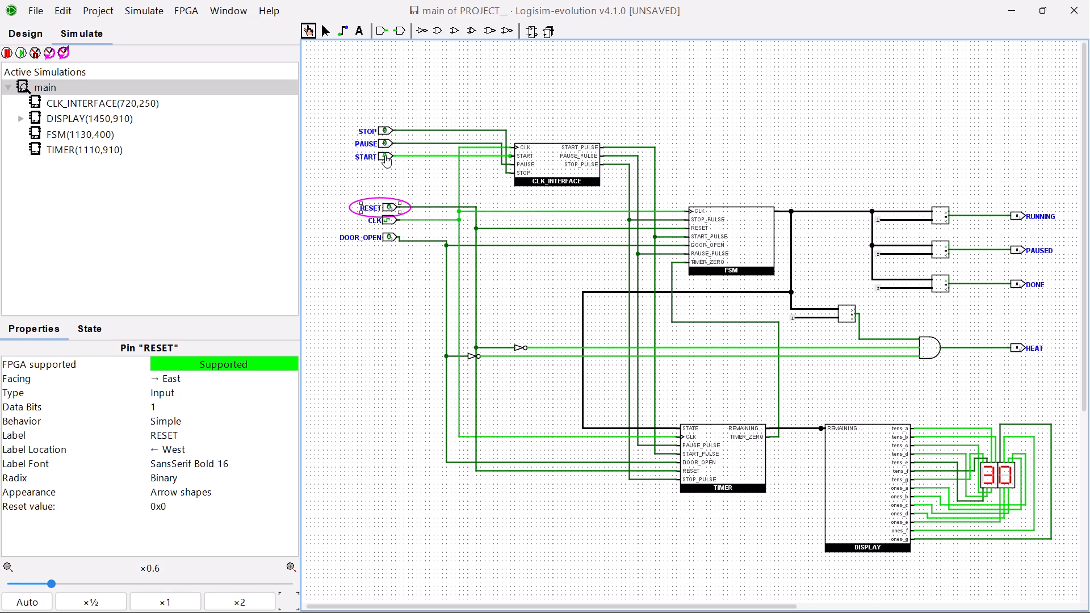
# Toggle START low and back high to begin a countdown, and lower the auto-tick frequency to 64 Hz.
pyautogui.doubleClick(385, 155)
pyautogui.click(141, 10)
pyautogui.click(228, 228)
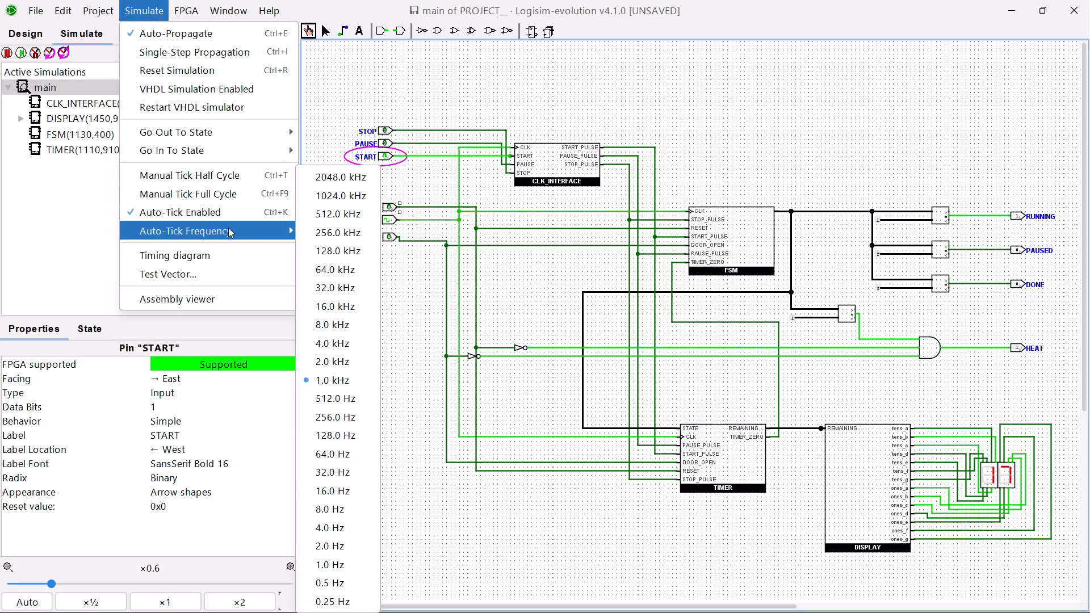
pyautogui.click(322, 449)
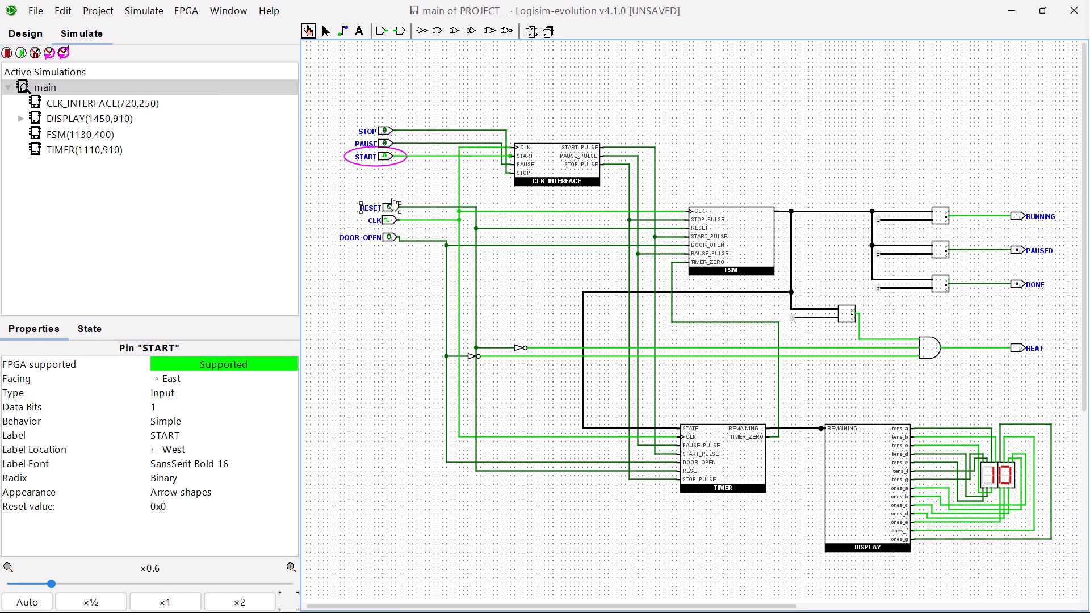
# Pulse RESET, toggle START low and back high to restart the countdown, and set the auto-tick frequency to 128 Hz.
pyautogui.doubleClick(390, 205)
pyautogui.doubleClick(383, 156)
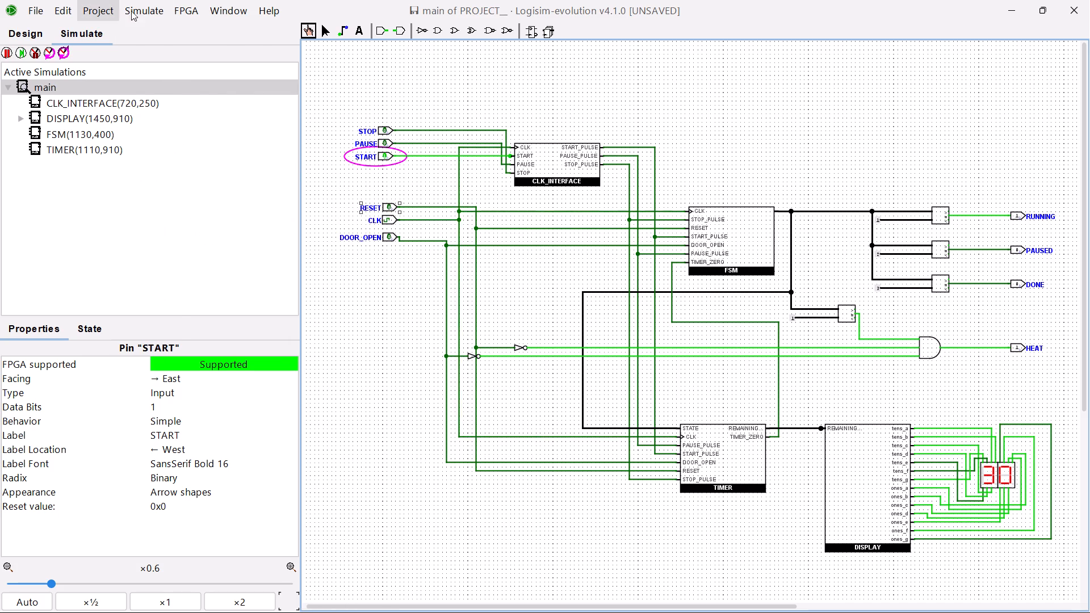
pyautogui.click(142, 7)
pyautogui.click(250, 226)
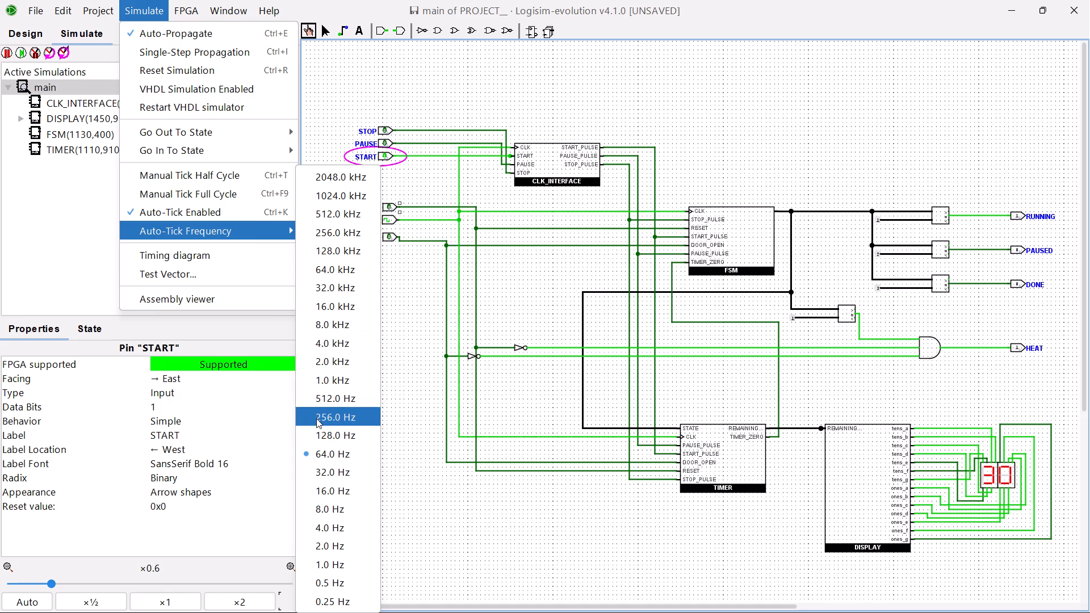
pyautogui.click(318, 427)
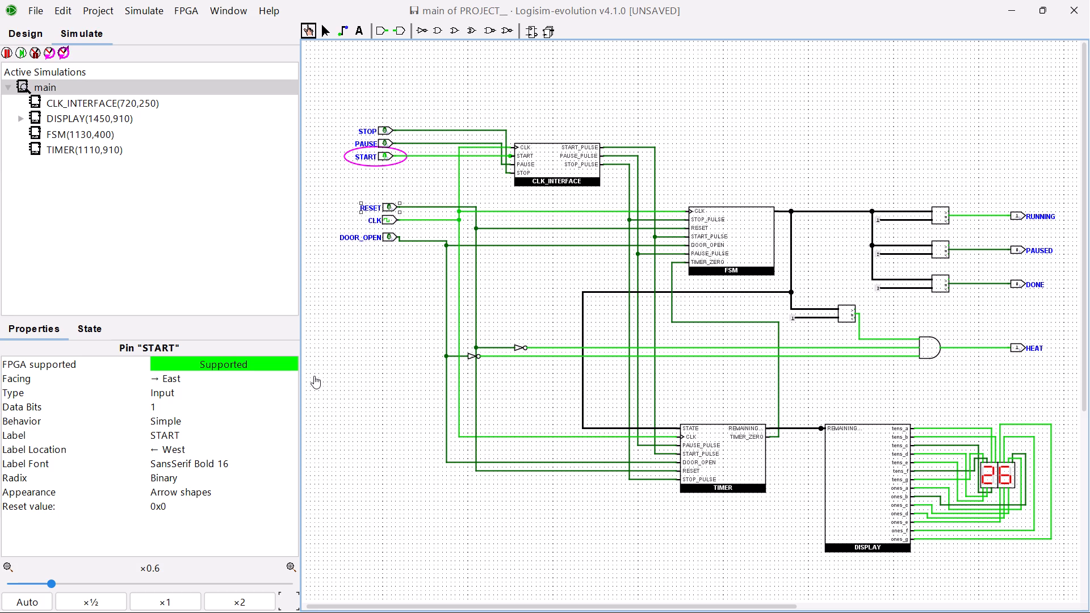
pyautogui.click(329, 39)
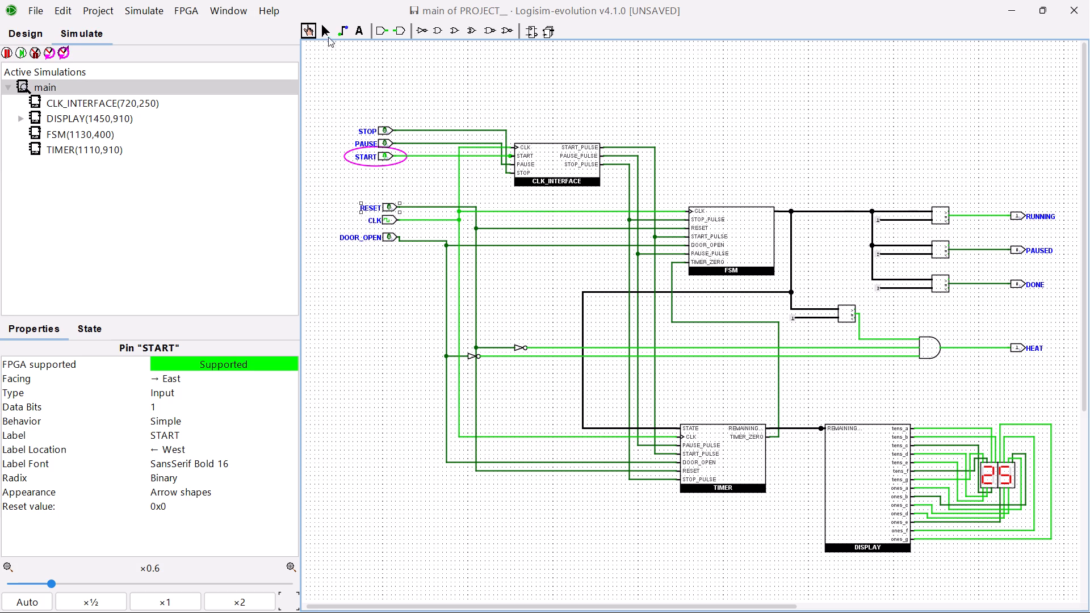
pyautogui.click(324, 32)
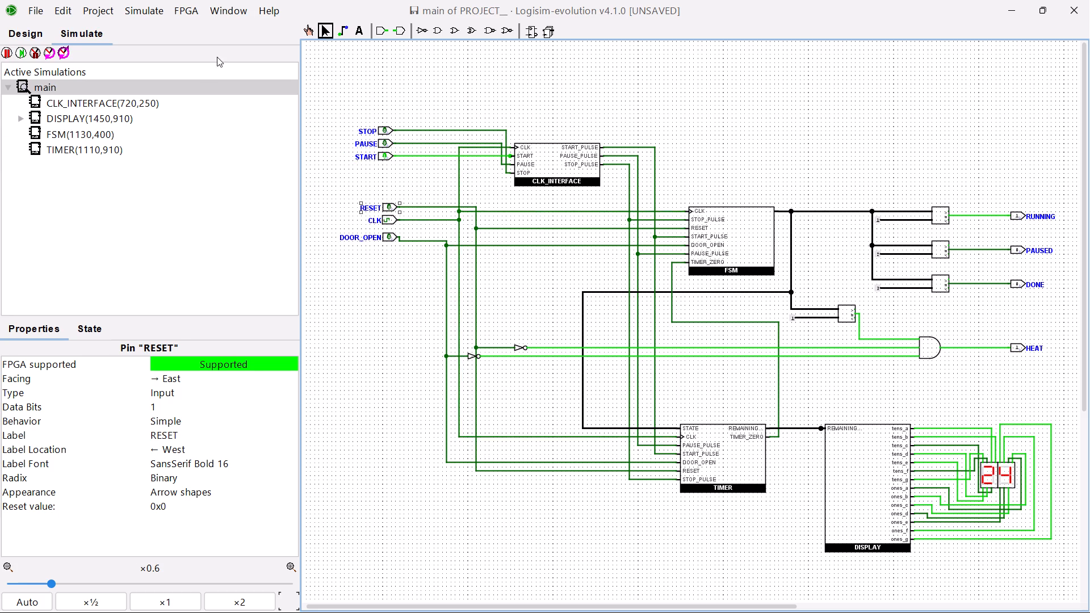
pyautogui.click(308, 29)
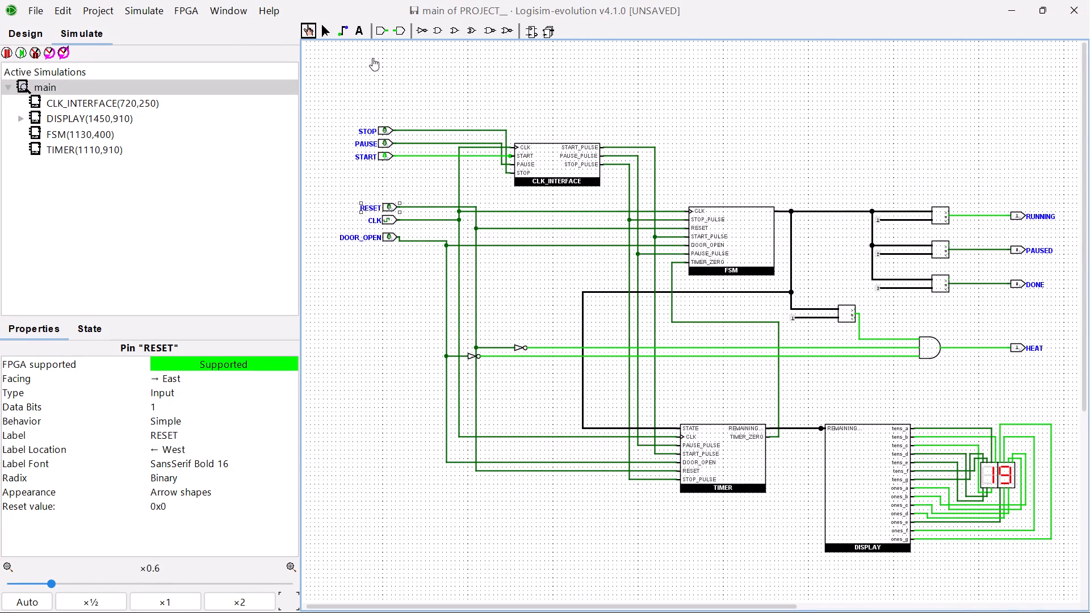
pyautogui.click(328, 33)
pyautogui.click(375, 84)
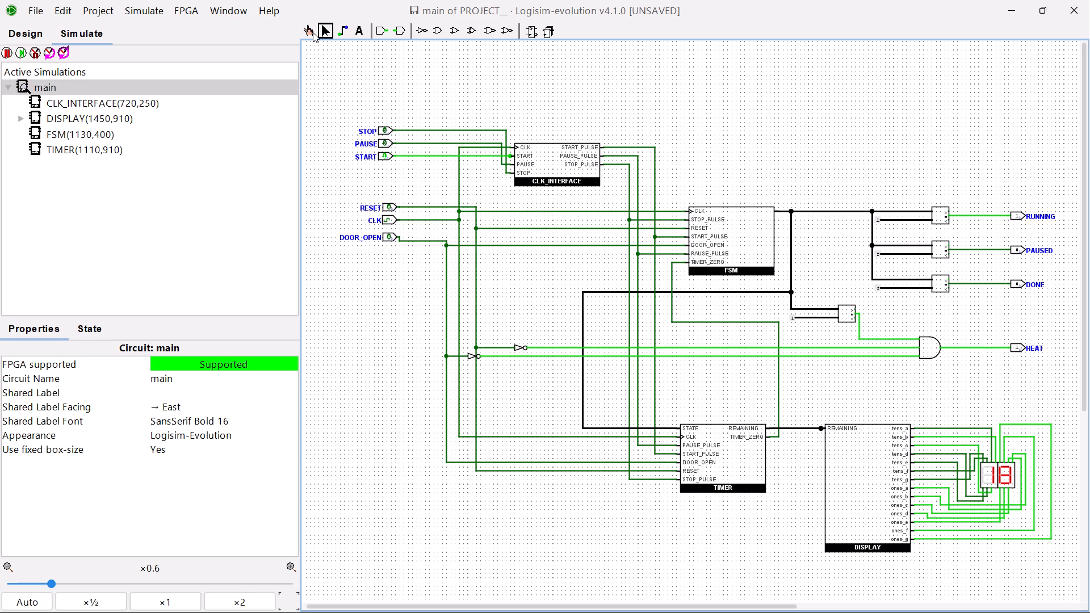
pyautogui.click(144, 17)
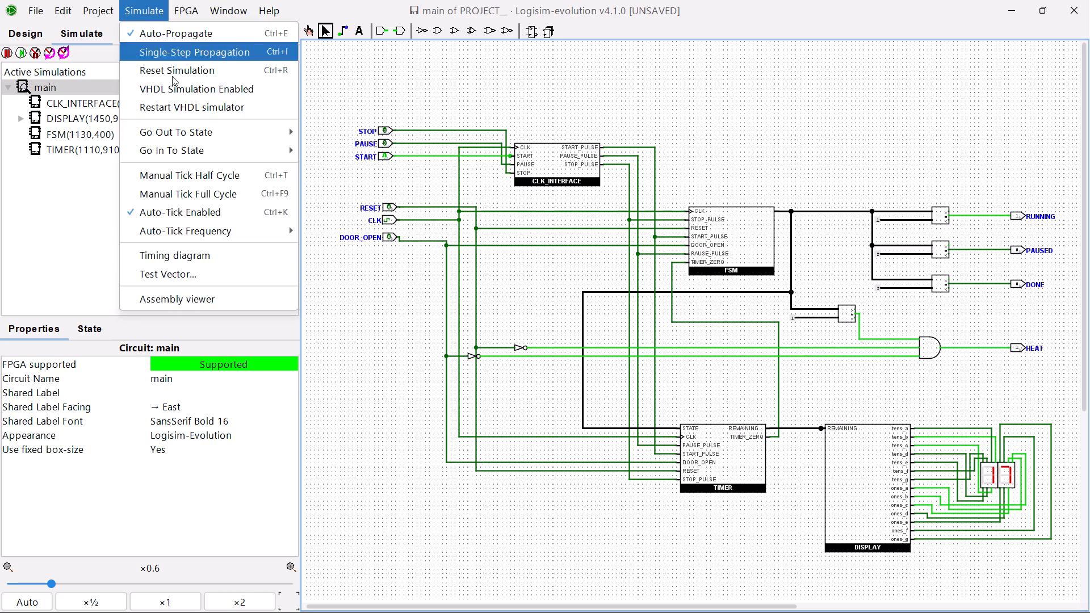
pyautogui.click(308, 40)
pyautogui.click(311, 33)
# Slow the running simulation by setting the auto-tick frequency to 1.0 Hz.
pyautogui.click(144, 3)
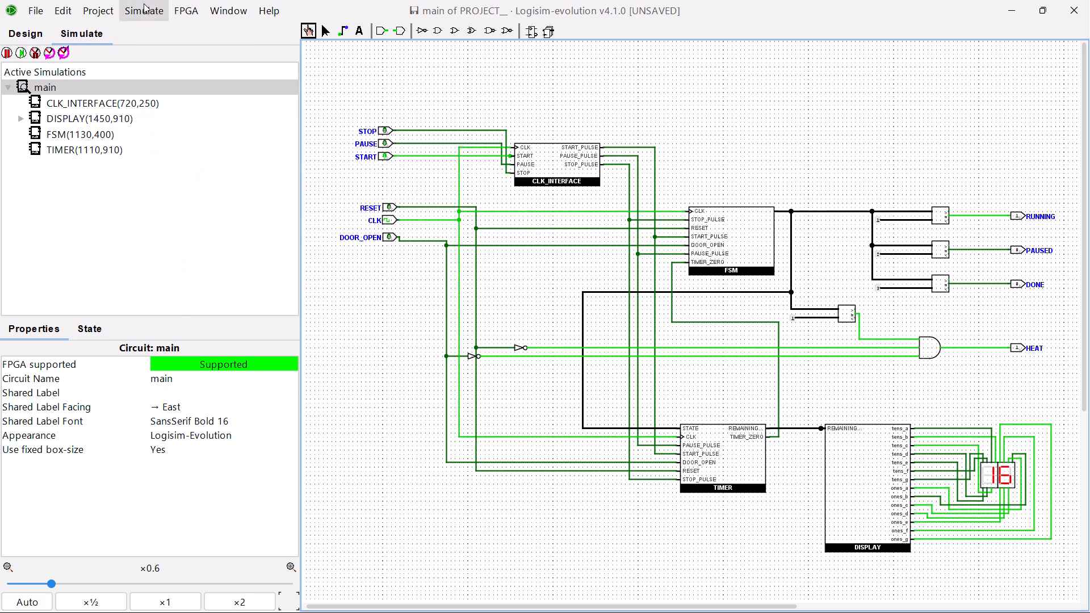
pyautogui.click(198, 230)
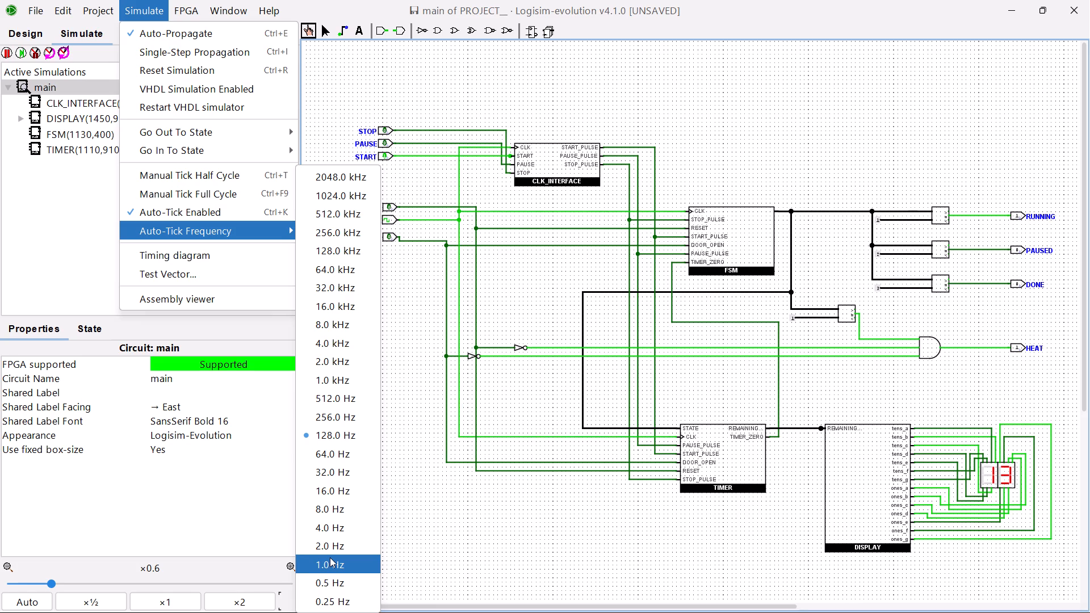
pyautogui.click(330, 557)
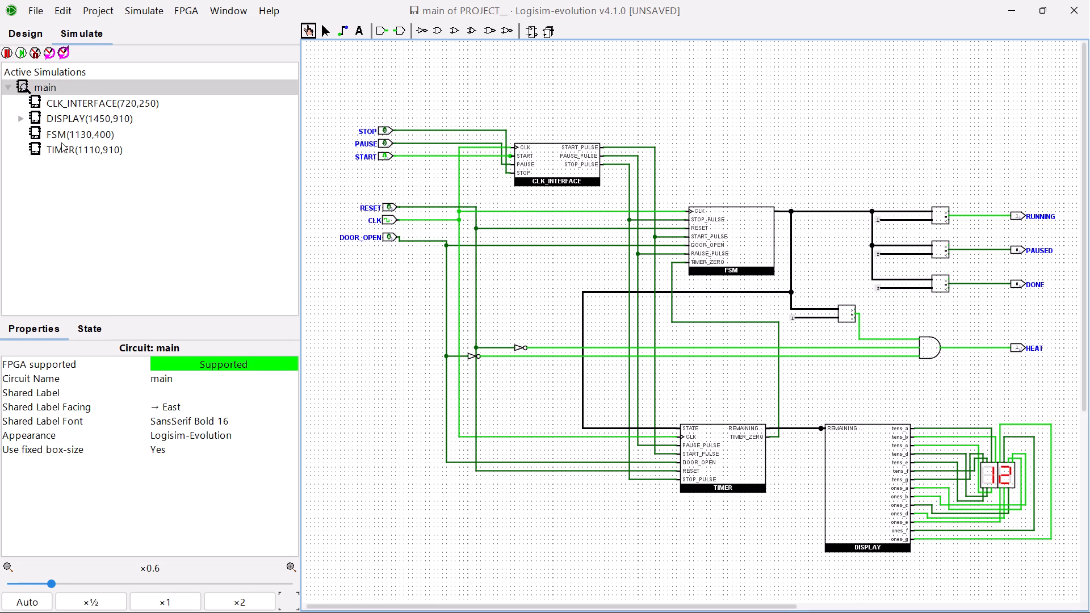
# Open the TIMER subcircuit's live simulation and examine its counters and REMAINING_TIME output while the controller is running.
pyautogui.doubleClick(64, 149)
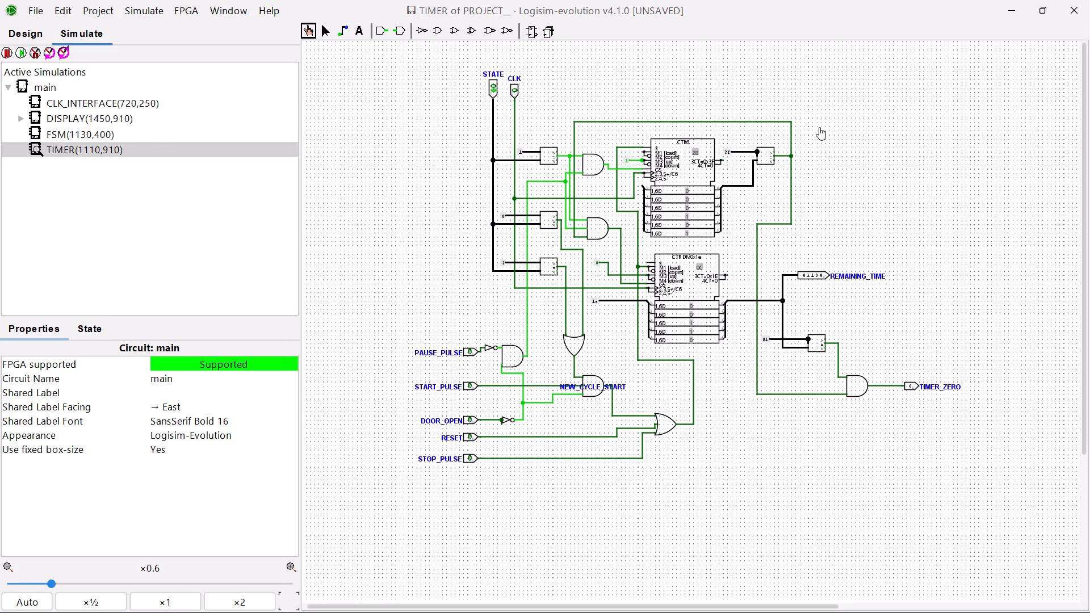
pyautogui.keyDown('ctrl'); pyautogui.scroll(1, 823, 132); pyautogui.keyUp('ctrl')
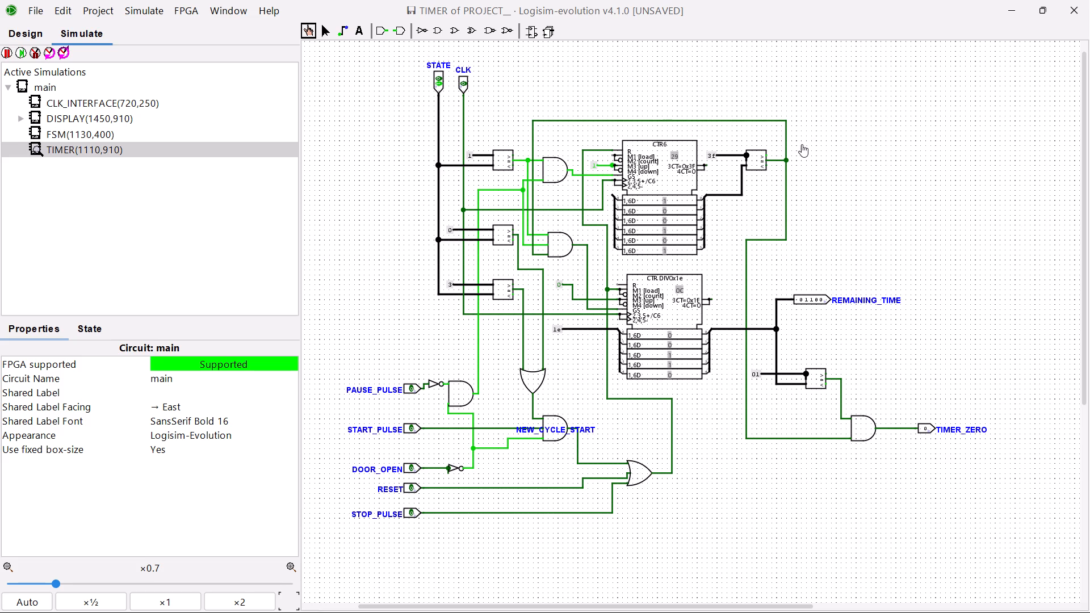
pyautogui.keyDown('ctrl'); pyautogui.scroll(-1, 799, 144); pyautogui.keyUp('ctrl')
pyautogui.keyDown('ctrl'); pyautogui.scroll(1, 798, 145); pyautogui.keyUp('ctrl')
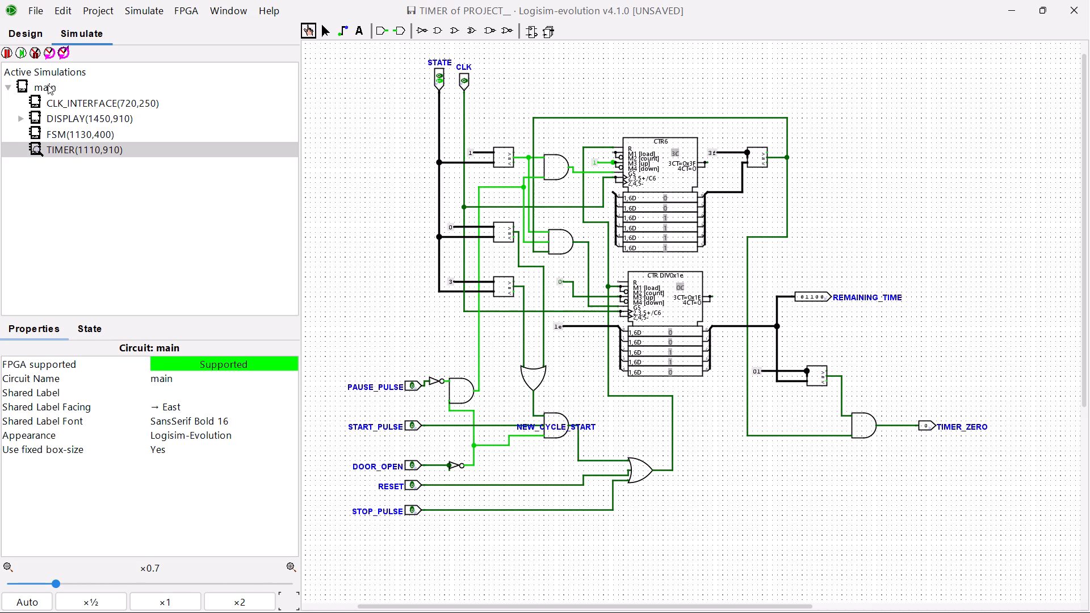
# Return to the main circuit, set the PAUSE input high, and reopen the TIMER subcircuit's live simulation.
pyautogui.doubleClick(48, 85)
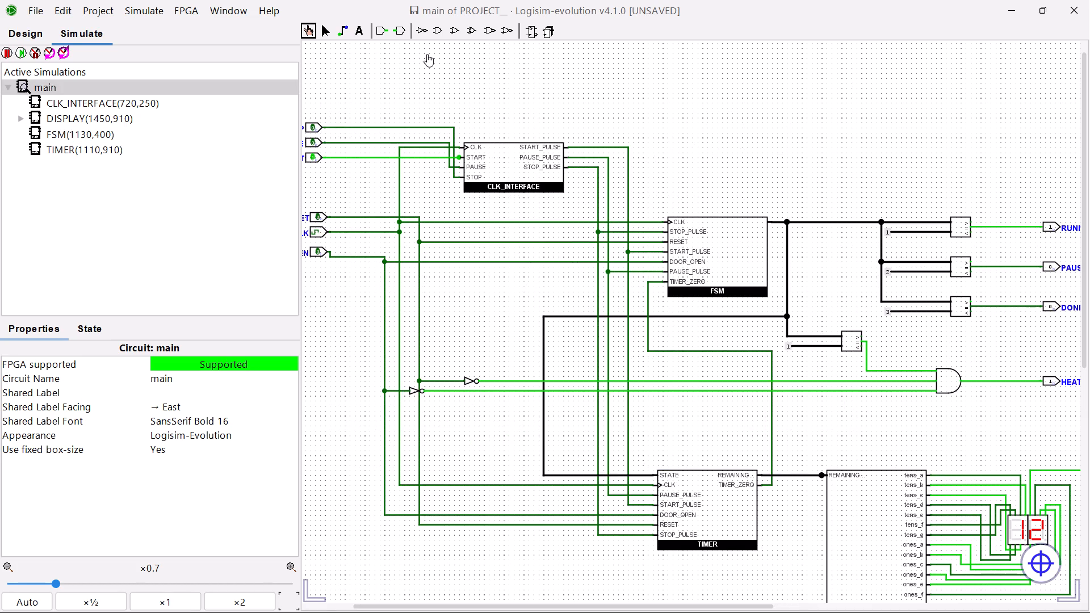
pyautogui.hscroll(2, 427, 54)
pyautogui.click(403, 145)
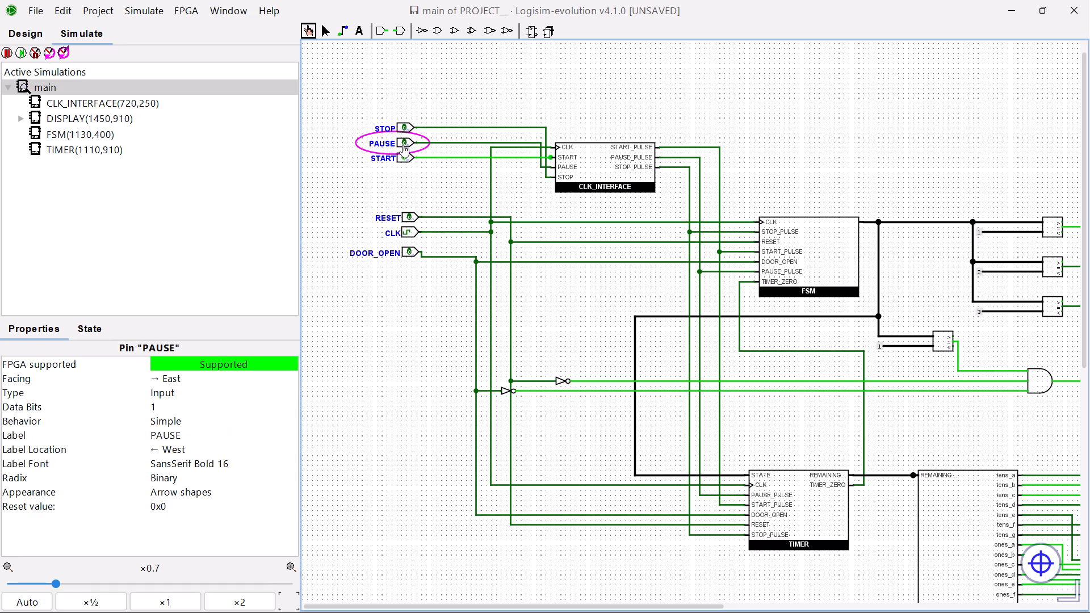
pyautogui.doubleClick(60, 149)
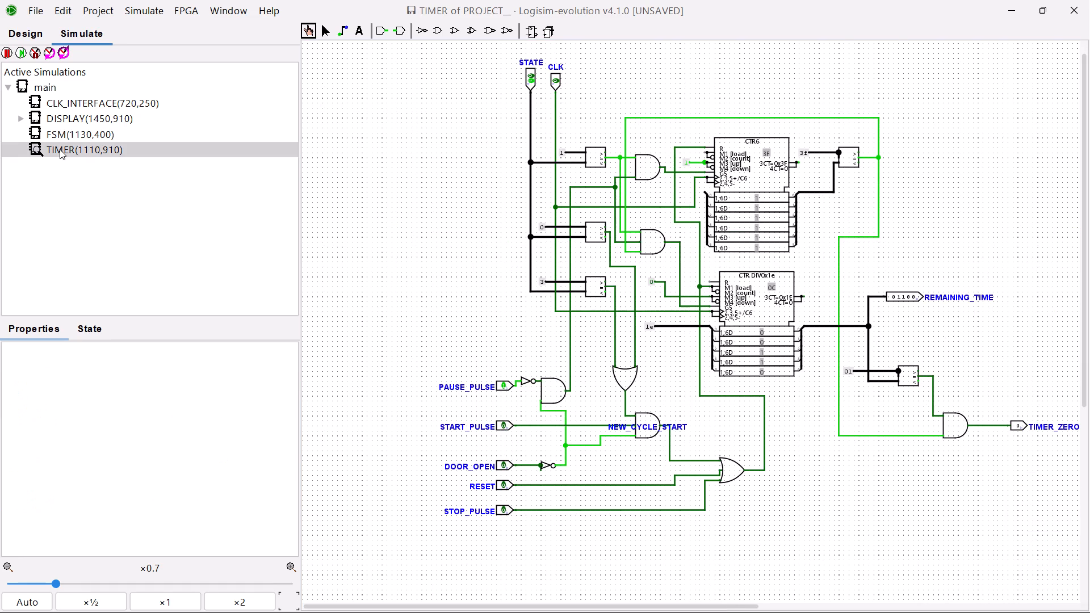
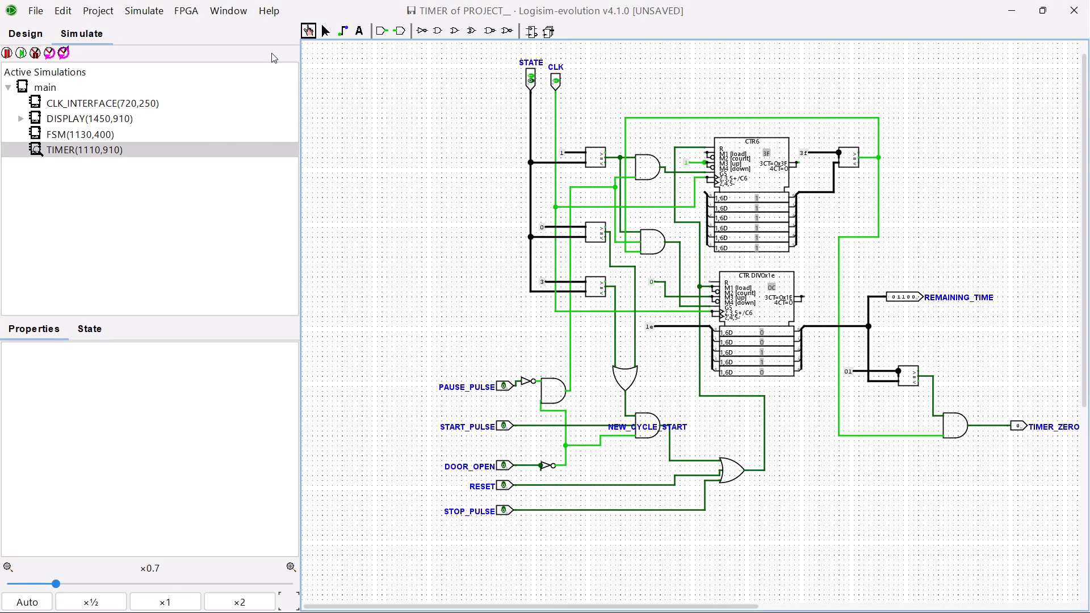
# Return to the main circuit and capture a screenshot of the whole circuit with the PAUSE input high.
pyautogui.click(49, 84)
pyautogui.click(44, 83)
pyautogui.doubleClick(37, 86)
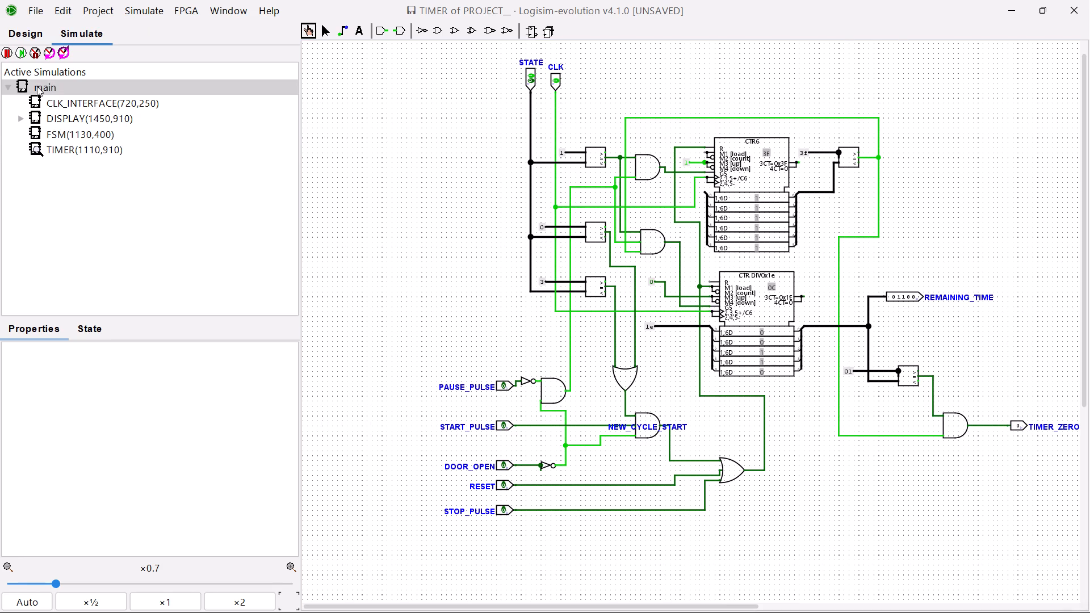
pyautogui.keyDown('ctrl'); pyautogui.scroll(-1, 678, 146); pyautogui.keyUp('ctrl')
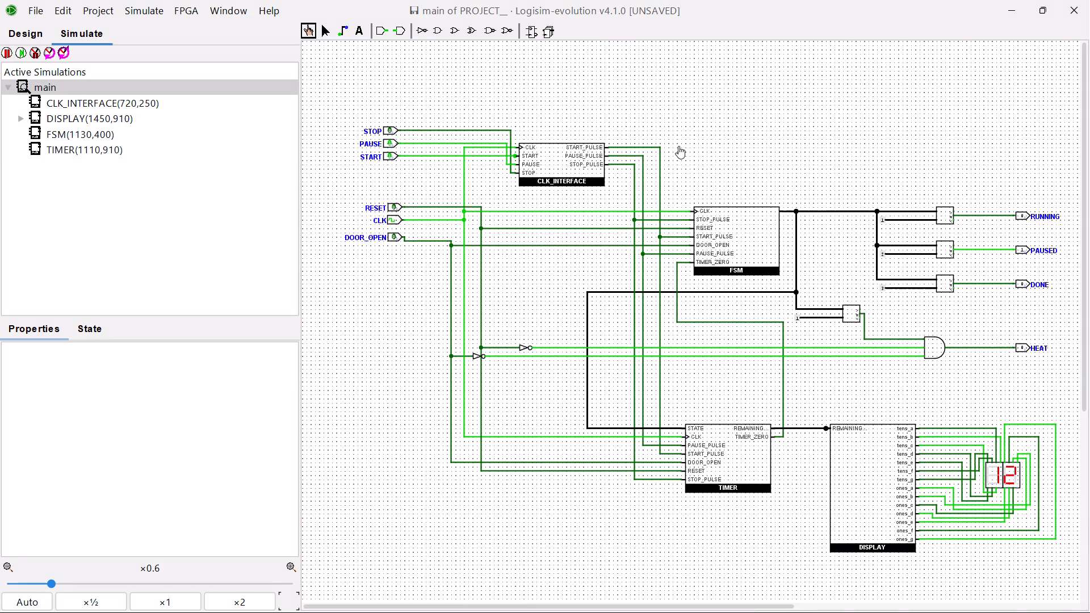
pyautogui.keyDown('ctrl'); pyautogui.scroll(-1, 675, 154); pyautogui.keyUp('ctrl')
pyautogui.keyDown('ctrl'); pyautogui.scroll(1, 675, 154); pyautogui.keyUp('ctrl')
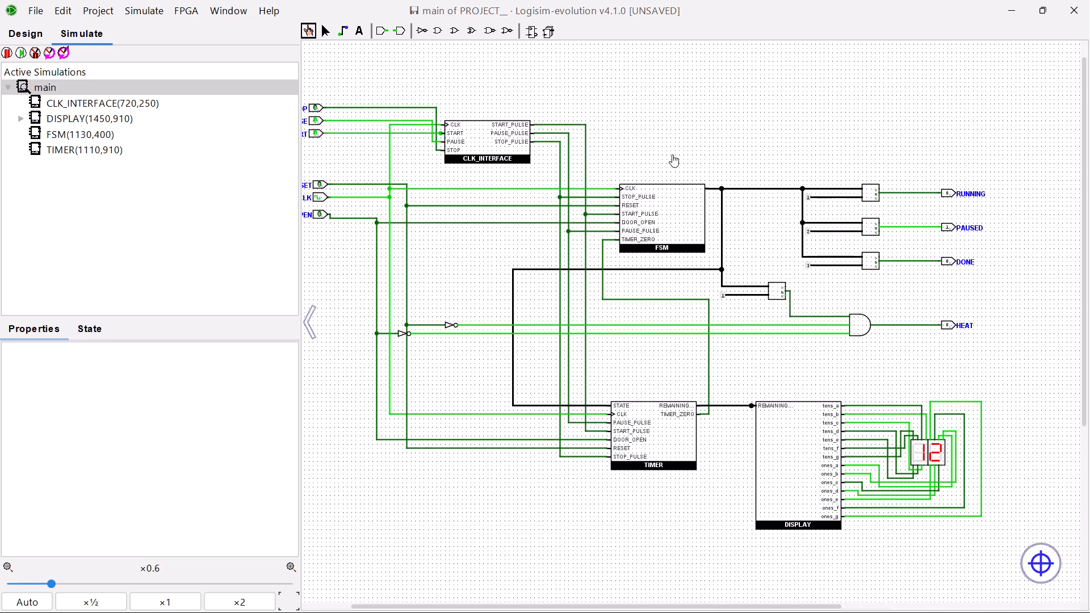
pyautogui.moveTo(634, 89); pyautogui.dragTo(674, 95, button='middle')
pyautogui.press('Print')
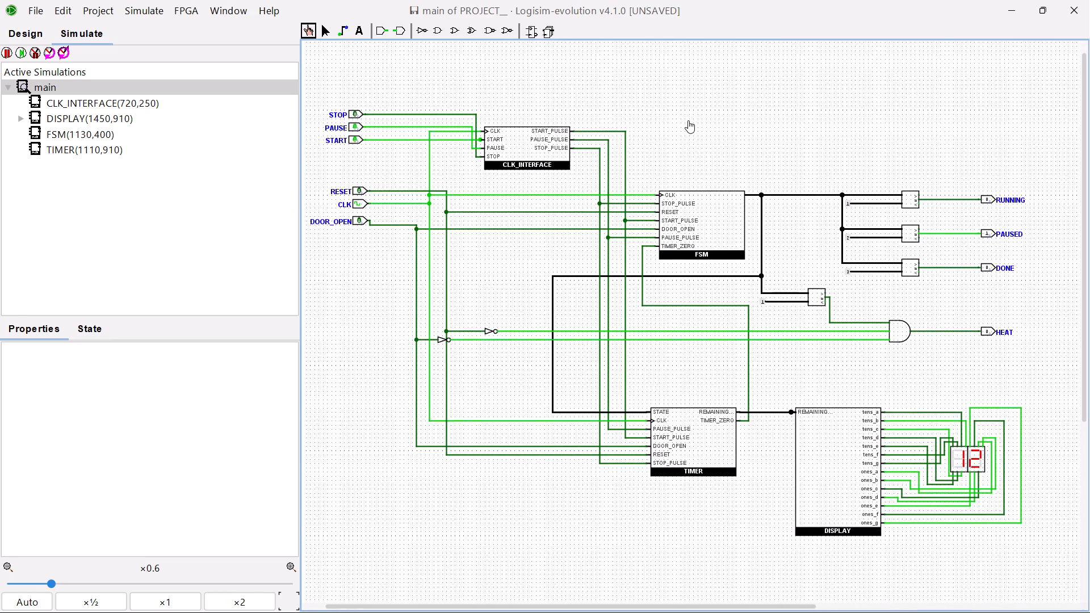
pyautogui.moveTo(309, 100); pyautogui.dragTo(590, 241)
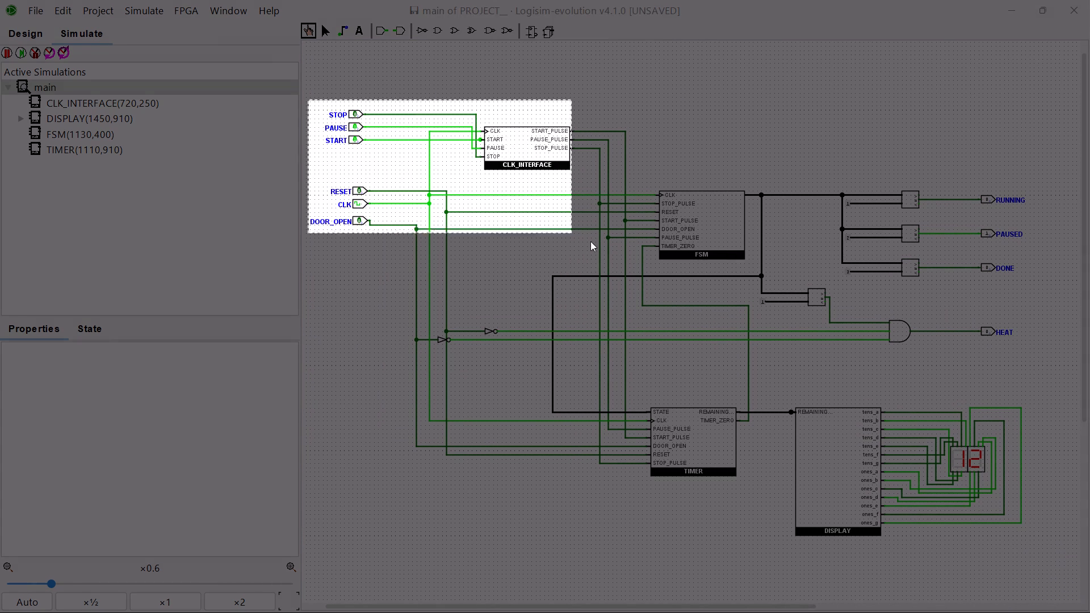
pyautogui.moveTo(590, 241); pyautogui.dragTo(1040, 550)
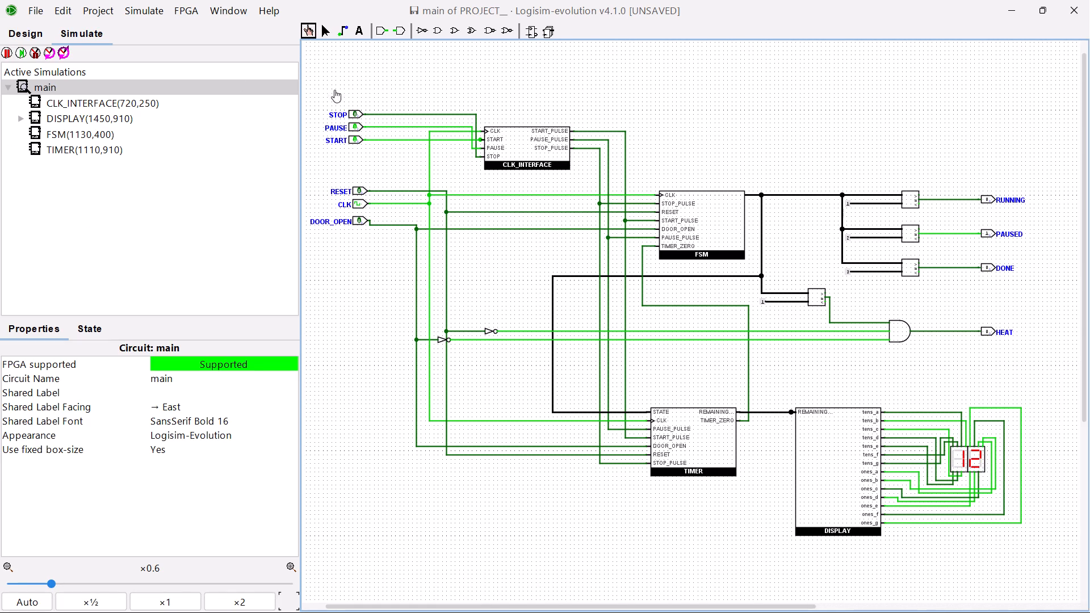
pyautogui.click(357, 127)
pyautogui.doubleClick(358, 142)
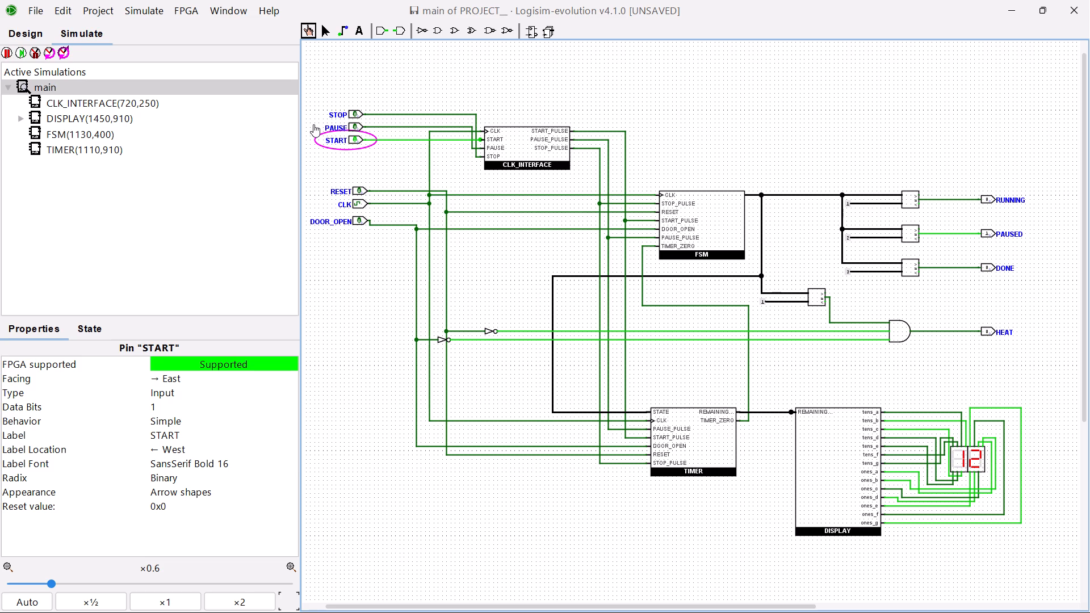
# Speed up the simulation by setting the auto-tick frequency to 128 Hz.
pyautogui.click(157, 8)
pyautogui.click(213, 230)
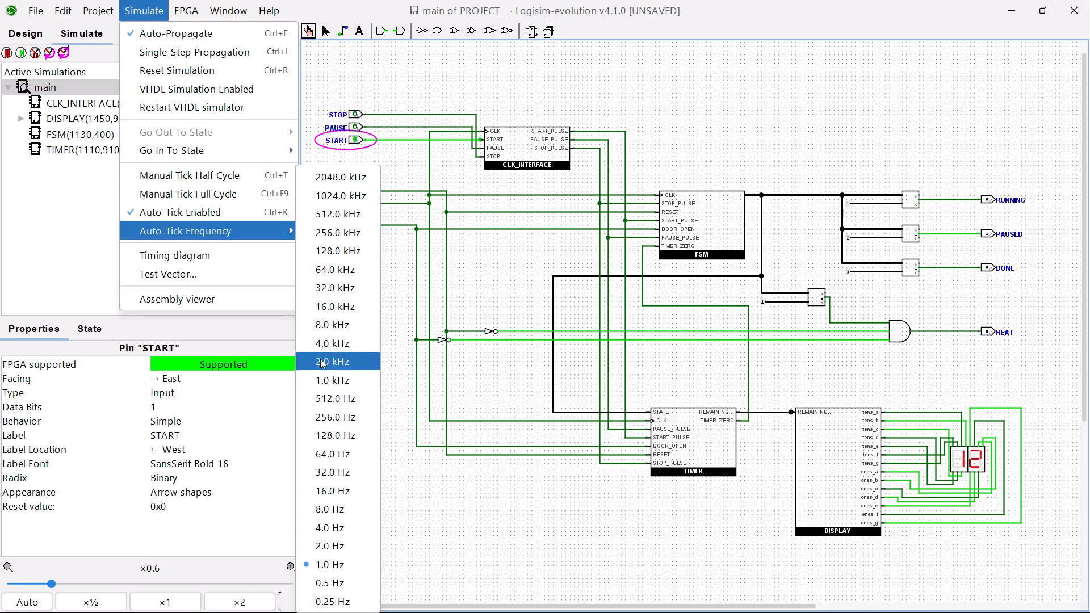
pyautogui.click(335, 426)
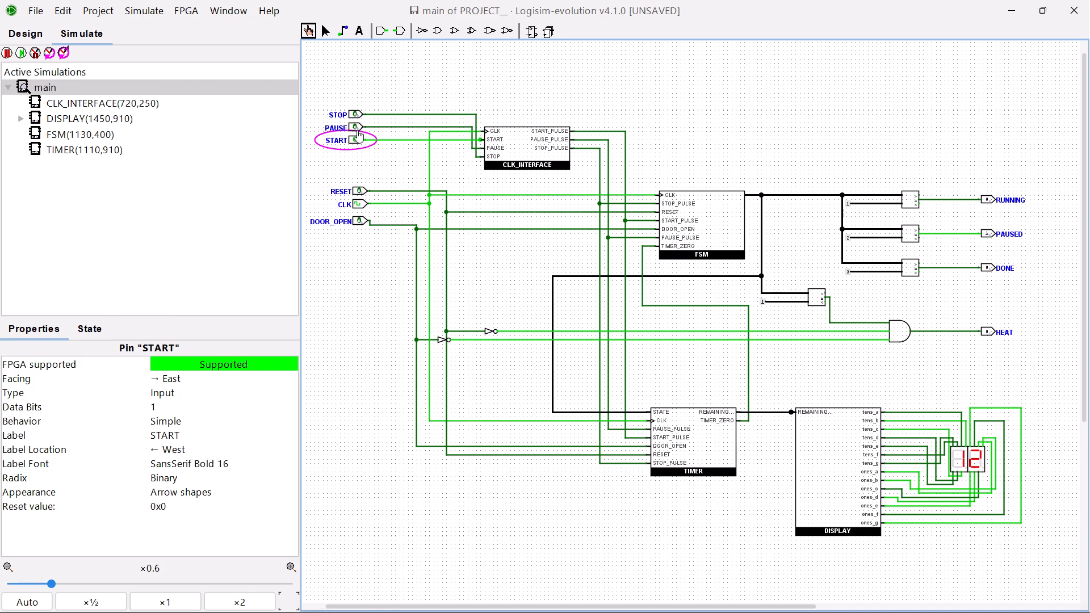
# Toggle START low and back high, pulse RESET, and toggle START again to restart the countdown.
pyautogui.click(358, 132)
pyautogui.doubleClick(358, 138)
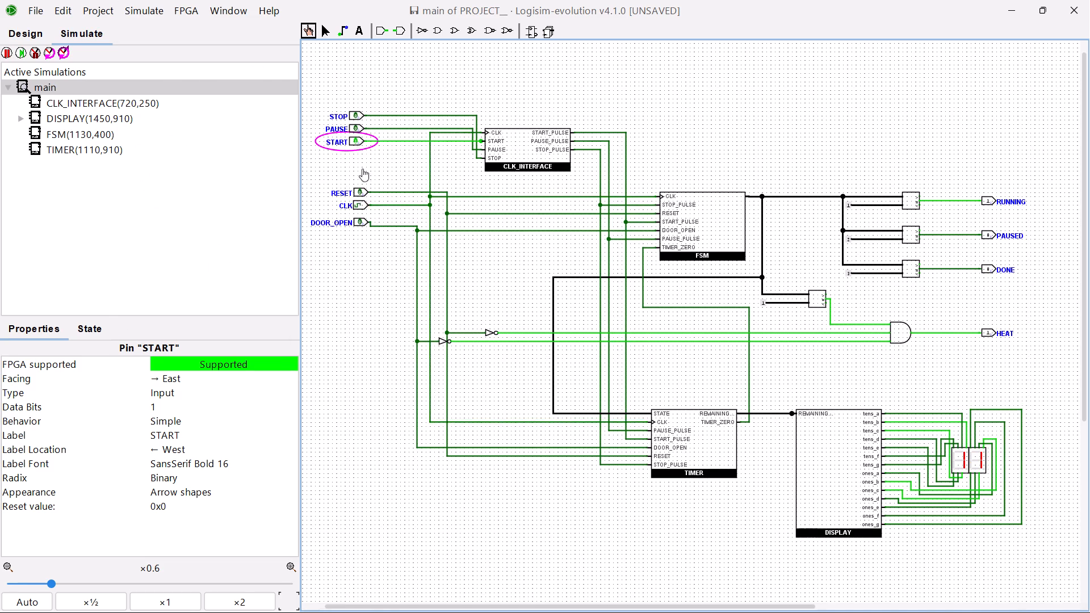
pyautogui.click(356, 190)
pyautogui.click(356, 190)
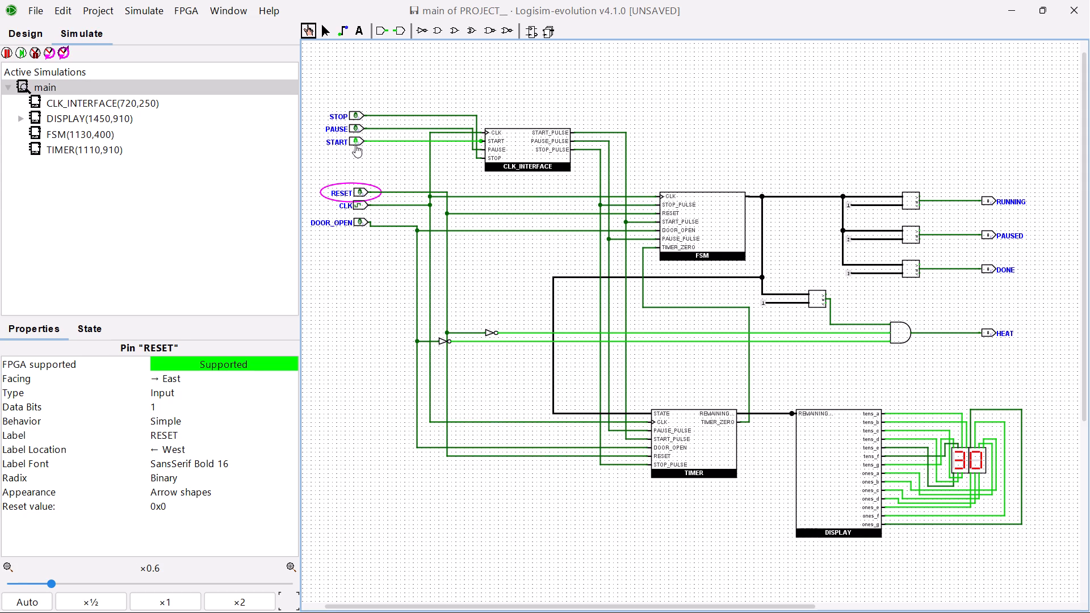
pyautogui.doubleClick(356, 141)
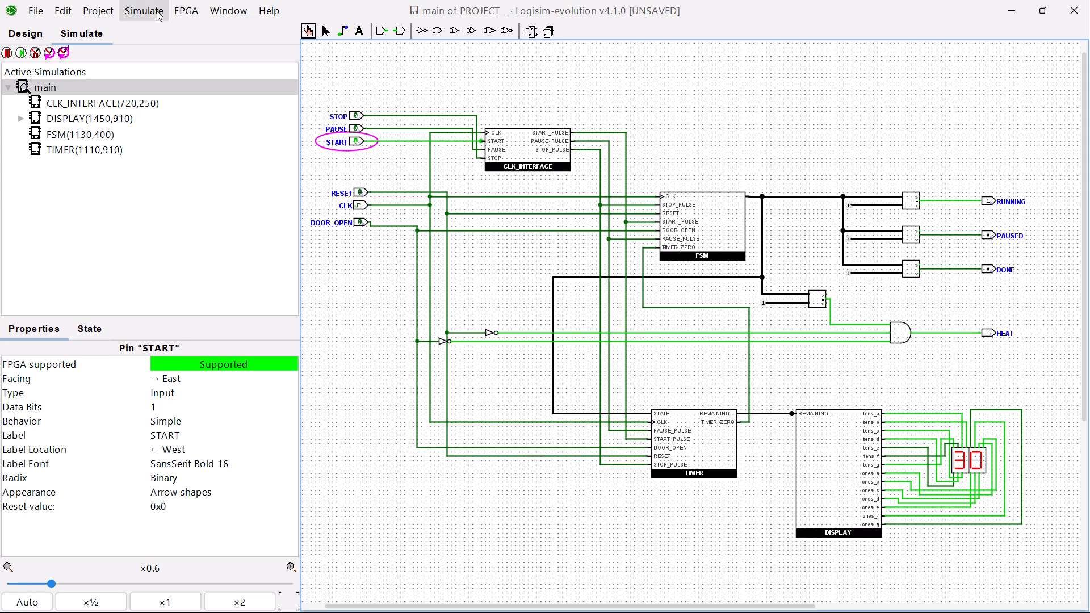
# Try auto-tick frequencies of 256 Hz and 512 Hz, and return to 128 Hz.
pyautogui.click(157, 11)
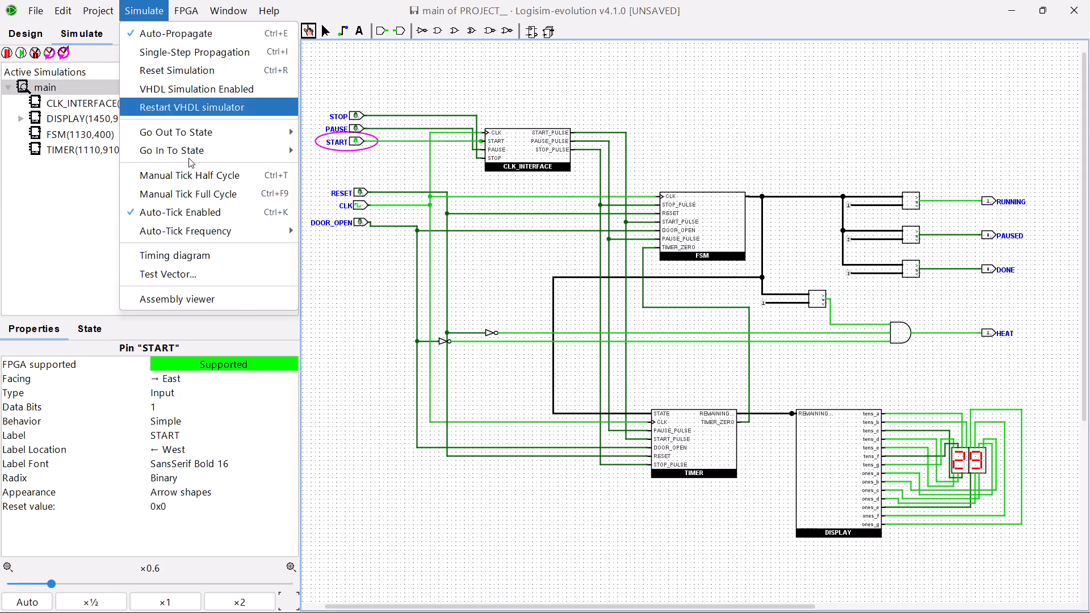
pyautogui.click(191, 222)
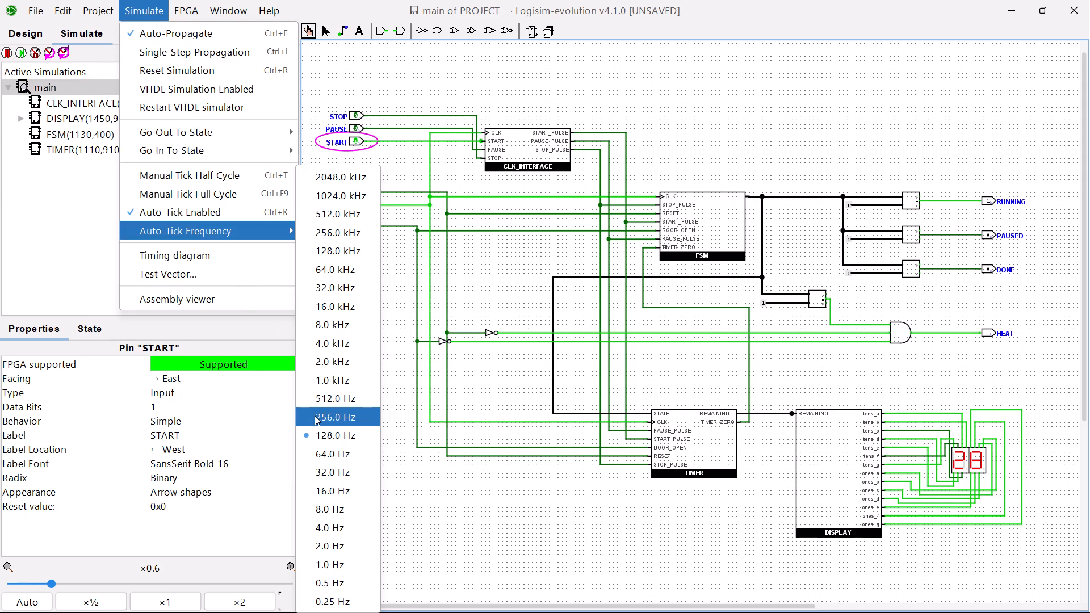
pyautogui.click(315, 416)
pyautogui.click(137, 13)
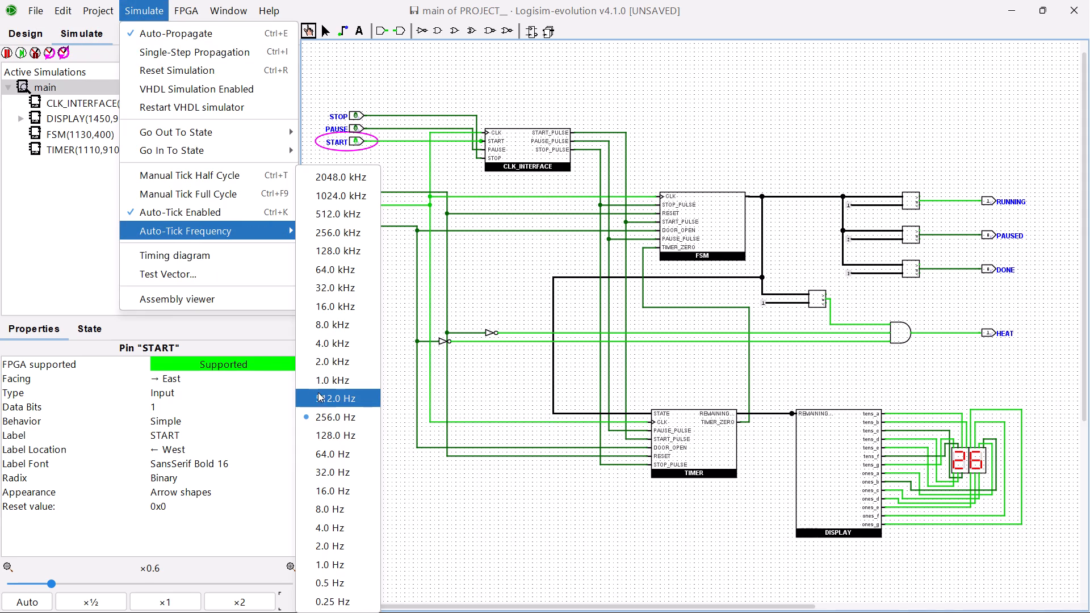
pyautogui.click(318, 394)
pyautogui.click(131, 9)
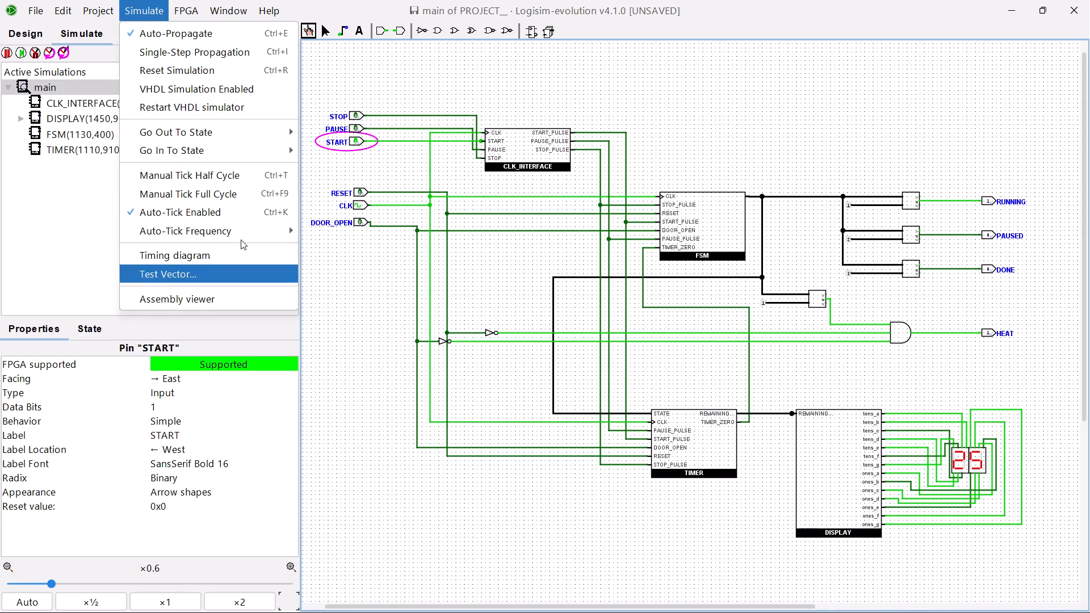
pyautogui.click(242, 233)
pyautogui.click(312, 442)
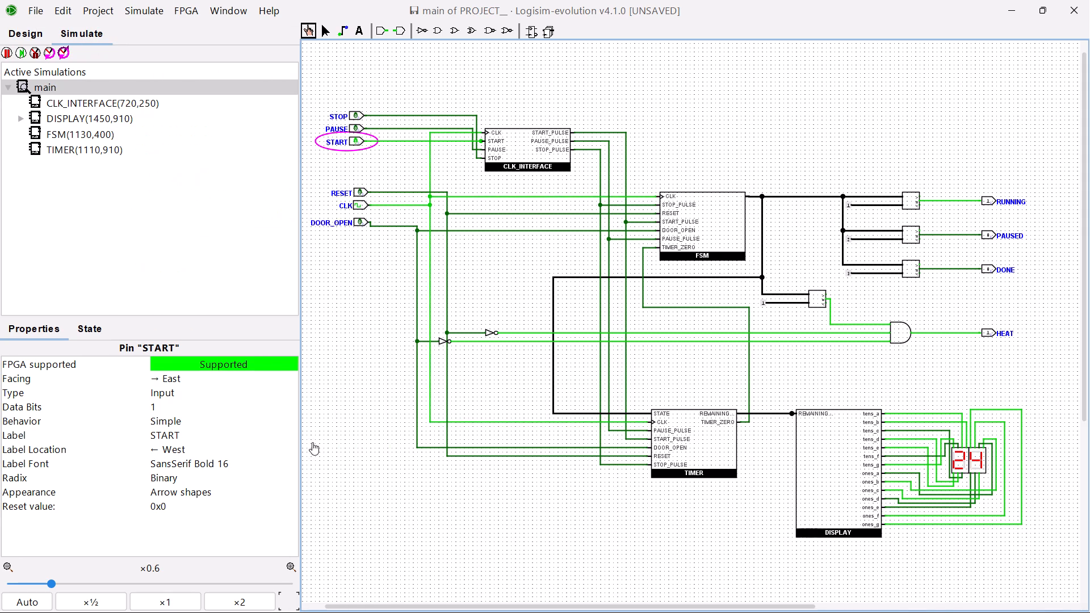
# Examine the live simulations of the TIMER and CLK_INTERFACE subcircuits during the countdown, and return to the main circuit.
pyautogui.click(324, 39)
pyautogui.click(327, 28)
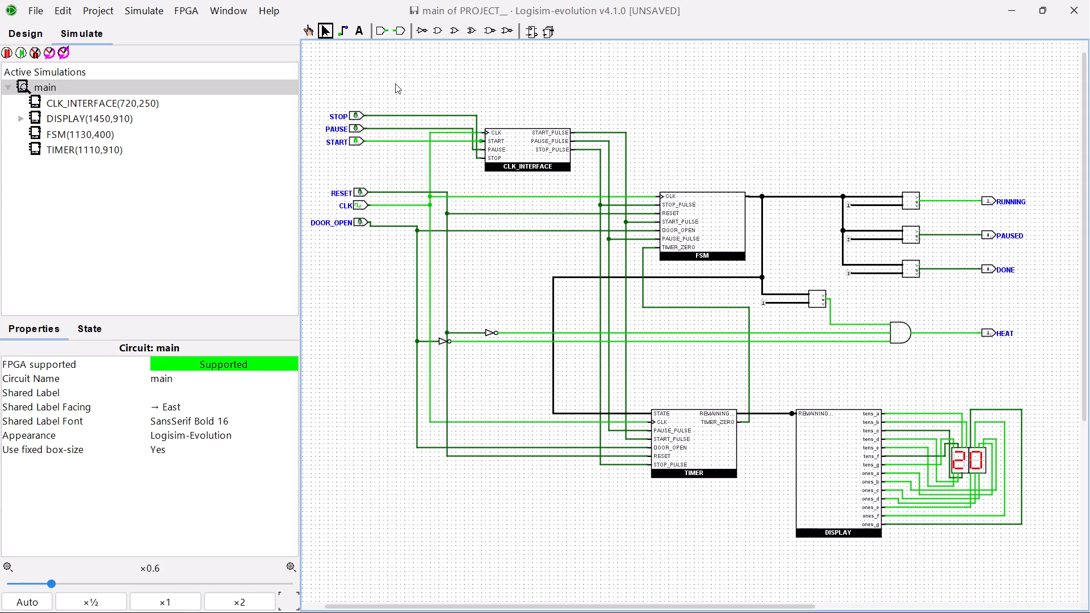
pyautogui.click(87, 100)
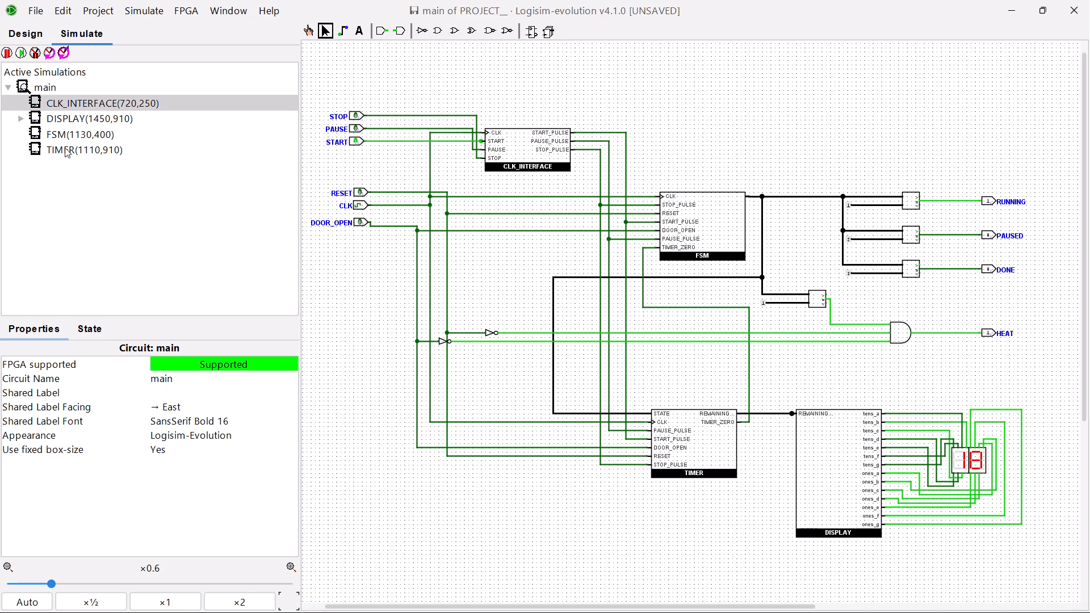
pyautogui.doubleClick(65, 148)
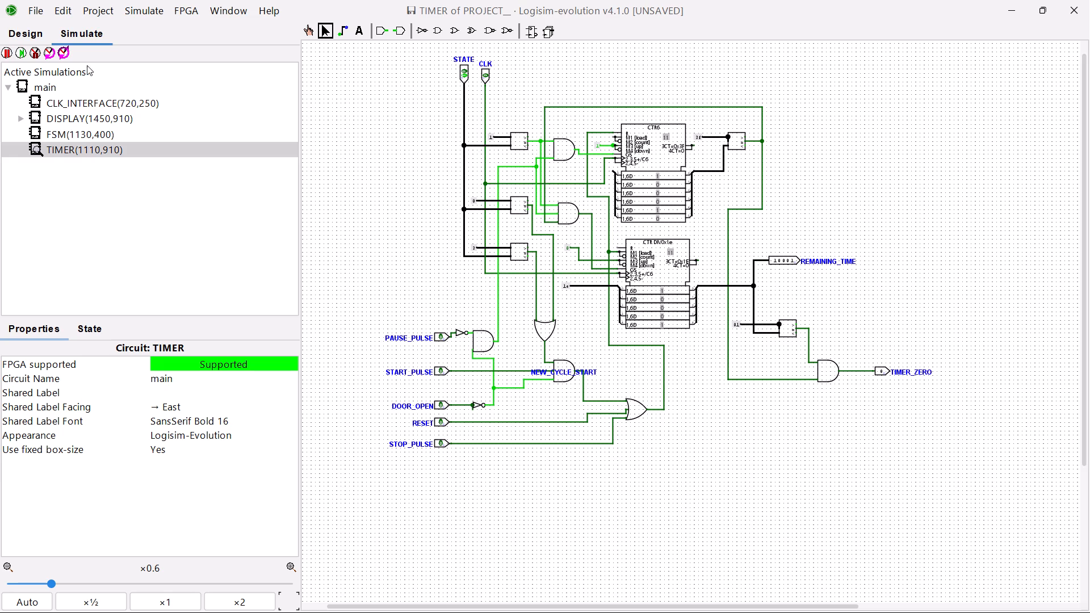
pyautogui.doubleClick(73, 98)
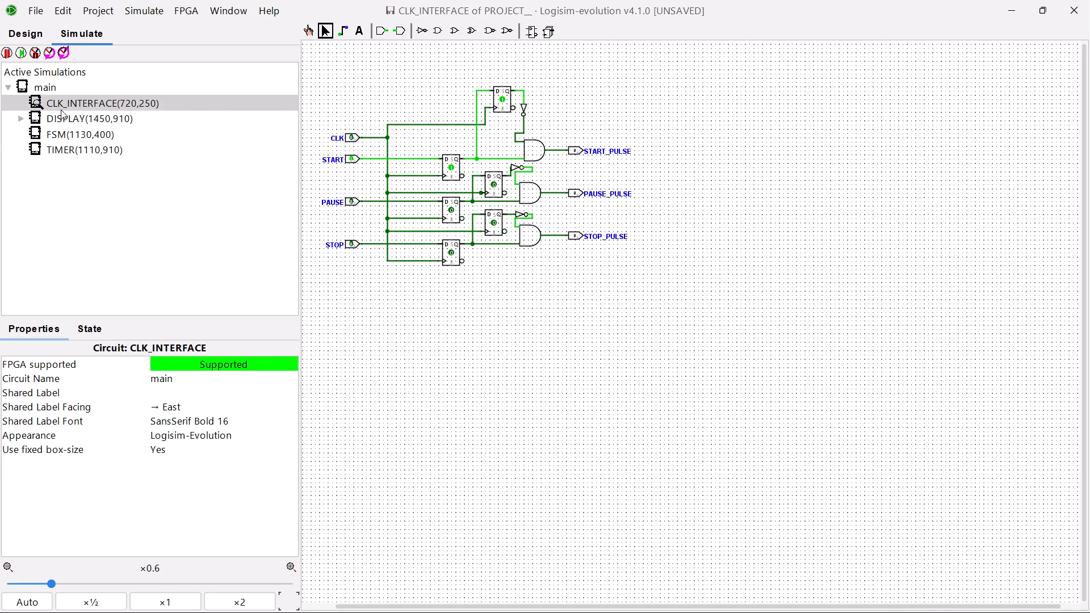
pyautogui.doubleClick(45, 89)
# Keep the auto-tick frequency at 128 Hz until the display reads 12, and slow it to 1.0 Hz.
pyautogui.click(119, 12)
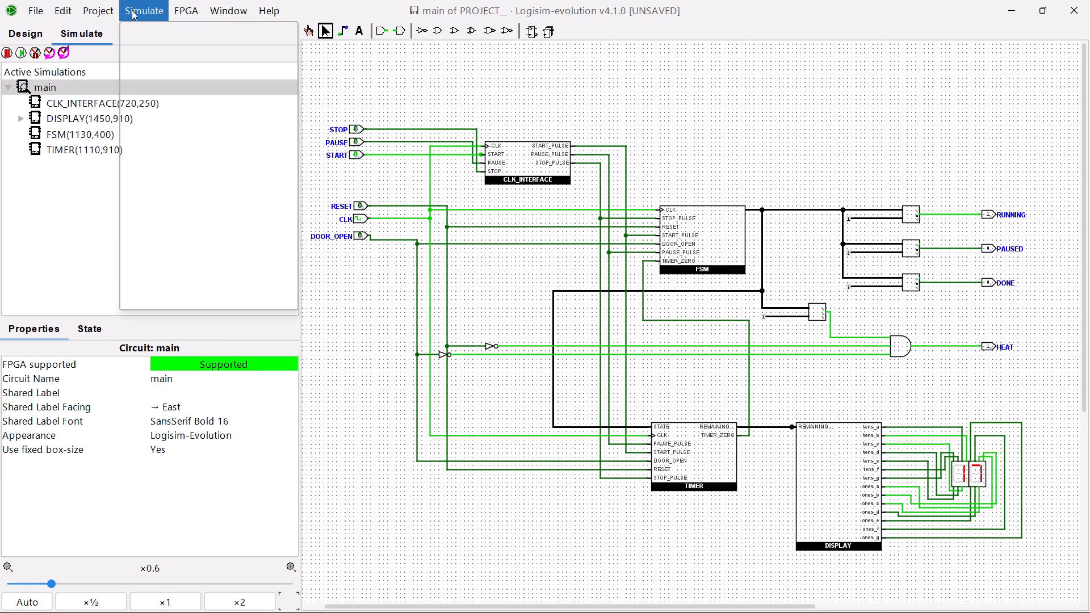
pyautogui.click(158, 223)
pyautogui.click(343, 439)
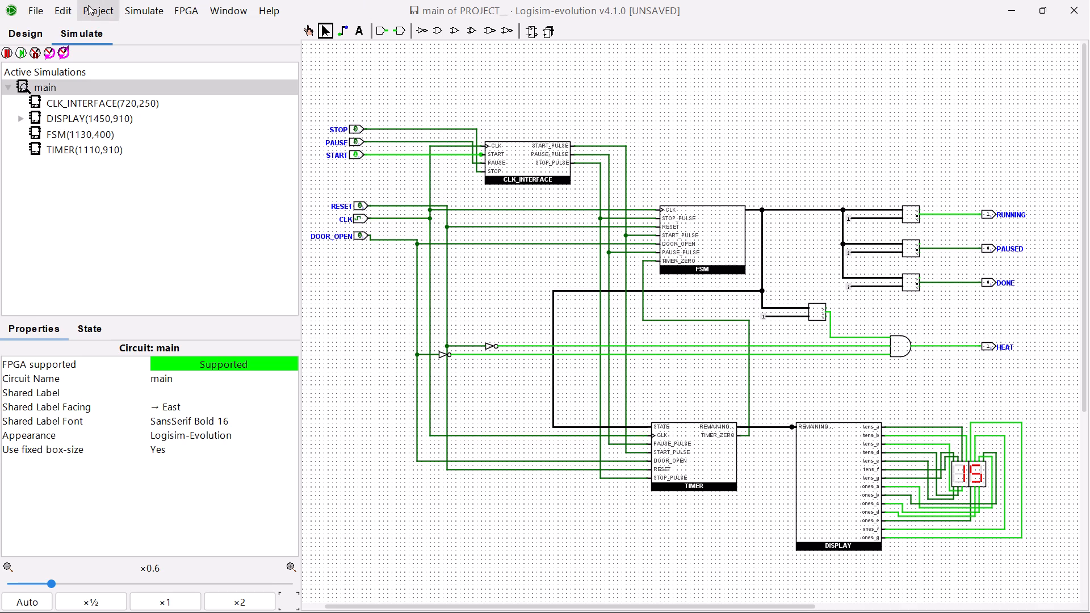
pyautogui.click(140, 7)
pyautogui.click(183, 234)
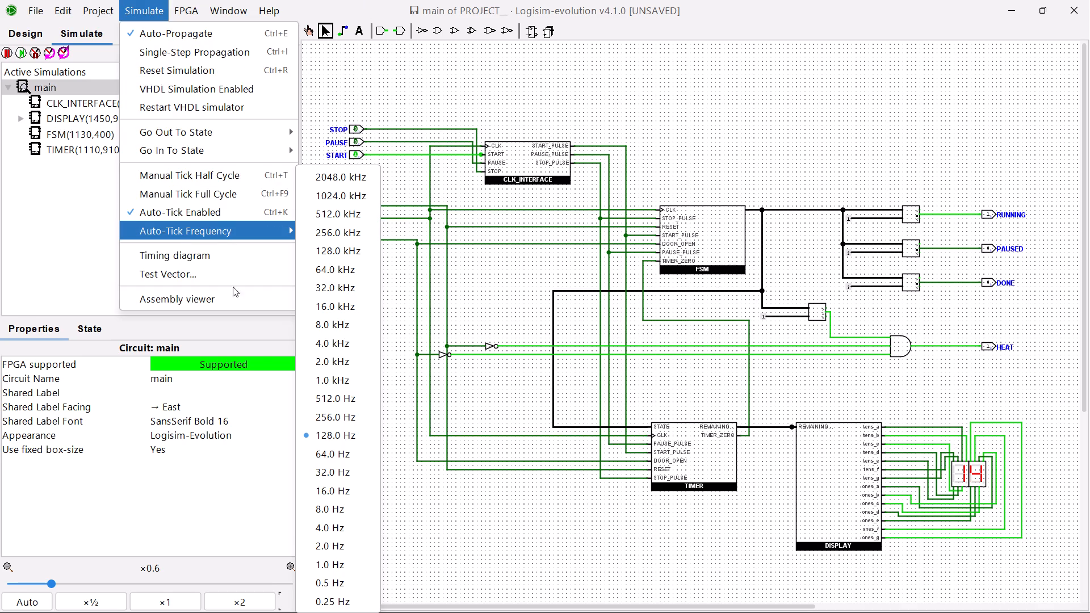
pyautogui.click(332, 560)
# Open the TIMER subcircuit's live simulation and capture a screenshot of its full circuit in the slowed countdown.
pyautogui.doubleClick(72, 146)
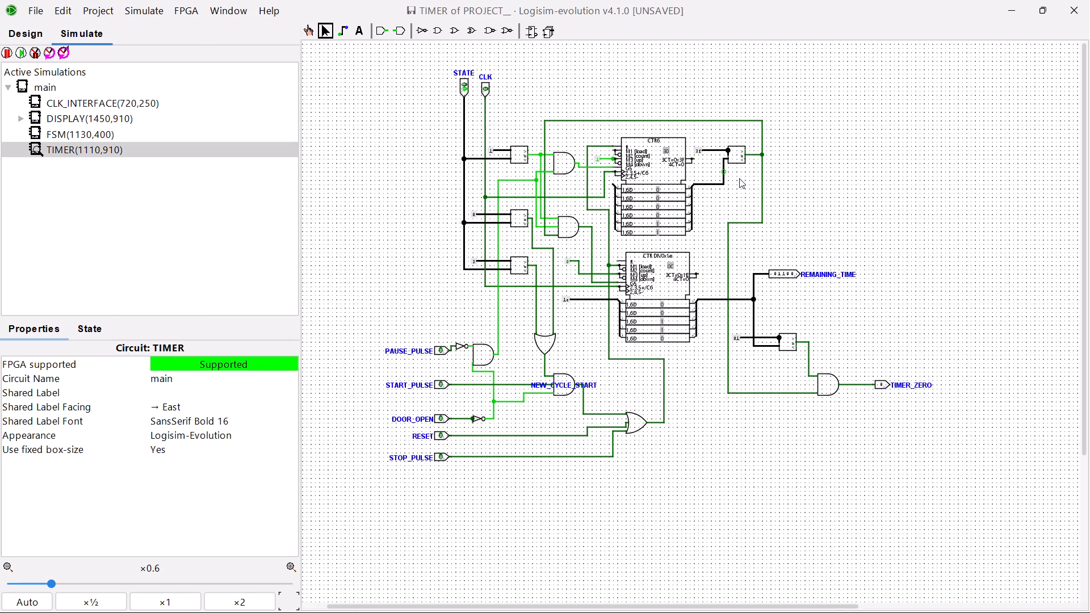
pyautogui.keyDown('ctrl'); pyautogui.scroll(1, 739, 178); pyautogui.keyUp('ctrl')
pyautogui.keyDown('ctrl'); pyautogui.scroll(-1, 740, 182); pyautogui.keyUp('ctrl')
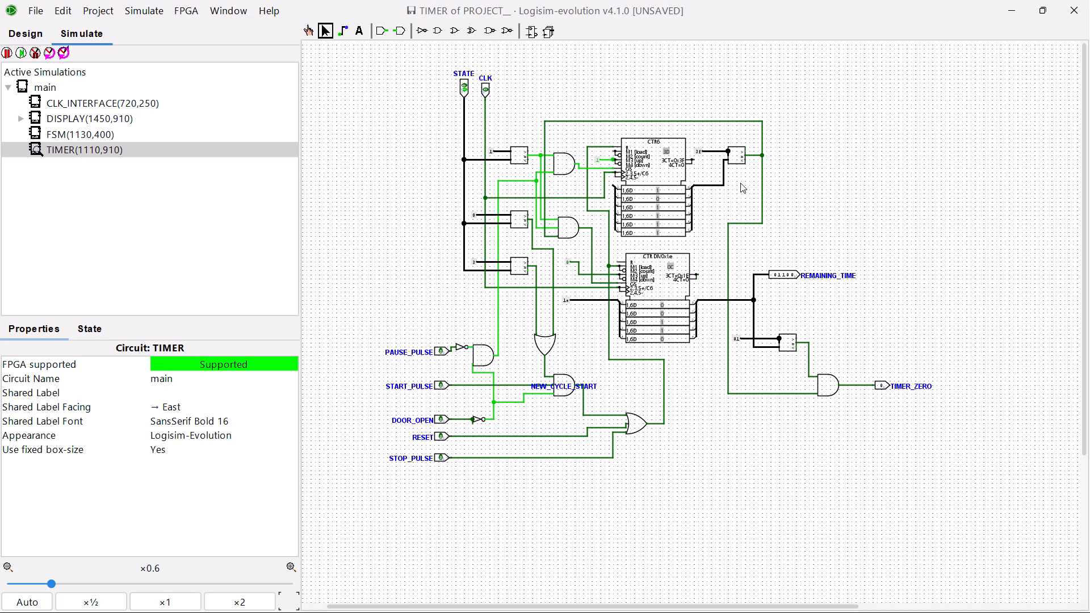
pyautogui.press('Print')
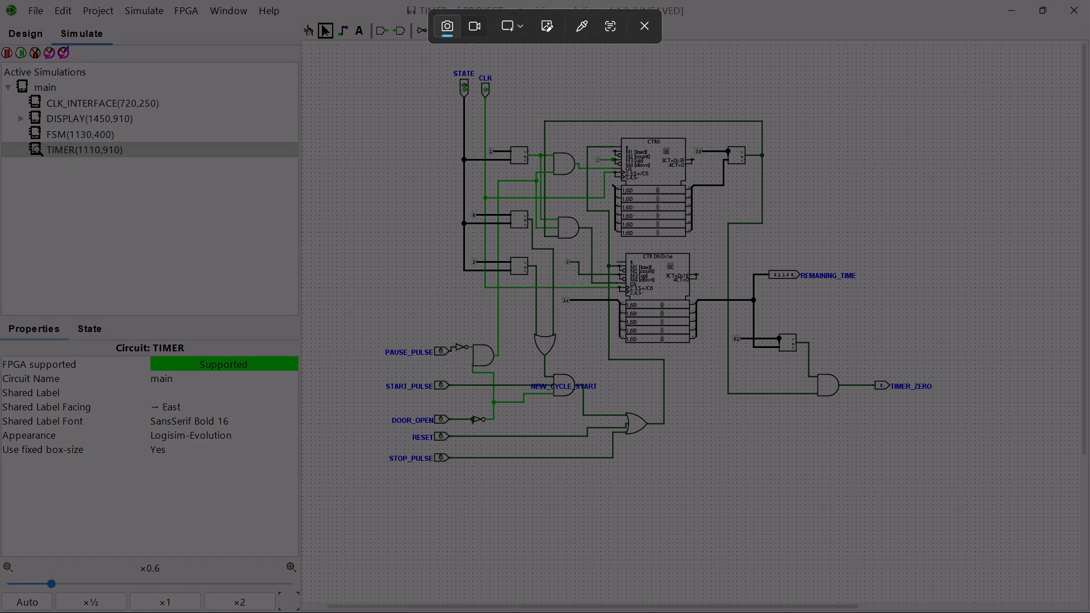
pyautogui.moveTo(339, 49); pyautogui.dragTo(986, 533)
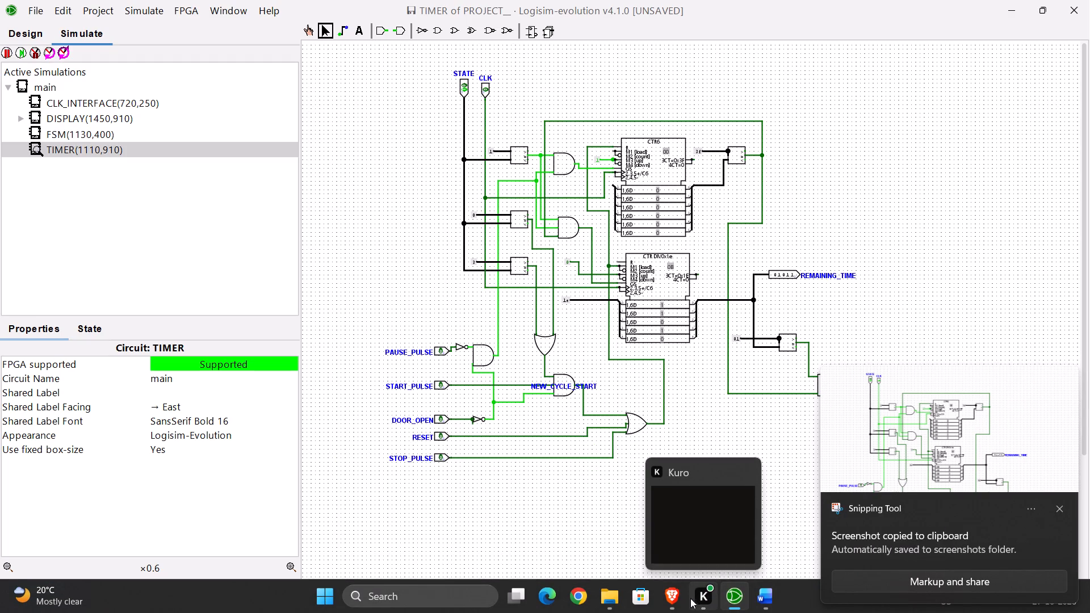
pyautogui.click(678, 596)
pyautogui.click(770, 599)
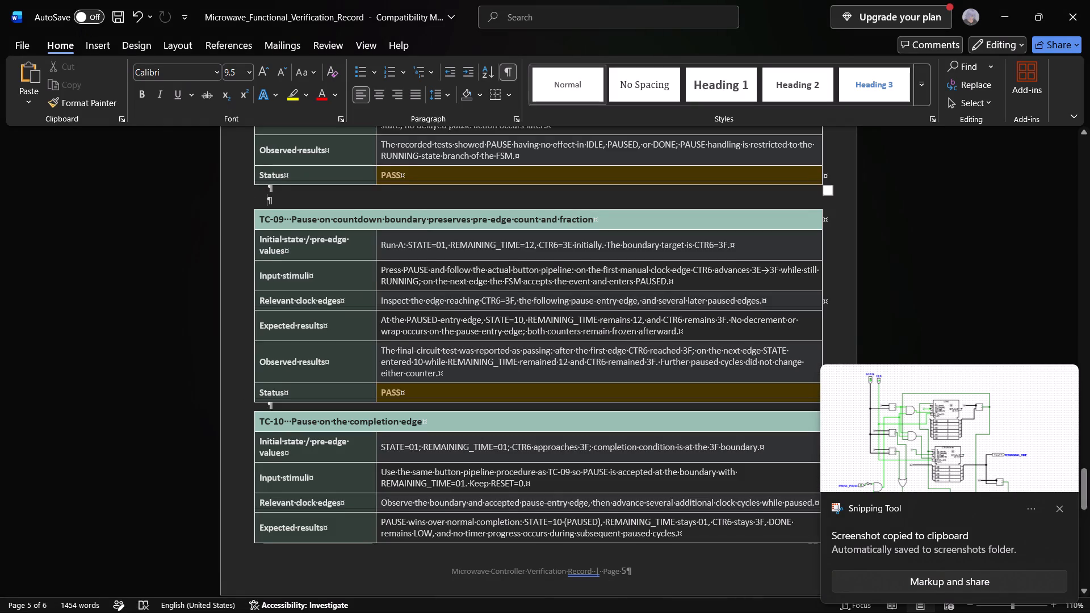
pyautogui.scroll(3, 458, 244)
pyautogui.click(100, 50)
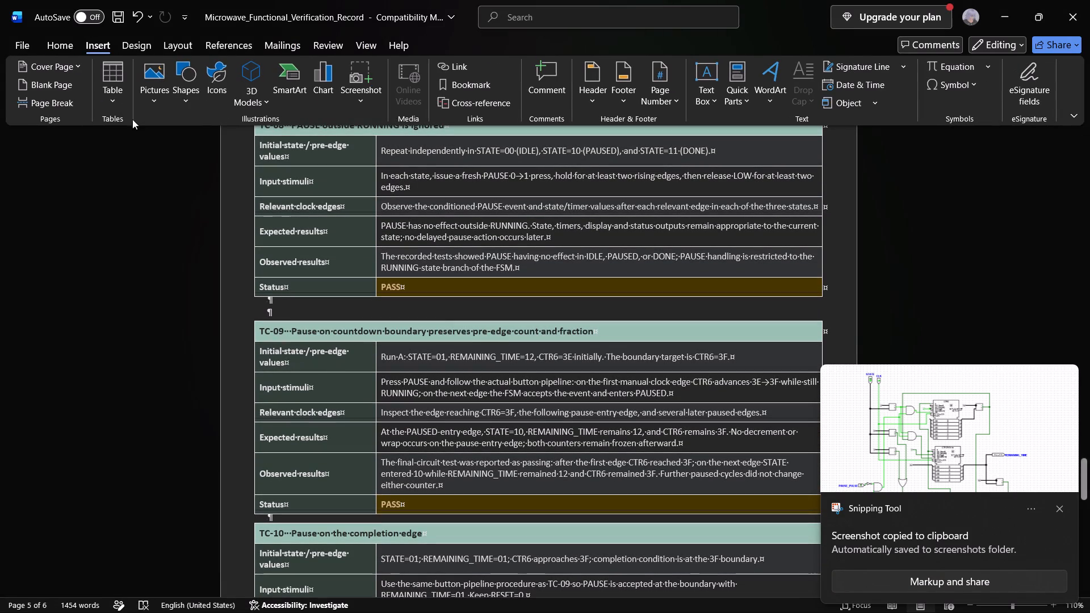
pyautogui.click(154, 103)
pyautogui.click(181, 153)
pyautogui.scroll(1, 181, 153)
pyautogui.scroll(-2, 322, 147)
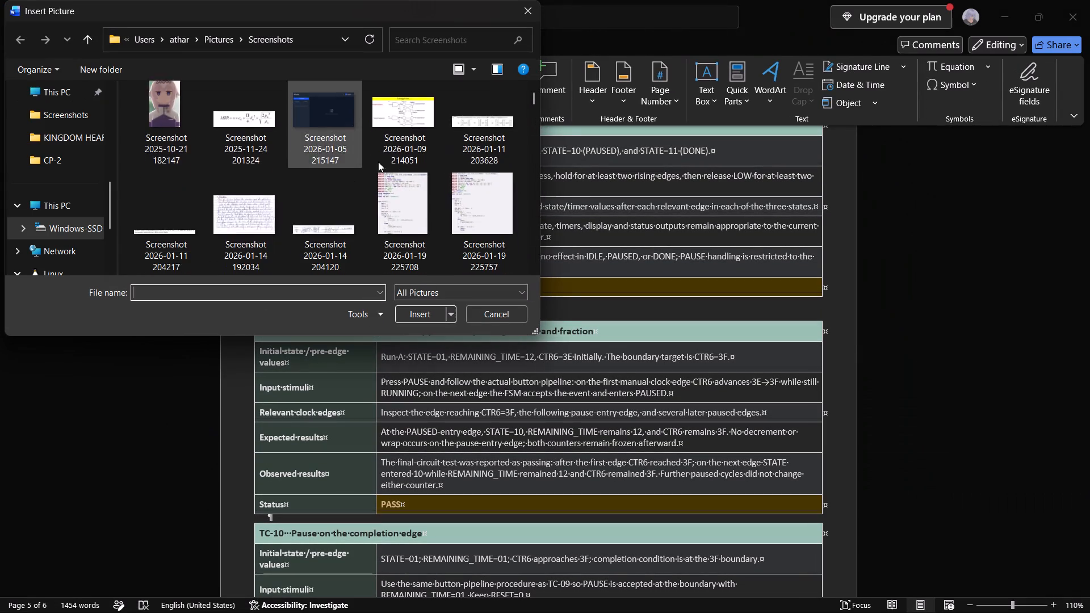
pyautogui.scroll(-3, 378, 162)
pyautogui.moveTo(533, 108); pyautogui.dragTo(544, 284)
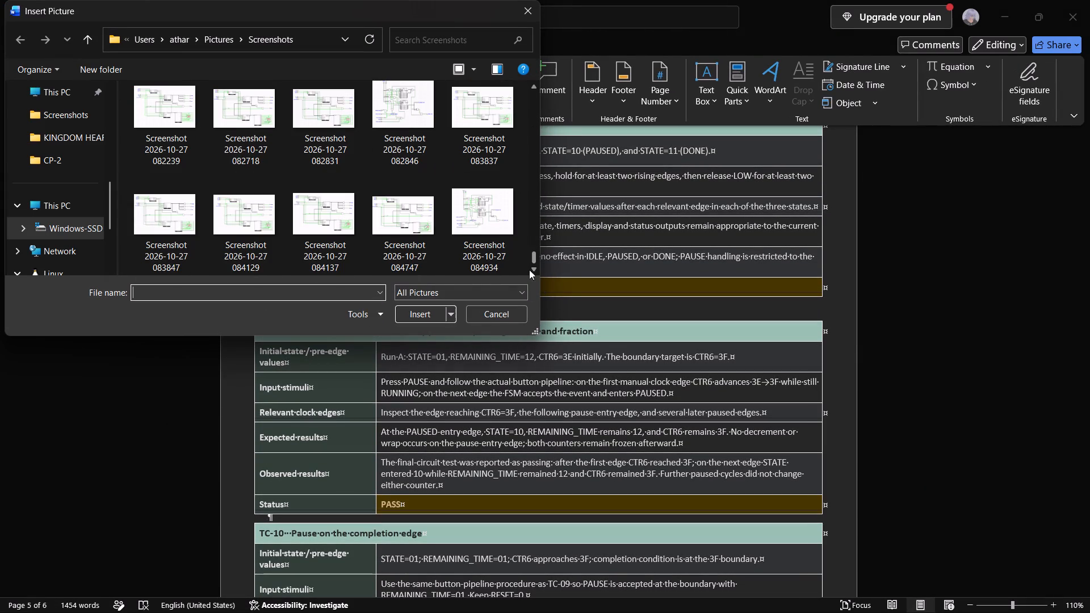
pyautogui.doubleClick(472, 215)
# Shrink the inserted TIMER circuit picture proportionally so it is slightly narrower than the TC-09 table.
pyautogui.scroll(14, 487, 254)
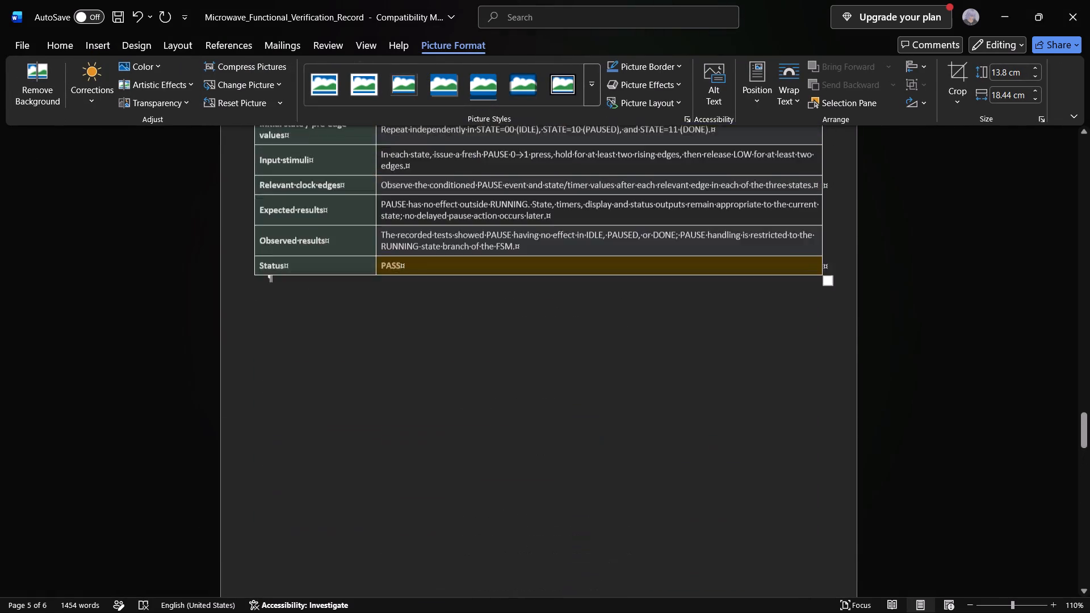
pyautogui.scroll(-19, 498, 270)
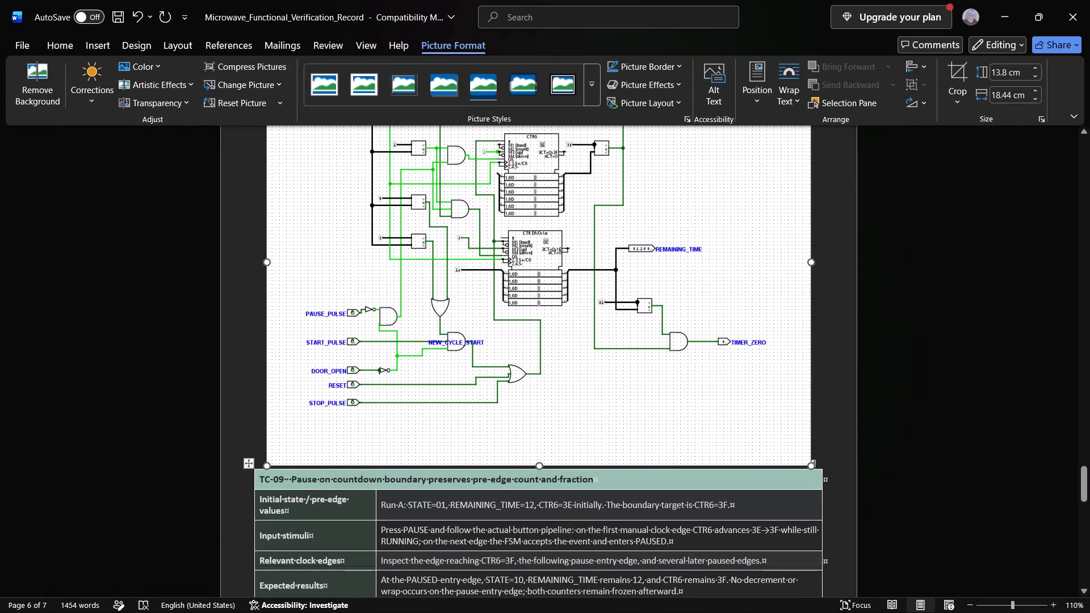
pyautogui.moveTo(809, 467); pyautogui.dragTo(658, 306)
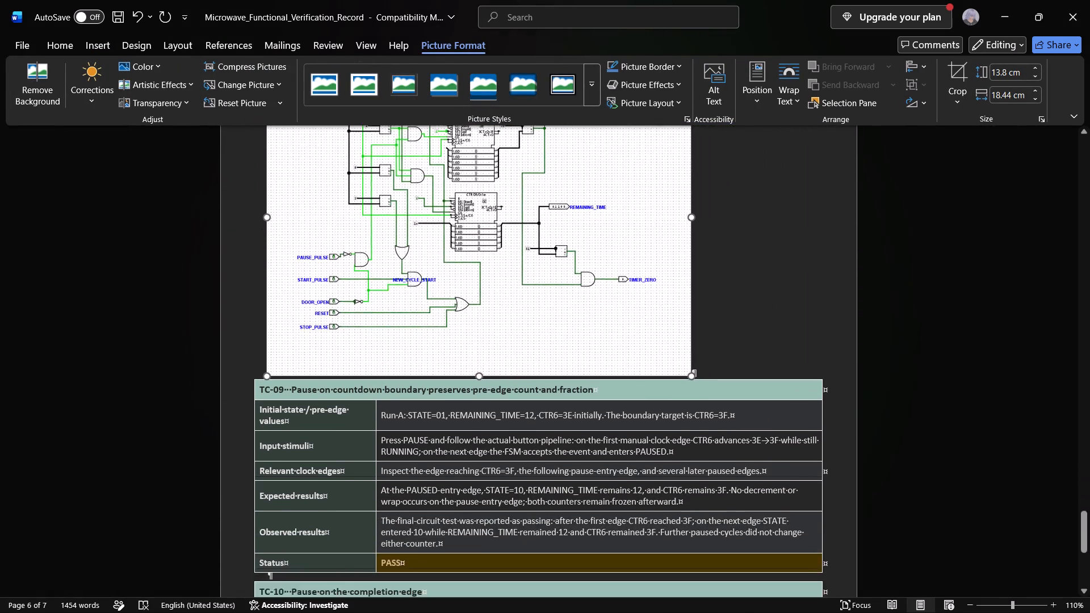
pyautogui.moveTo(658, 306); pyautogui.dragTo(777, 417)
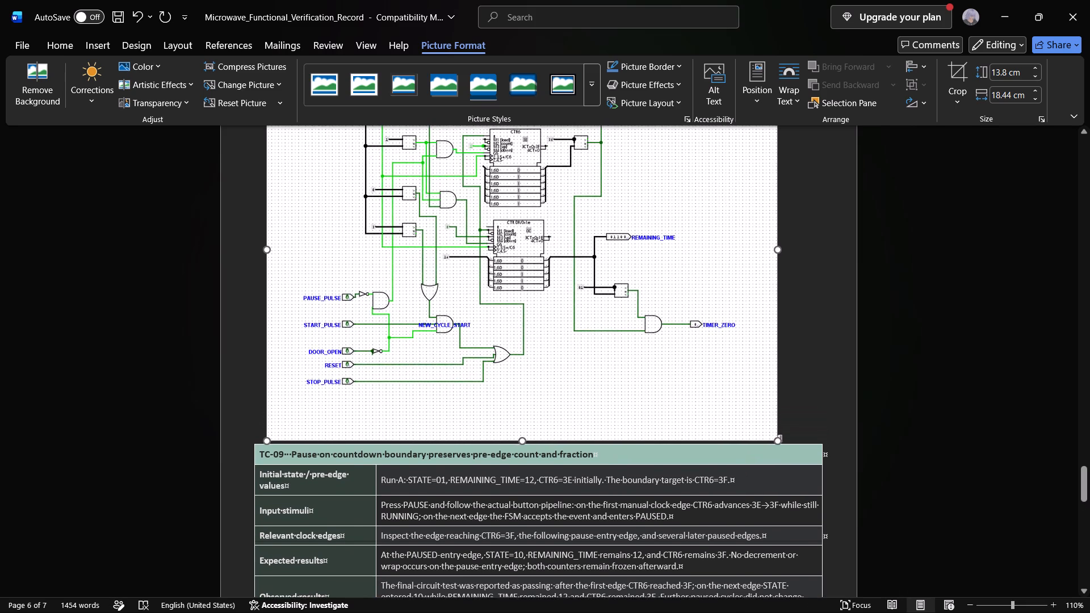
pyautogui.moveTo(777, 417); pyautogui.dragTo(786, 421)
pyautogui.click(835, 394)
pyautogui.scroll(3, 835, 394)
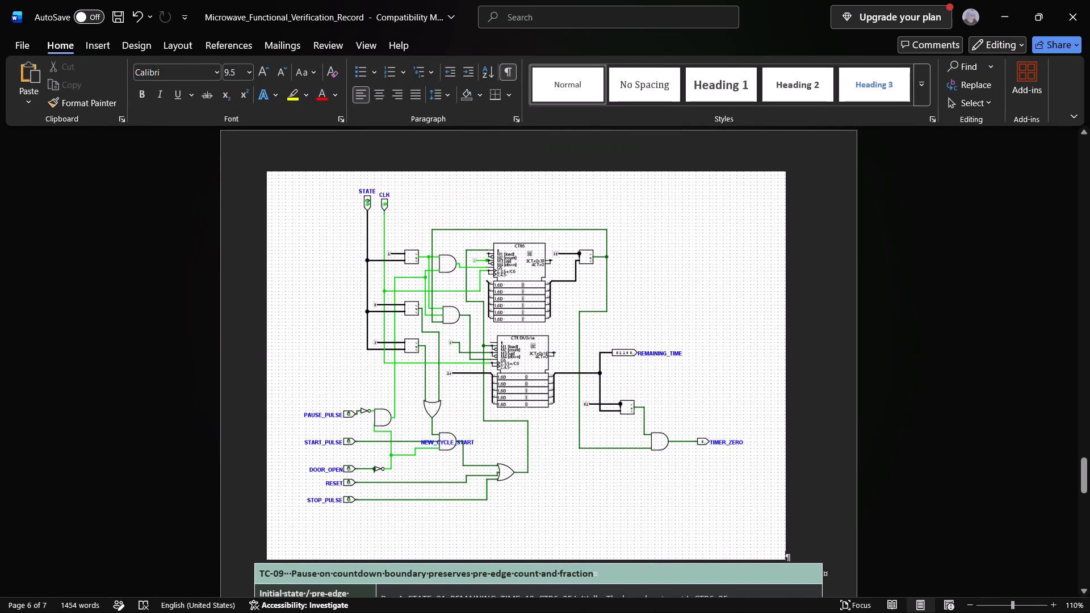
# Add two blank lines between the TIMER circuit picture and the TC-09 table.
pyautogui.scroll(-4, 828, 400)
pyautogui.click(827, 406)
pyautogui.click(817, 398)
pyautogui.press('Return')
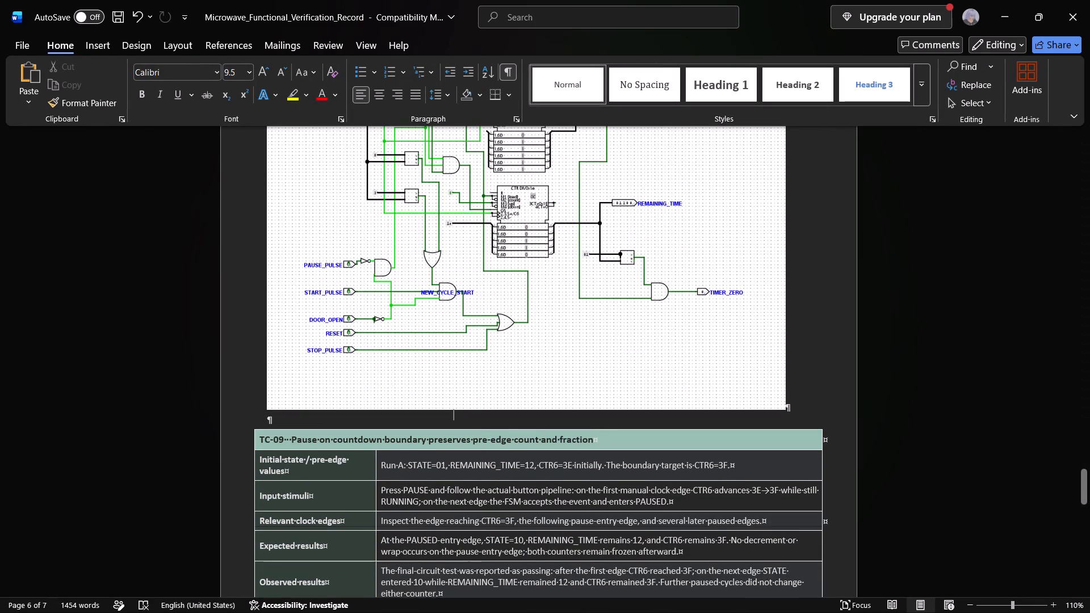
pyautogui.press('Return')
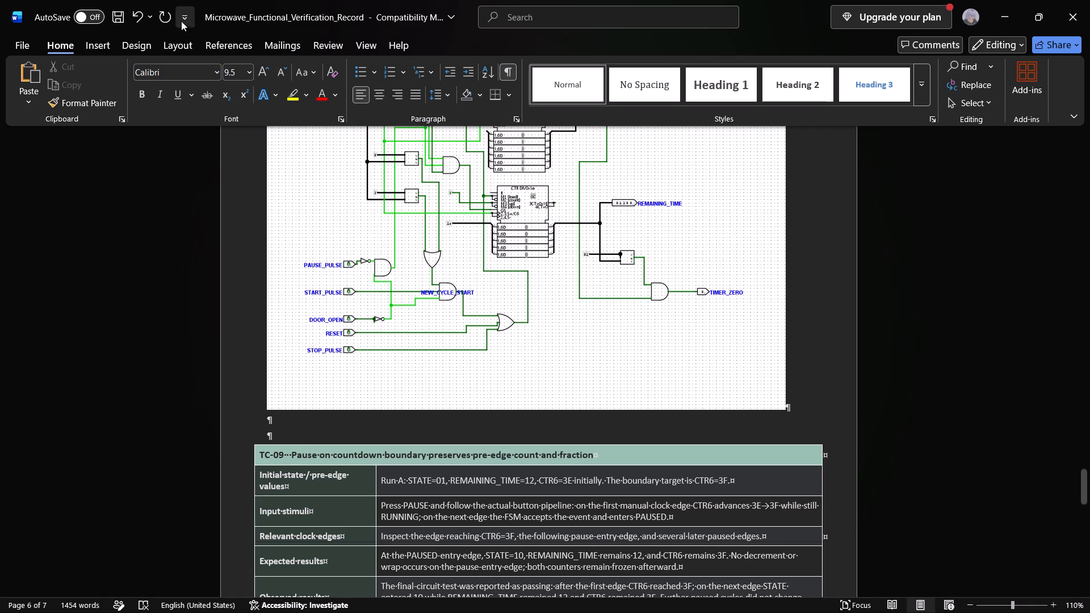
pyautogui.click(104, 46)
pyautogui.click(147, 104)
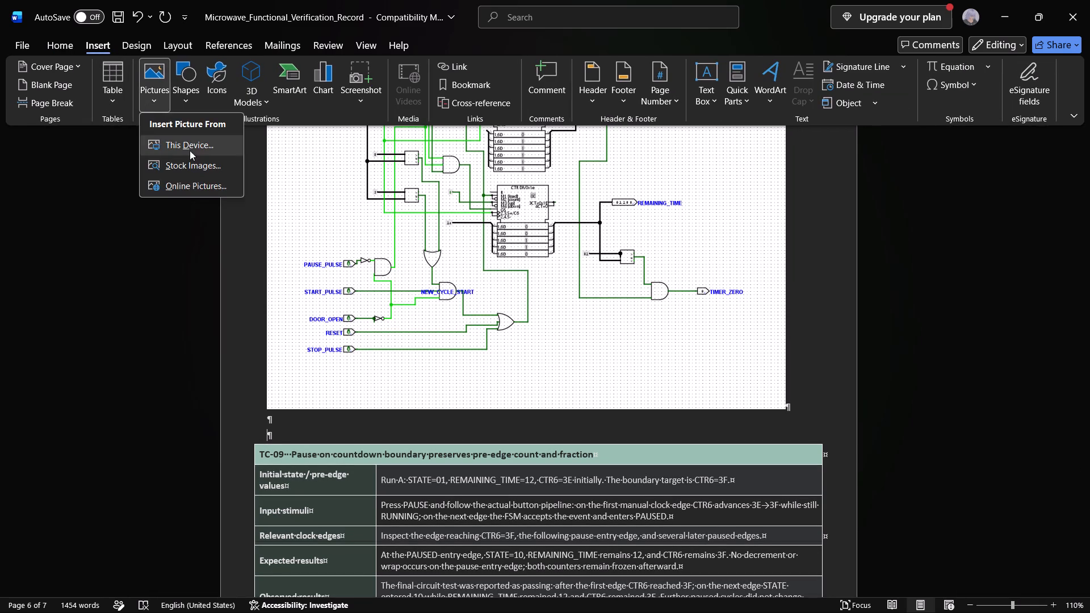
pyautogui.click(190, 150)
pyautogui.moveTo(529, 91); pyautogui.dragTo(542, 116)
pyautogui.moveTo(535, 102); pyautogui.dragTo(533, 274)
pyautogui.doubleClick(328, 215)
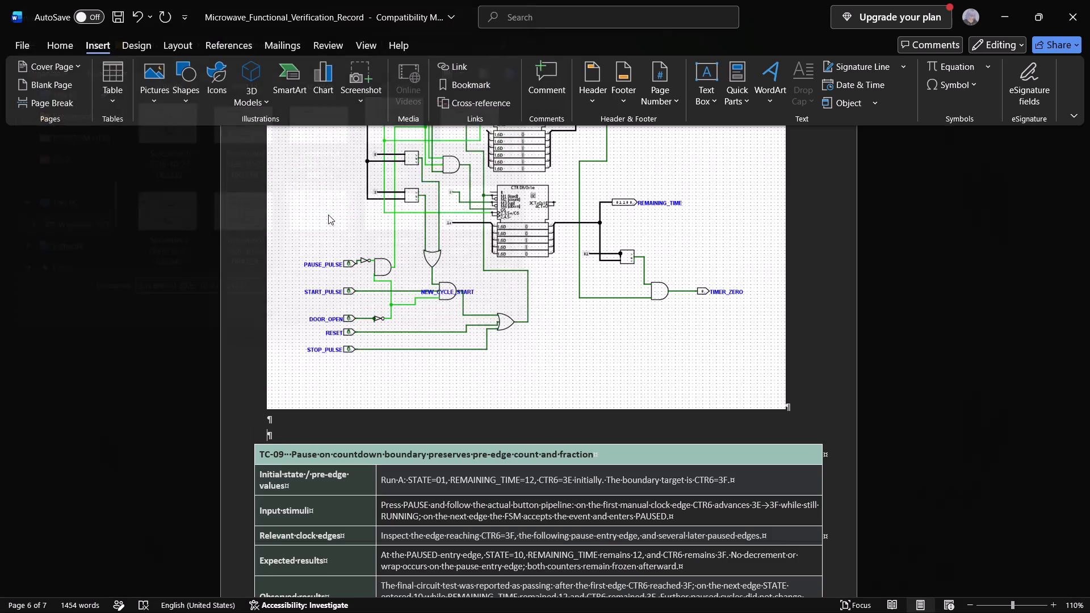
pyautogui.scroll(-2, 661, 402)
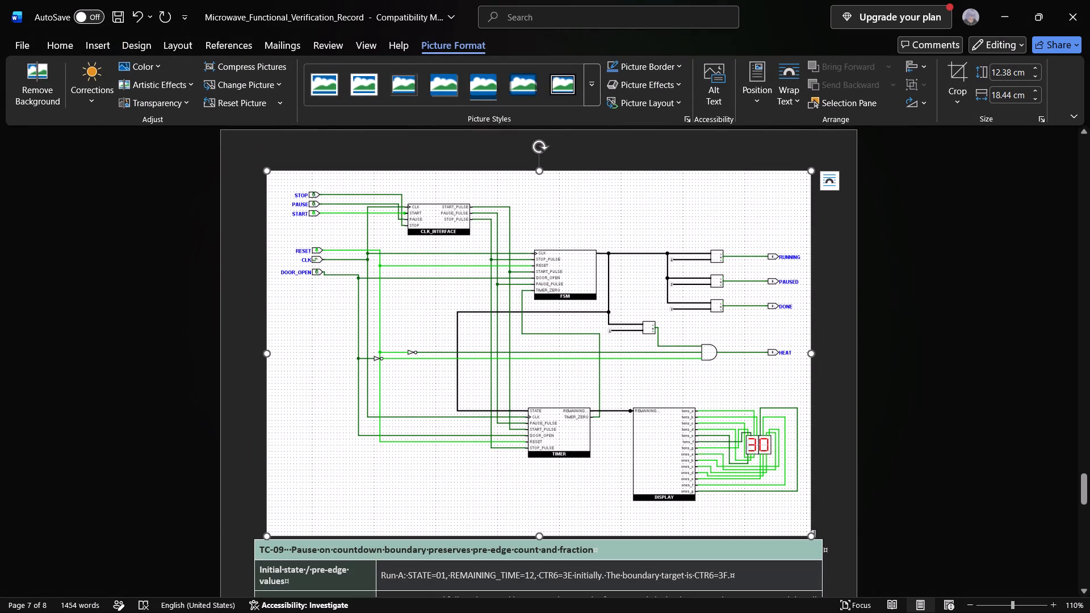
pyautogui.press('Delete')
pyautogui.scroll(4, 533, 335)
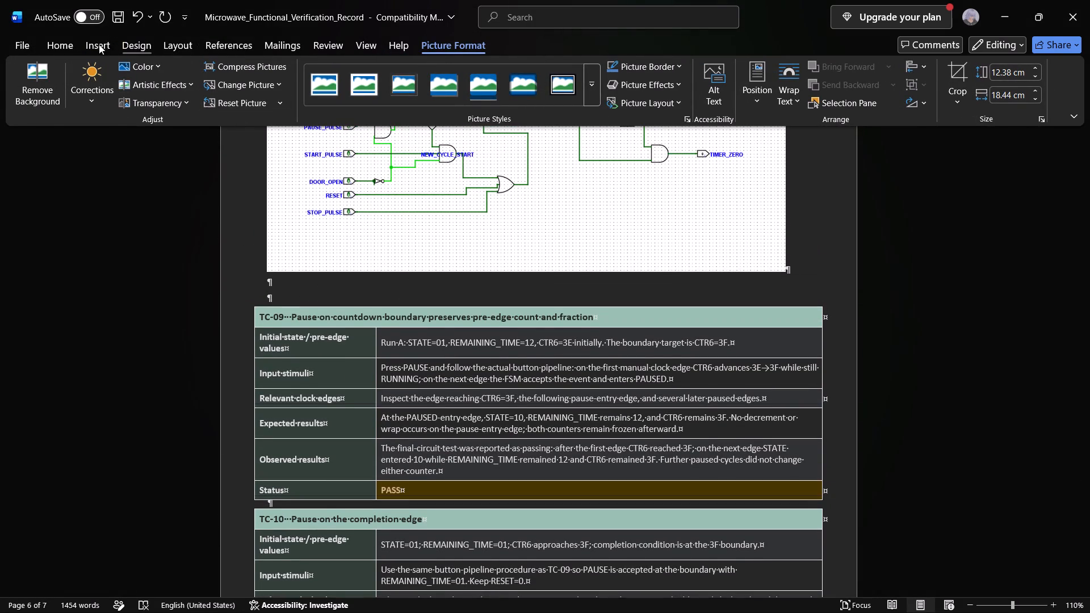
pyautogui.click(91, 40)
pyautogui.click(150, 96)
pyautogui.click(220, 142)
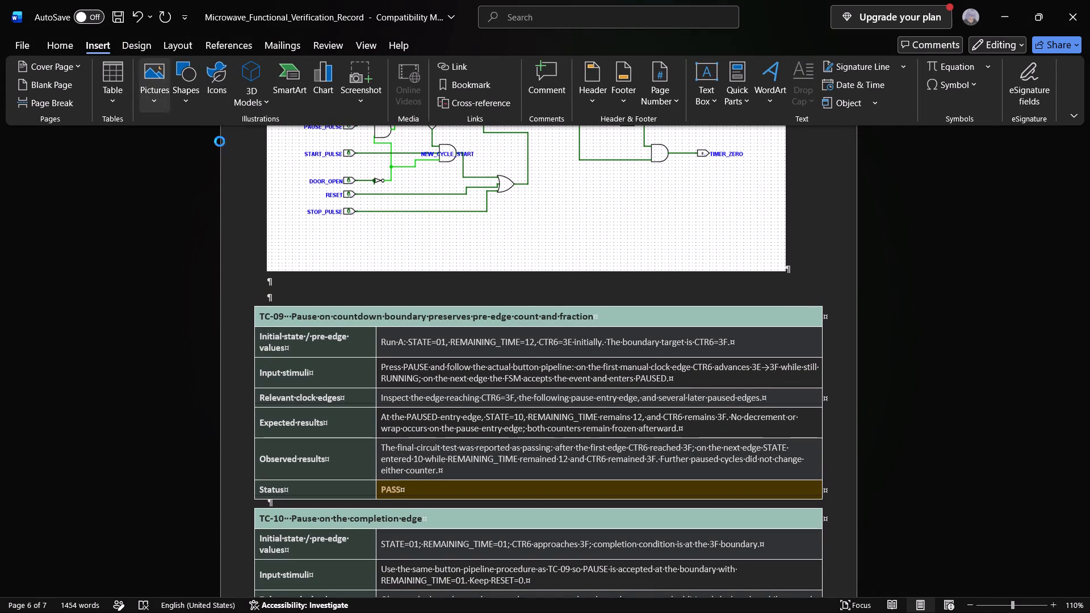
pyautogui.moveTo(535, 97); pyautogui.dragTo(525, 262)
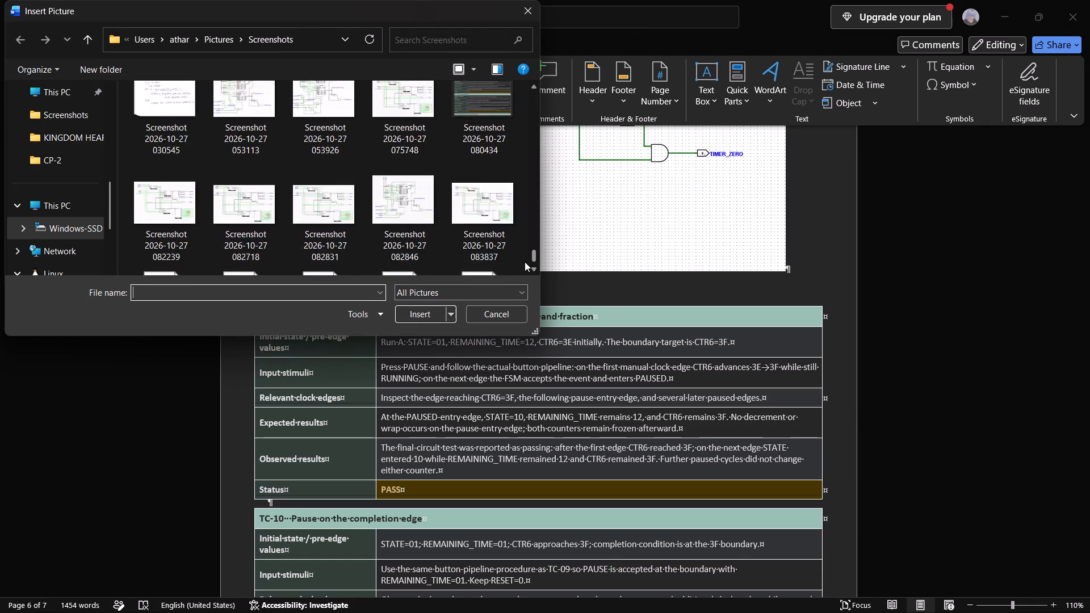
pyautogui.moveTo(525, 262); pyautogui.dragTo(527, 264)
pyautogui.doubleClick(399, 222)
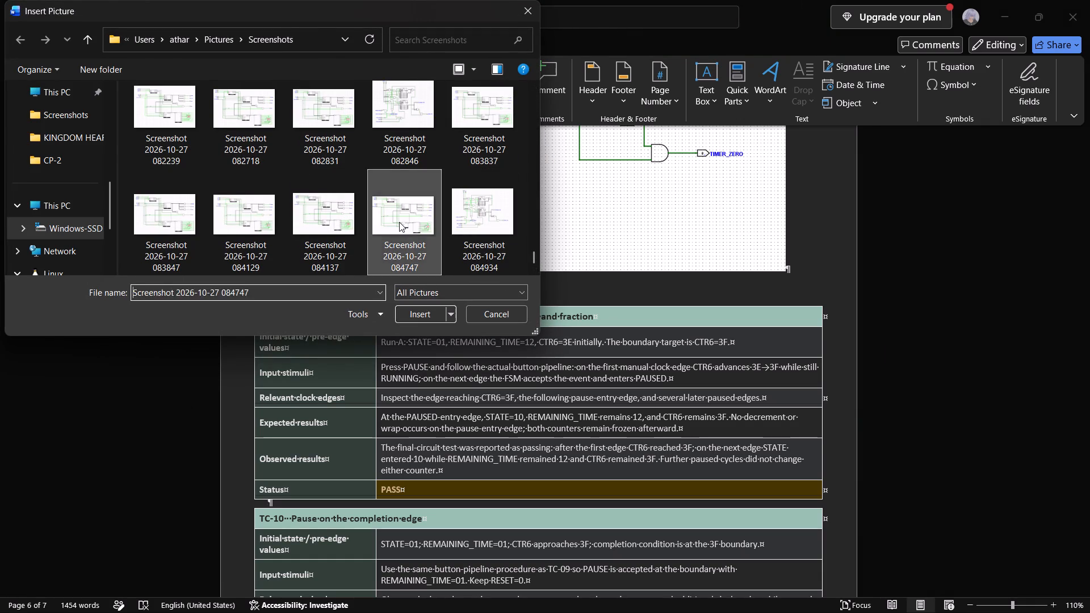
# Shrink the inserted main-circuit picture proportionally to roughly three-fifths of the TC-09 table's width.
pyautogui.scroll(-1, 402, 224)
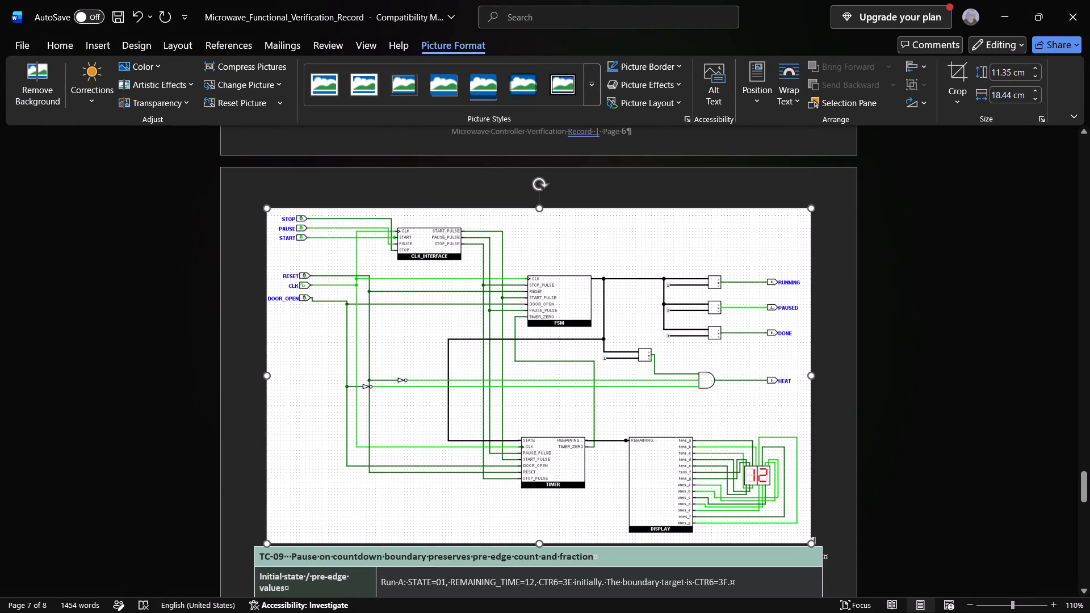
pyautogui.moveTo(811, 543); pyautogui.dragTo(540, 388)
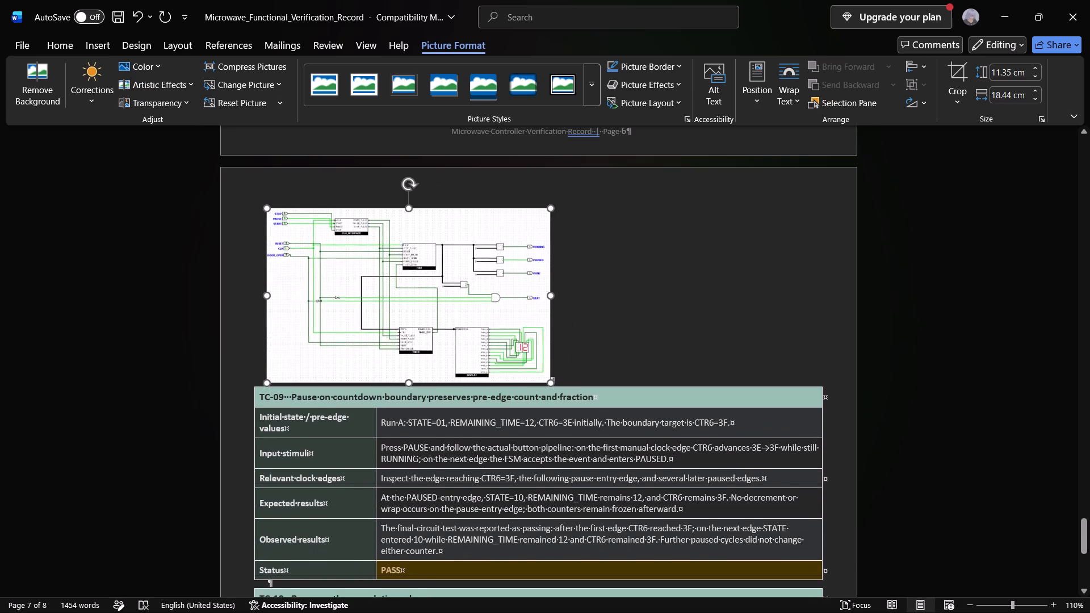
pyautogui.moveTo(540, 388); pyautogui.dragTo(569, 418)
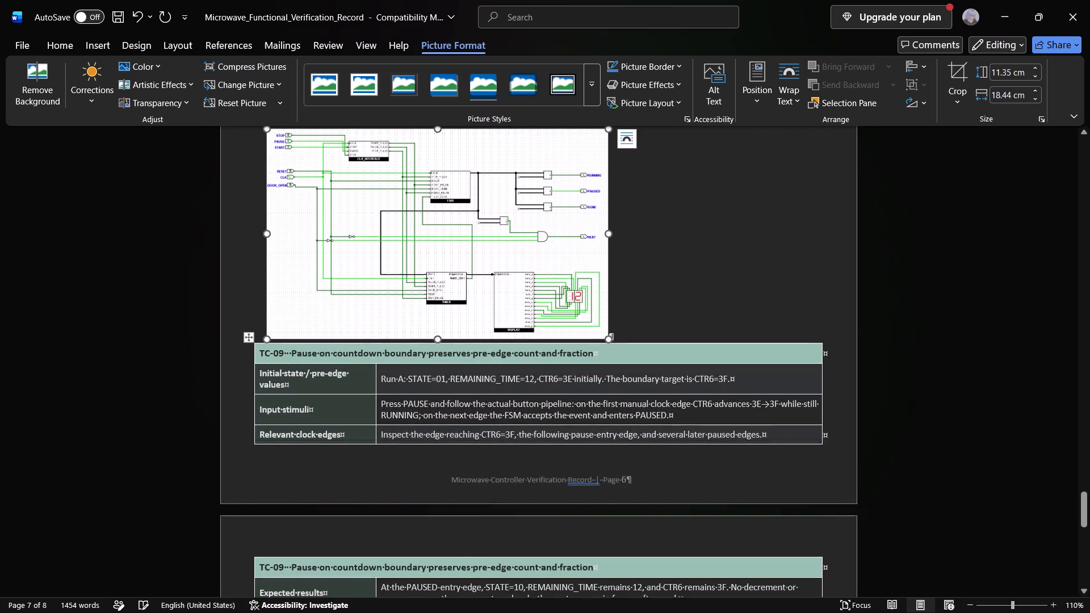
pyautogui.scroll(10, 687, 345)
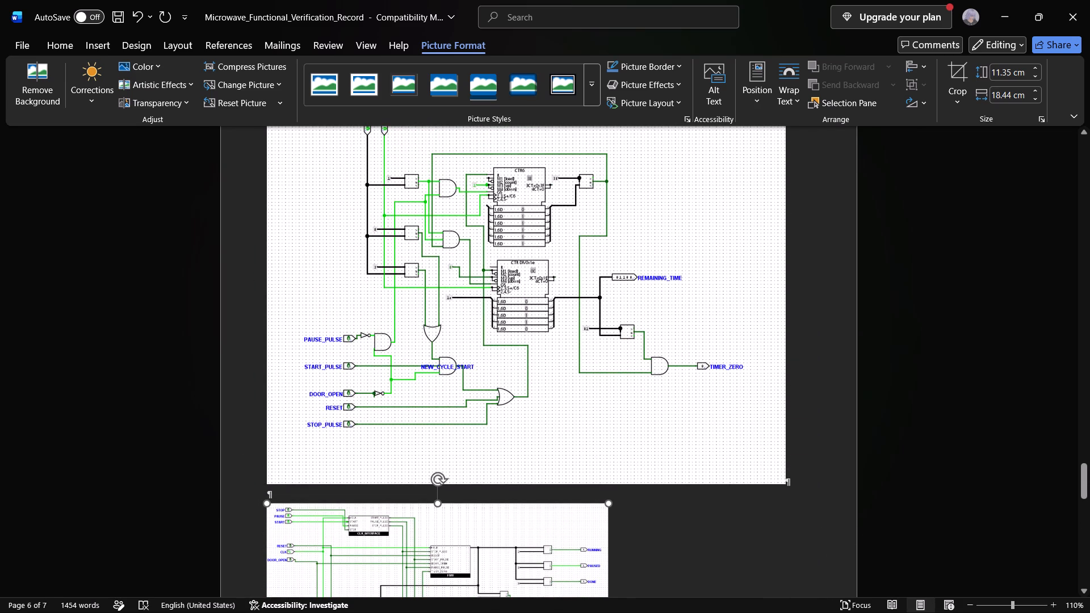
pyautogui.scroll(1, 700, 369)
pyautogui.scroll(-1, 233, 212)
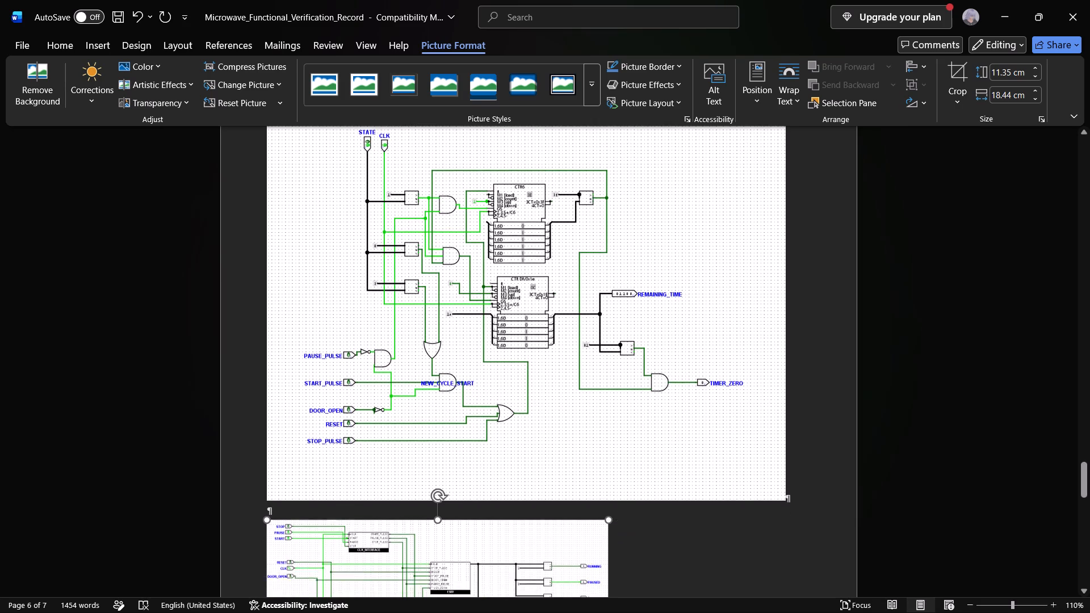
pyautogui.click(88, 45)
pyautogui.click(167, 95)
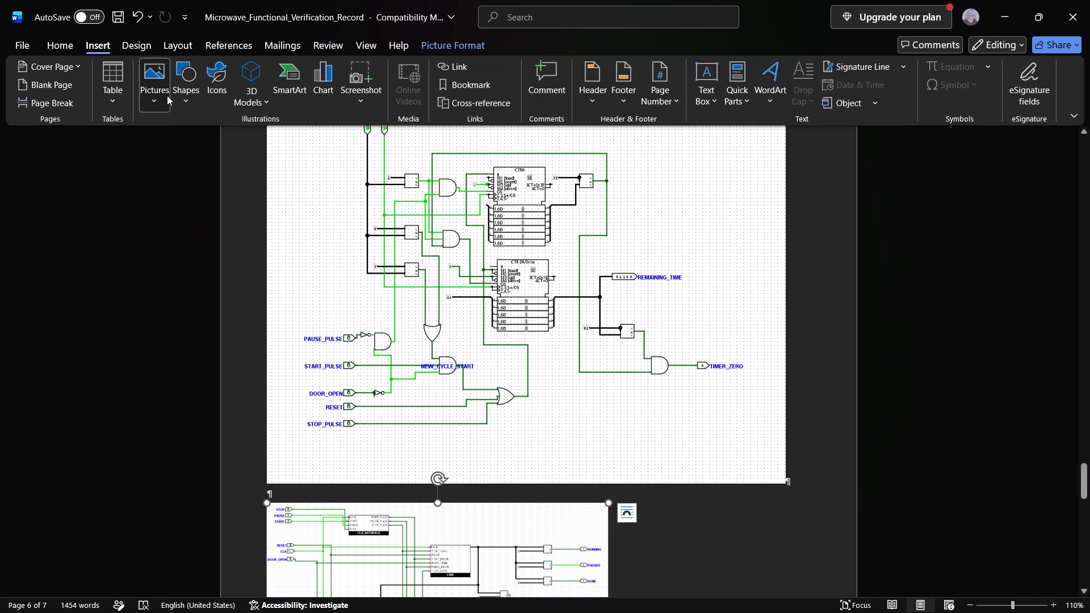
pyautogui.click(203, 148)
pyautogui.moveTo(534, 101); pyautogui.dragTo(532, 166)
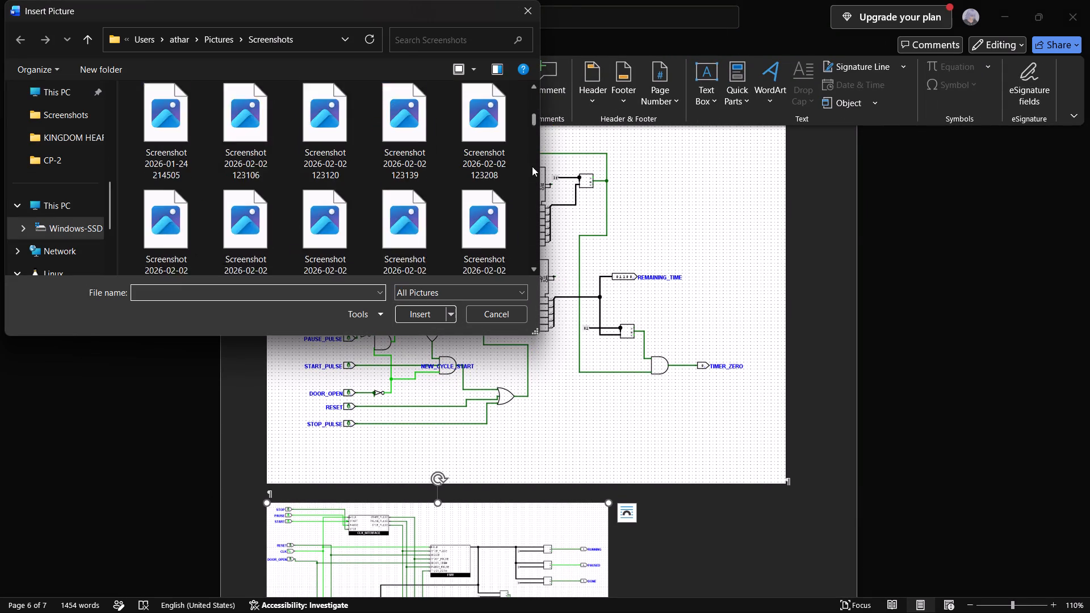
pyautogui.moveTo(532, 166); pyautogui.dragTo(531, 266)
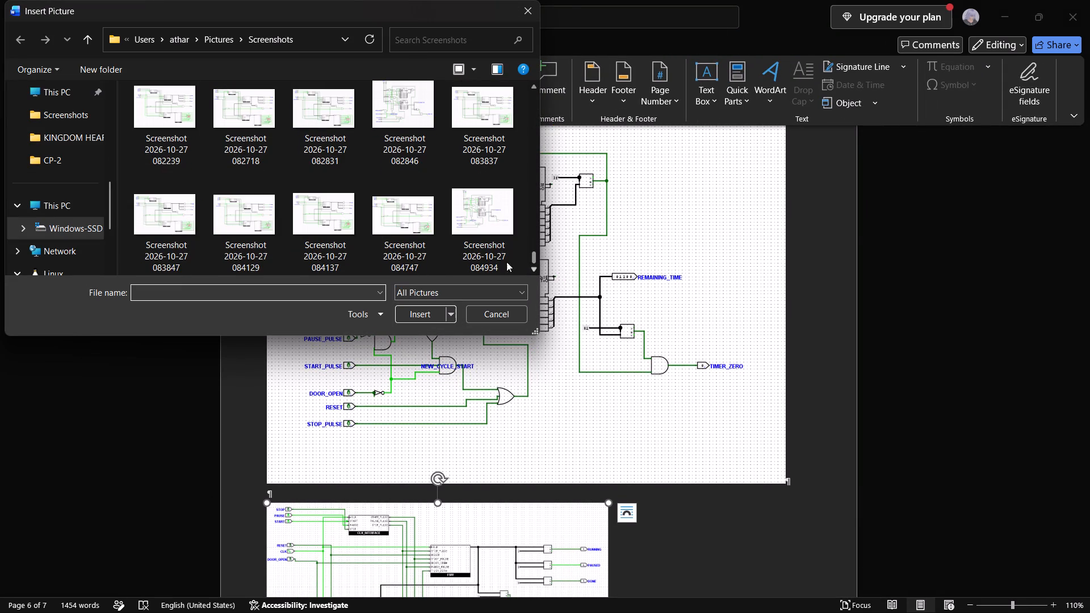
pyautogui.rightClick(337, 236)
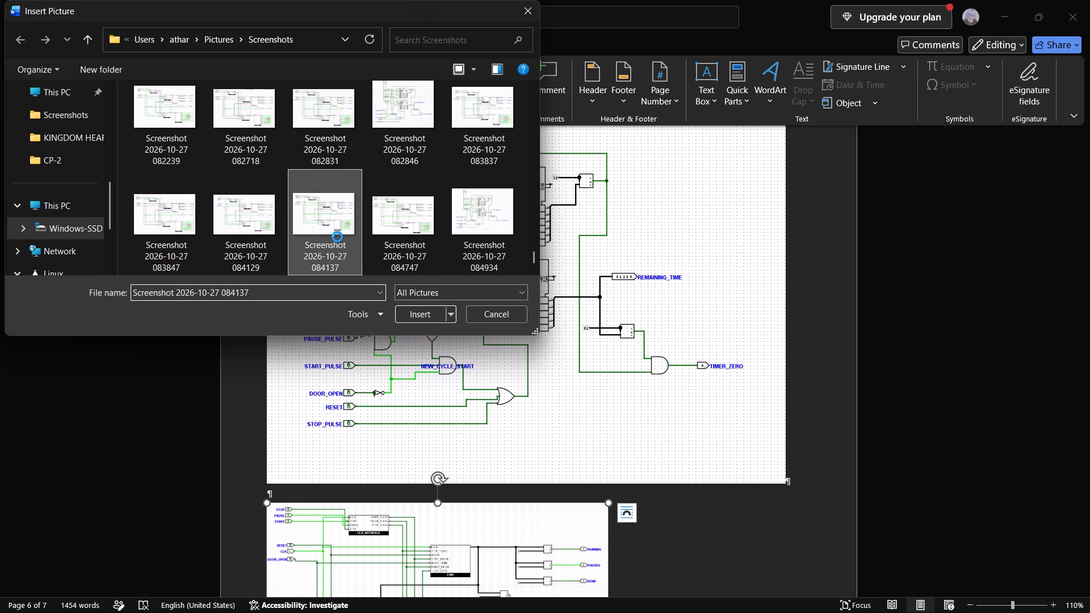
pyautogui.rightClick(337, 237)
pyautogui.click(370, 232)
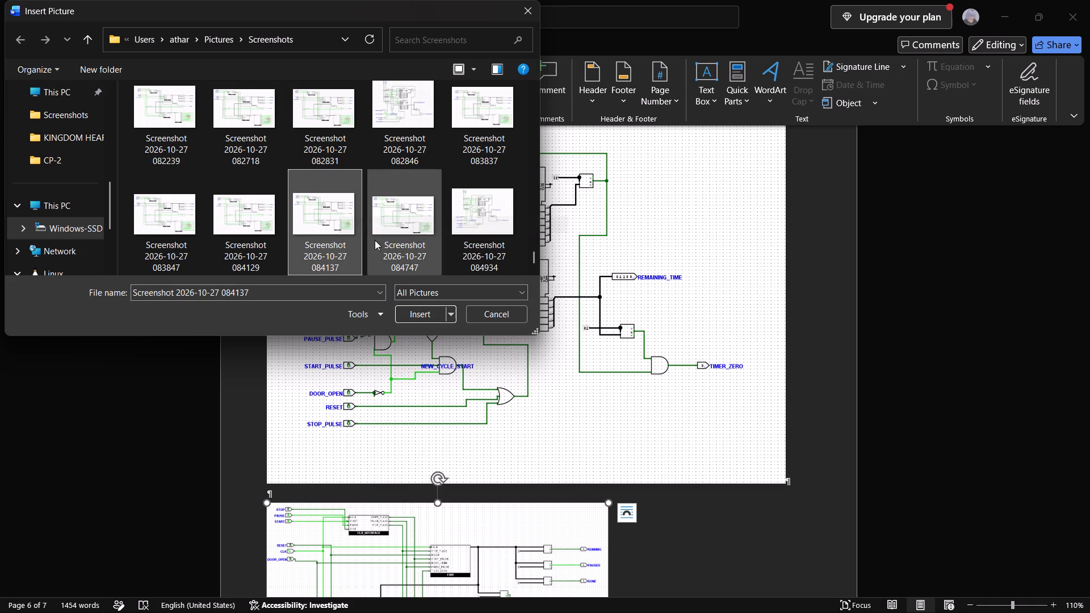
pyautogui.press('Right')
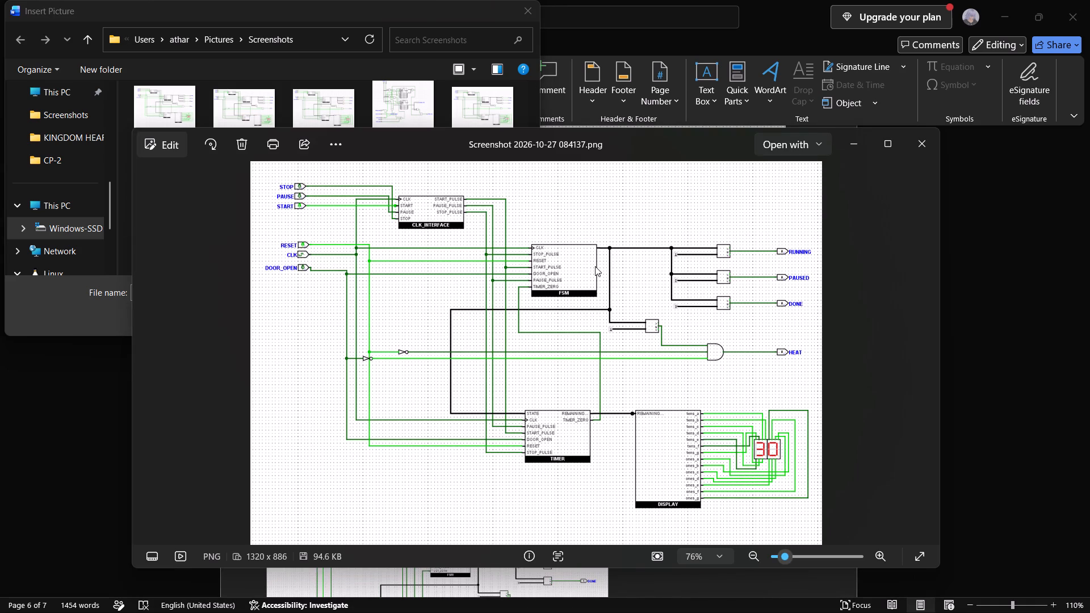
pyautogui.press('Right')
pyautogui.press('Left')
pyautogui.press('Right')
pyautogui.press('Right')
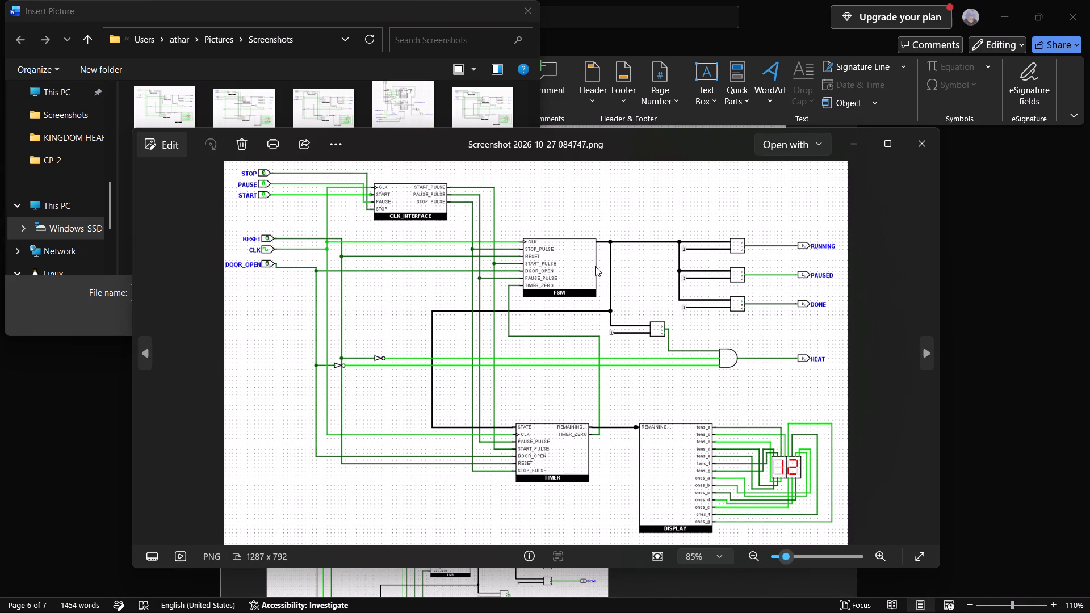
pyautogui.press('Right')
pyautogui.press('Right')
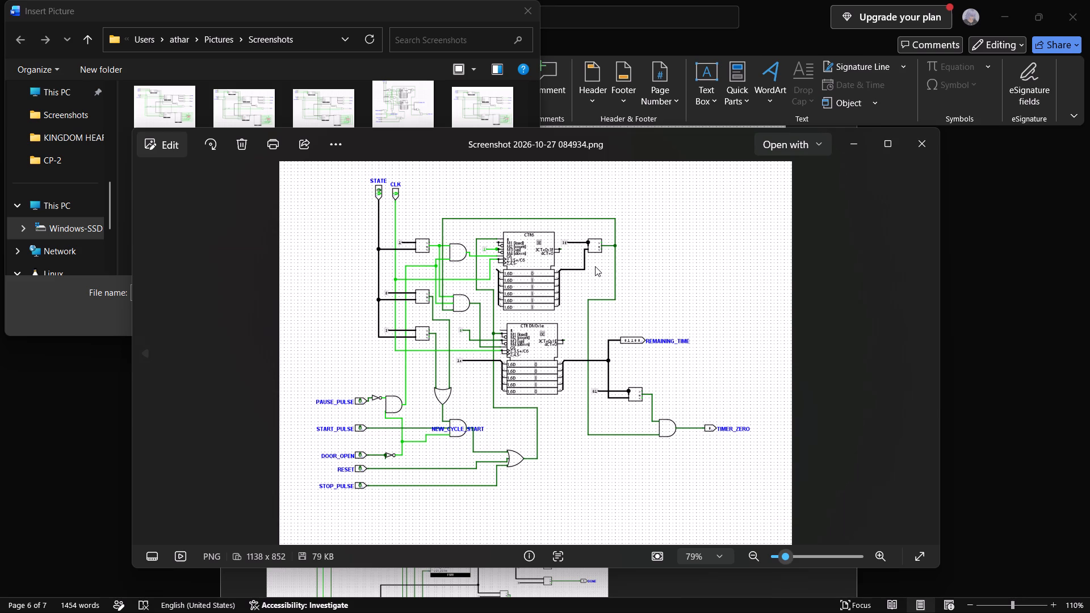
pyautogui.press('Left')
pyautogui.press('Left')
pyautogui.press('Left')
pyautogui.press('Left')
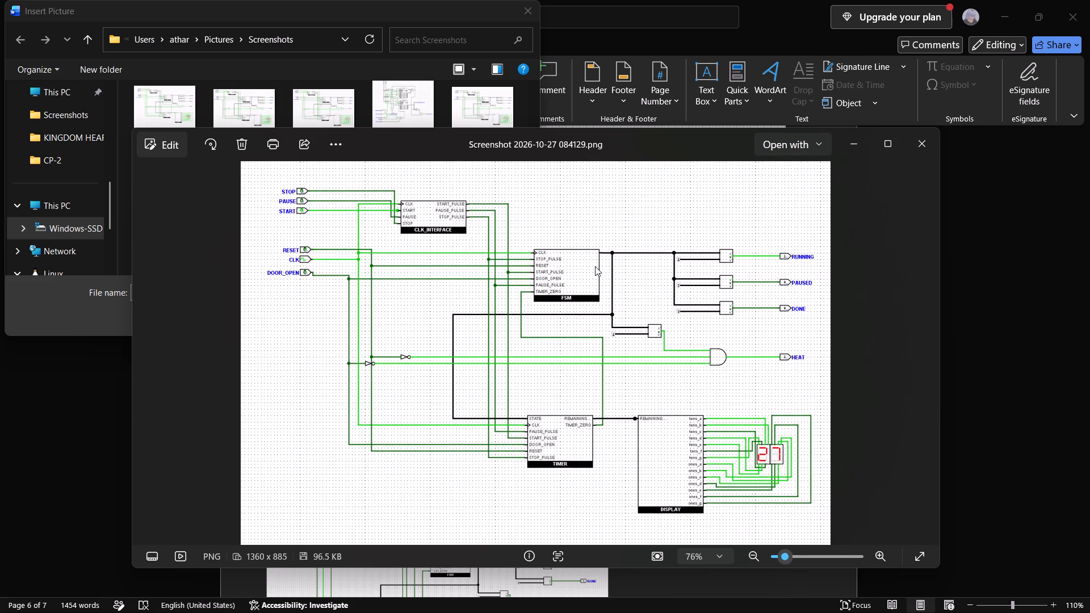
pyautogui.press('Left')
pyautogui.press('Left')
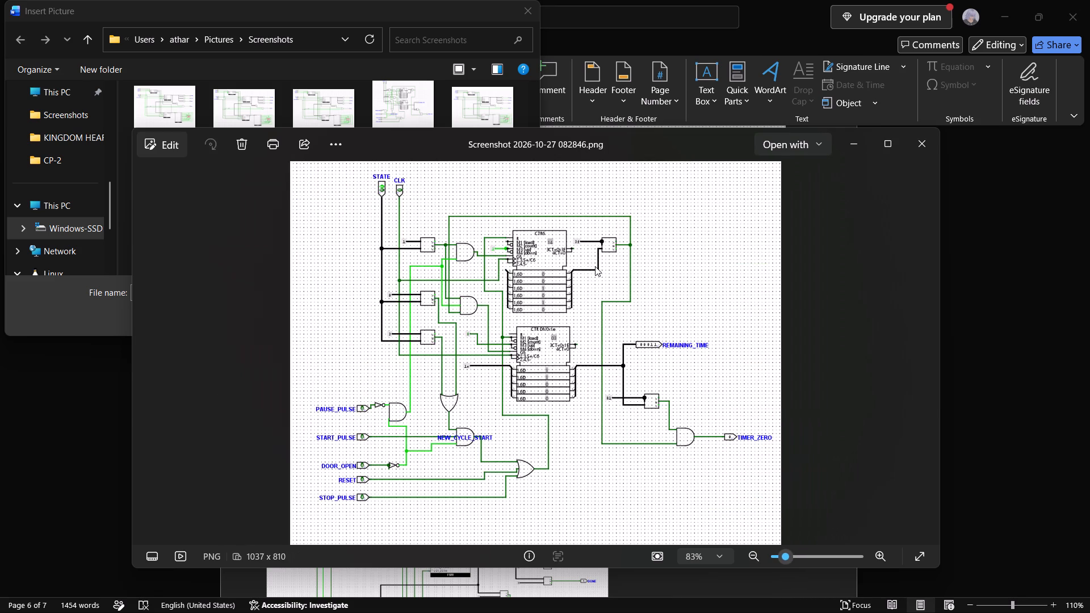
pyautogui.press('Left')
pyautogui.press('Right')
pyautogui.press('Right')
pyautogui.press('Right')
pyautogui.press('Right')
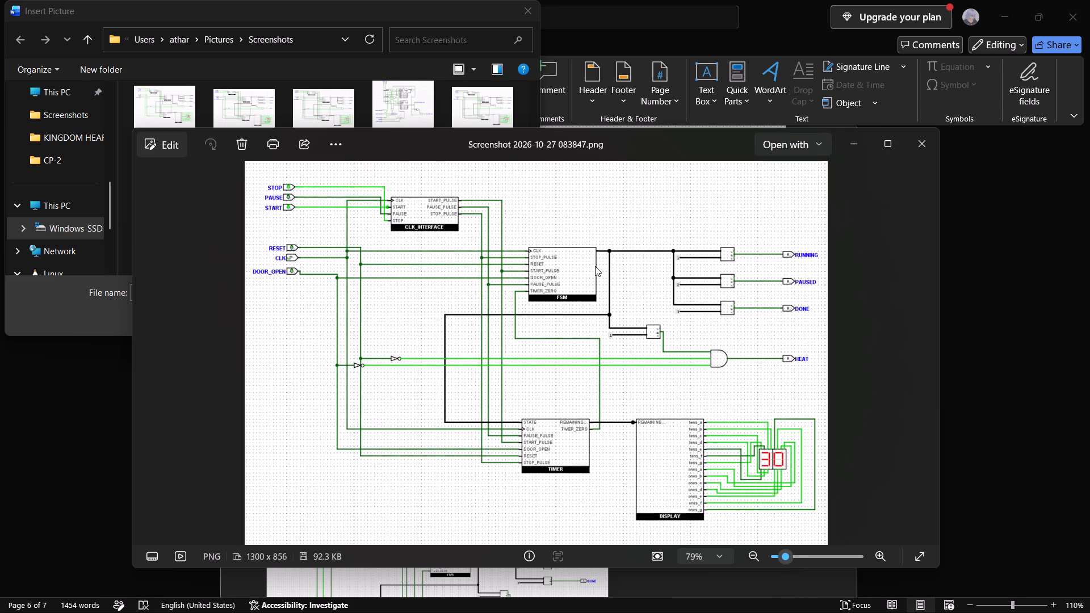
pyautogui.press('Right')
pyautogui.press('Right')
pyautogui.press('Right')
pyautogui.press('Right')
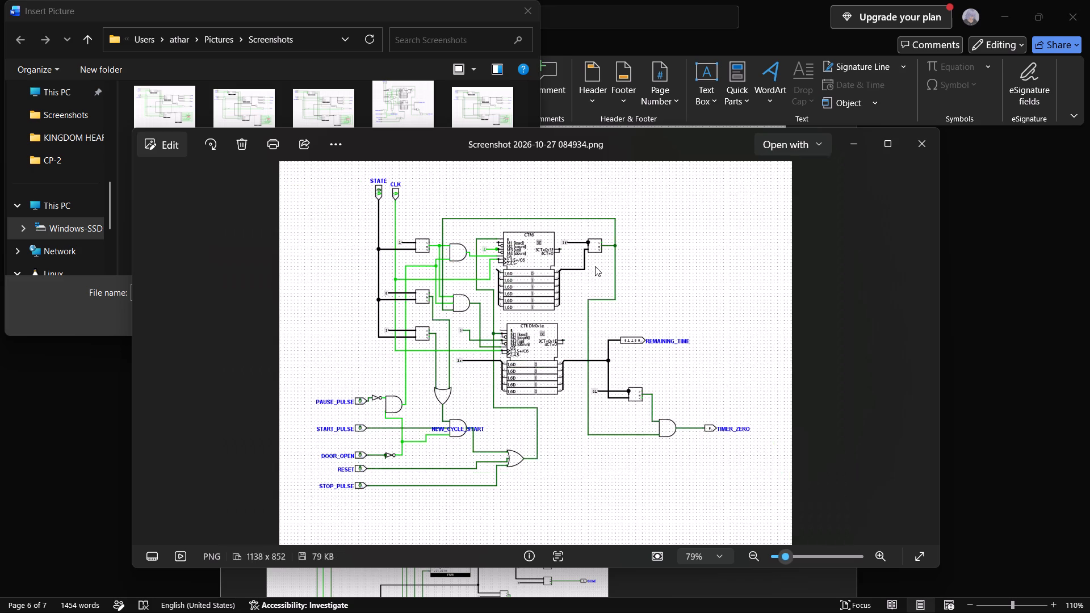
pyautogui.press('Left')
pyautogui.press('Right')
pyautogui.press('Left')
pyautogui.press('Right')
pyautogui.press('Right')
pyautogui.press('Right')
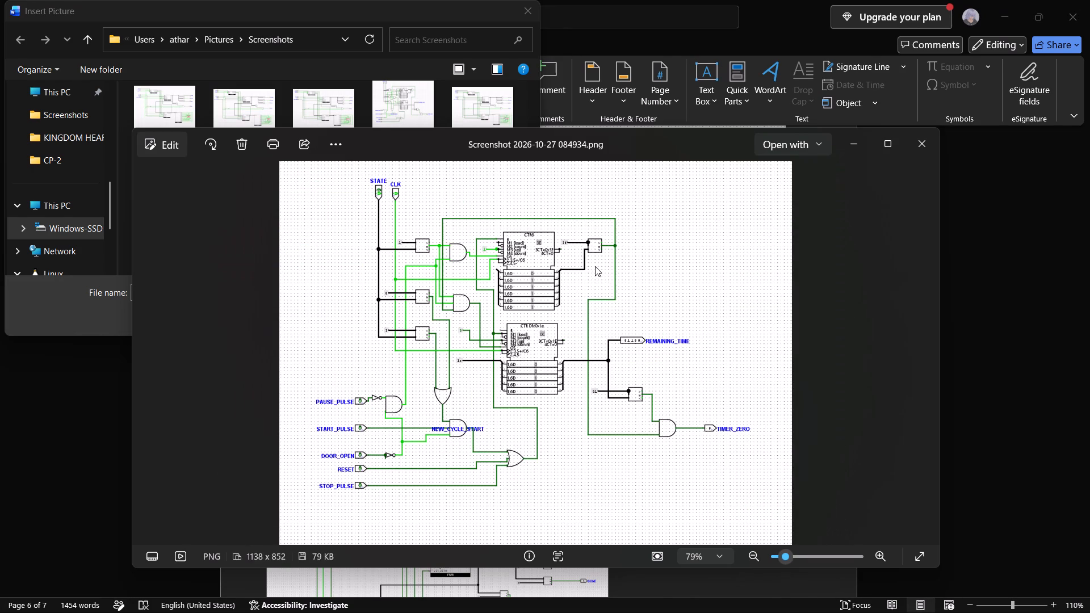
pyautogui.click(921, 149)
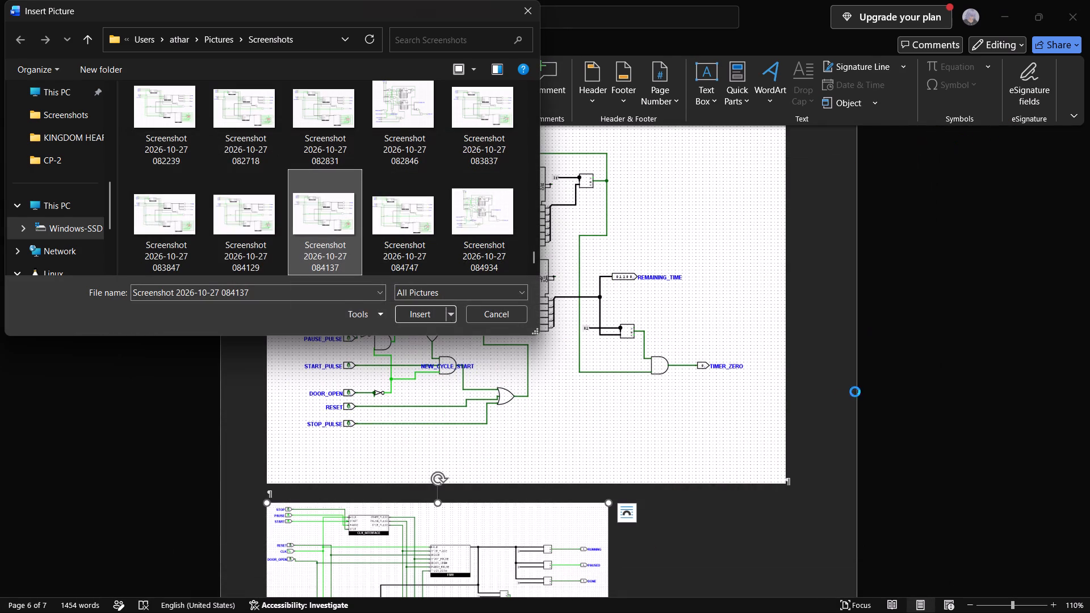
pyautogui.click(519, 18)
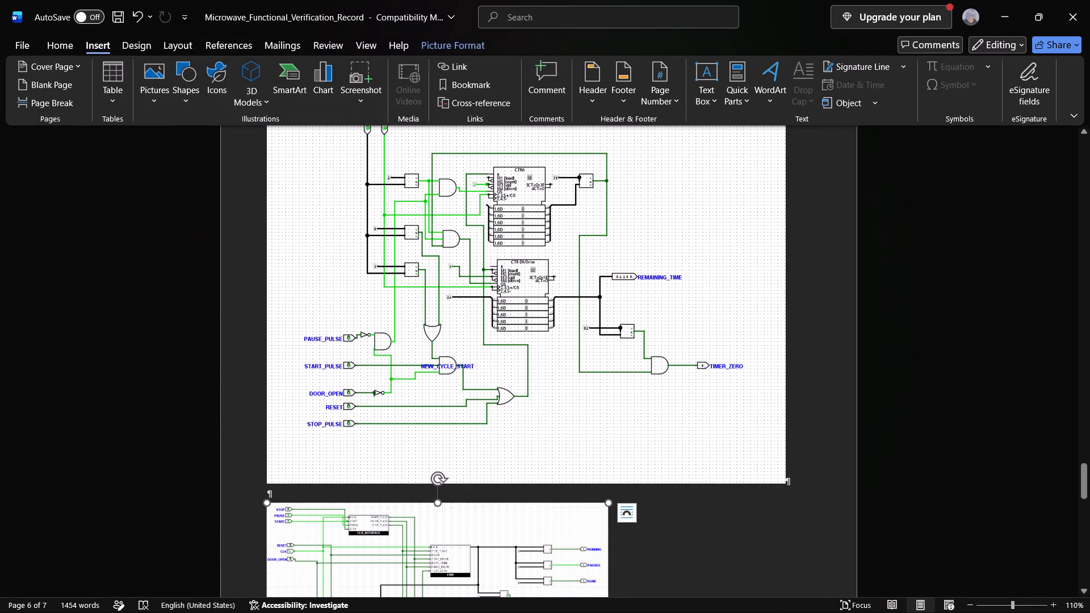
# Switch to Logisim, open the main circuit's running simulation and activate the Poke tool.
pyautogui.click(1034, 293)
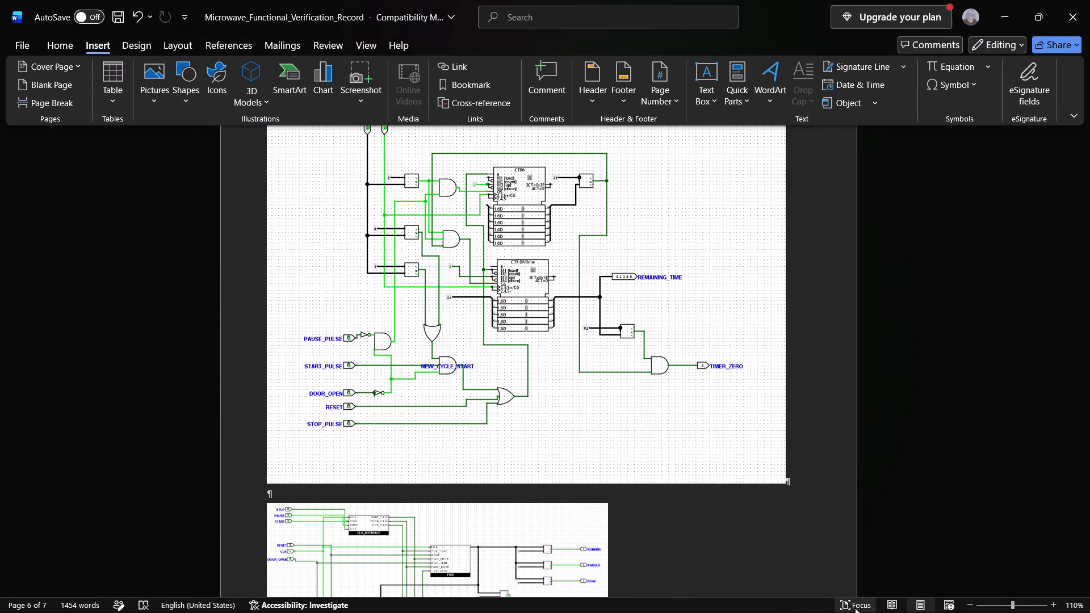
pyautogui.click(1008, 6)
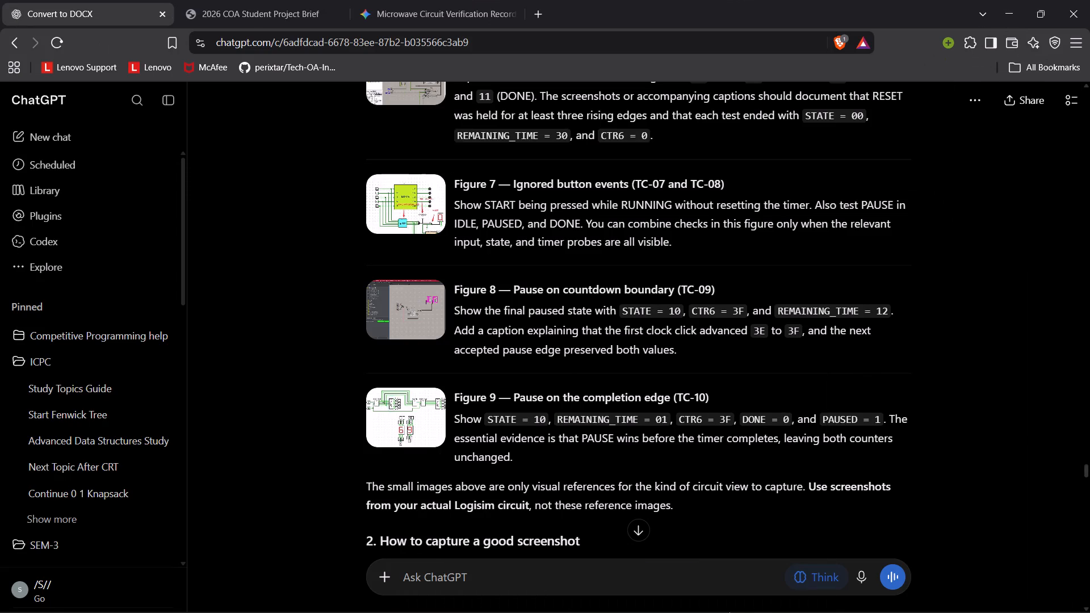
pyautogui.click(732, 601)
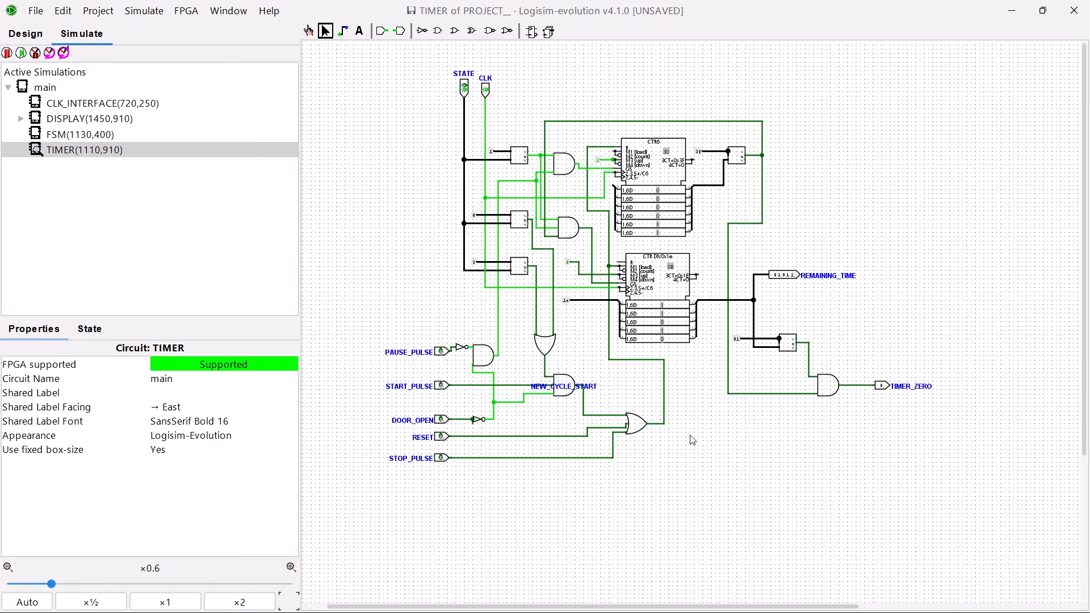
pyautogui.doubleClick(33, 90)
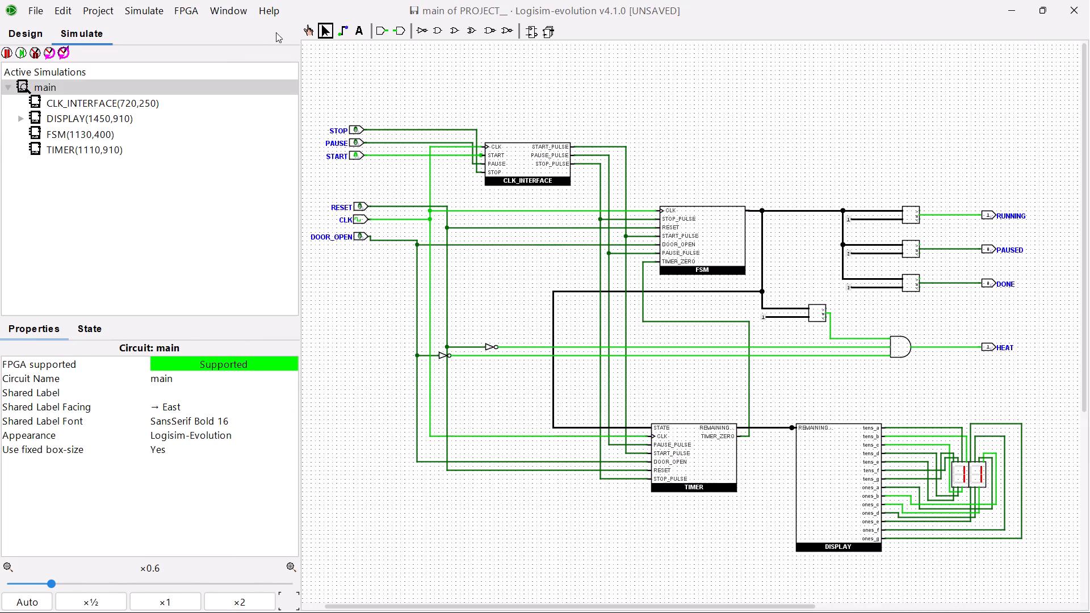
pyautogui.click(310, 29)
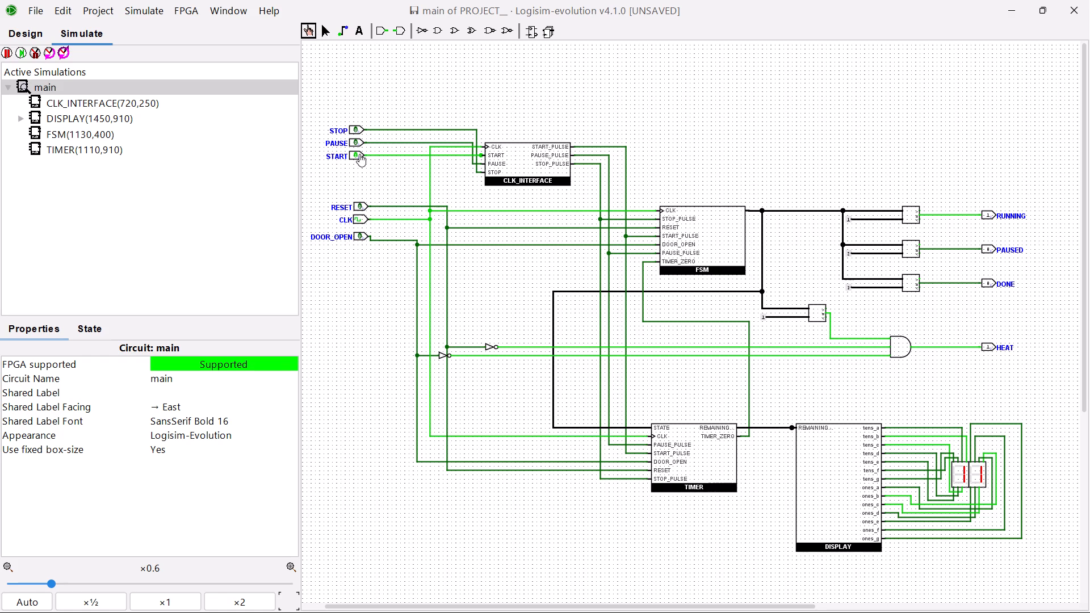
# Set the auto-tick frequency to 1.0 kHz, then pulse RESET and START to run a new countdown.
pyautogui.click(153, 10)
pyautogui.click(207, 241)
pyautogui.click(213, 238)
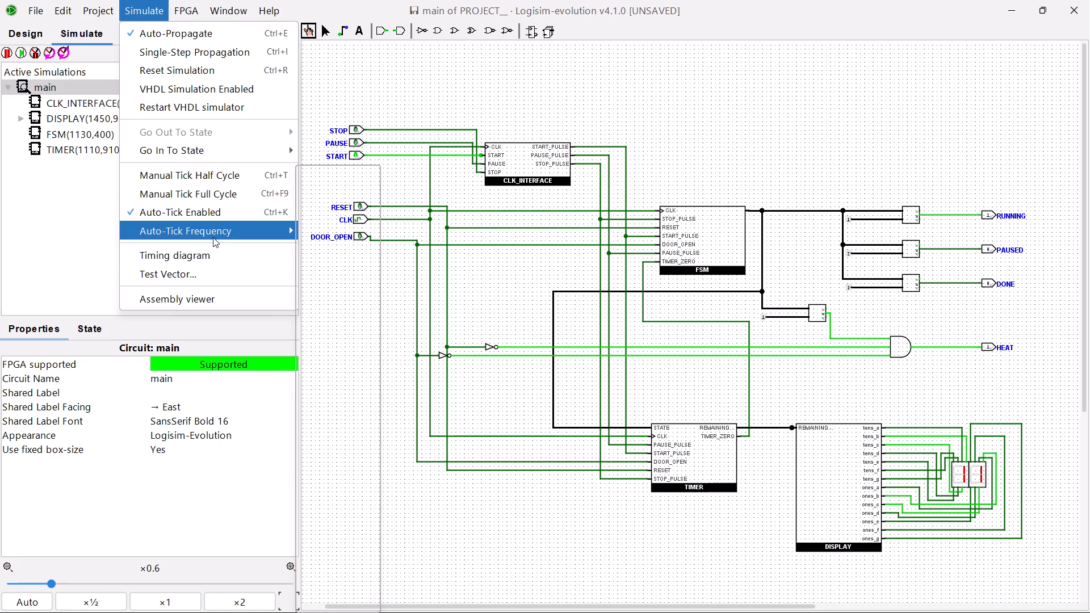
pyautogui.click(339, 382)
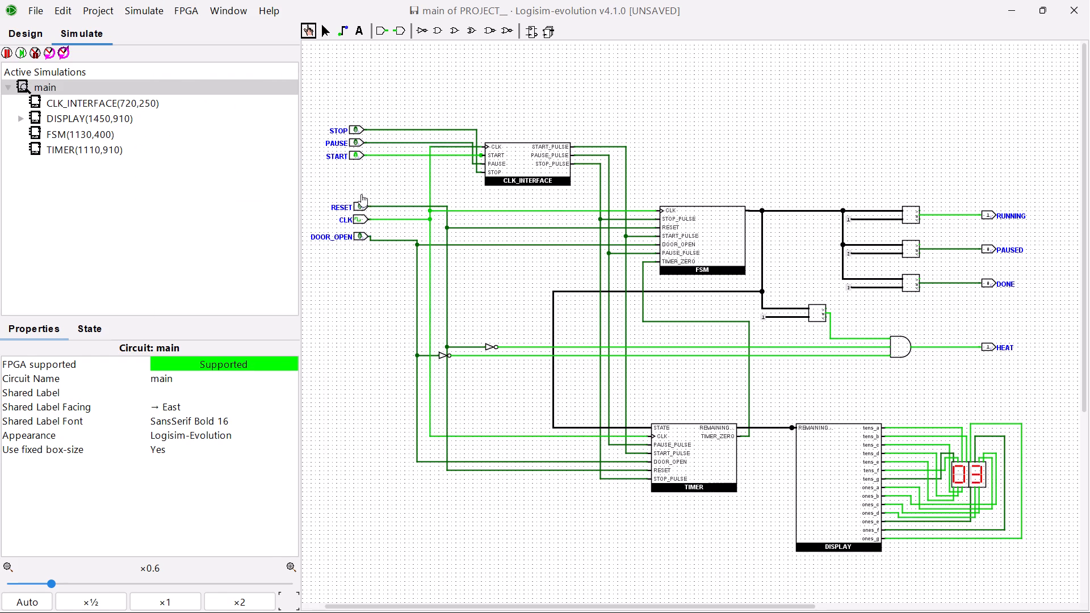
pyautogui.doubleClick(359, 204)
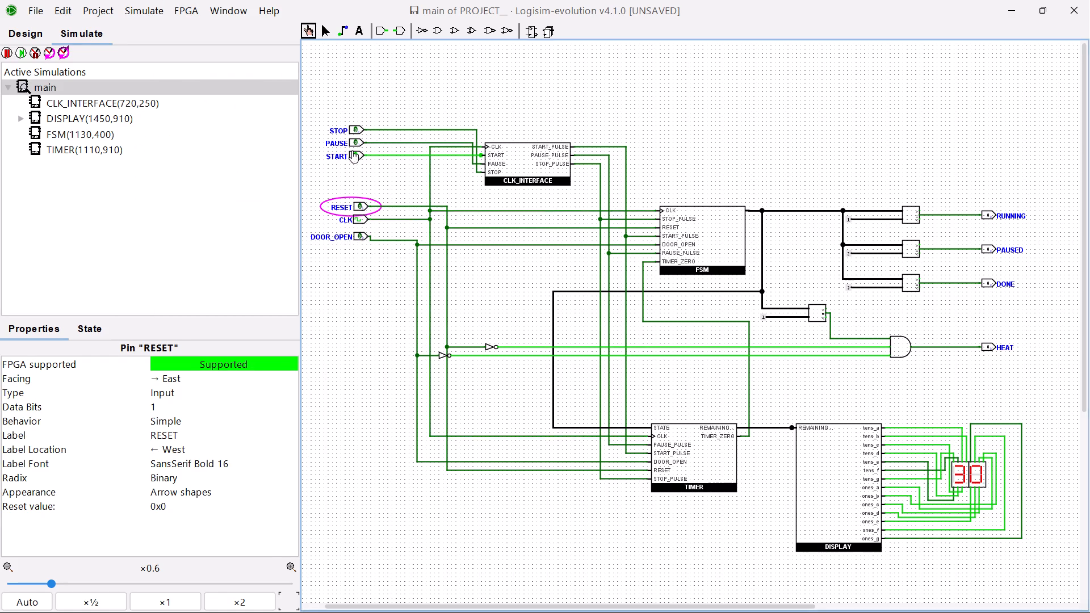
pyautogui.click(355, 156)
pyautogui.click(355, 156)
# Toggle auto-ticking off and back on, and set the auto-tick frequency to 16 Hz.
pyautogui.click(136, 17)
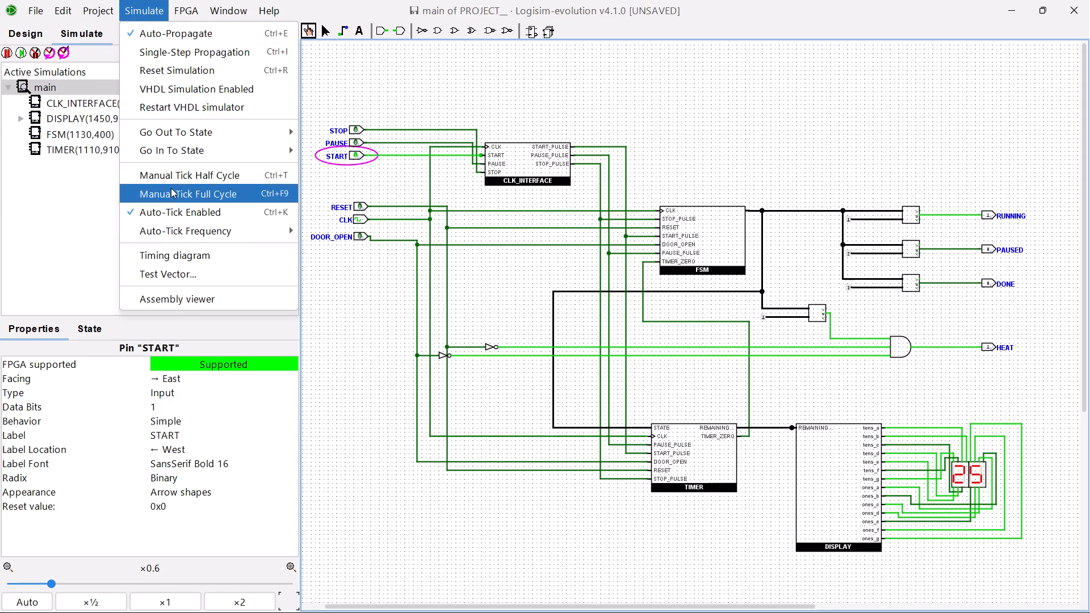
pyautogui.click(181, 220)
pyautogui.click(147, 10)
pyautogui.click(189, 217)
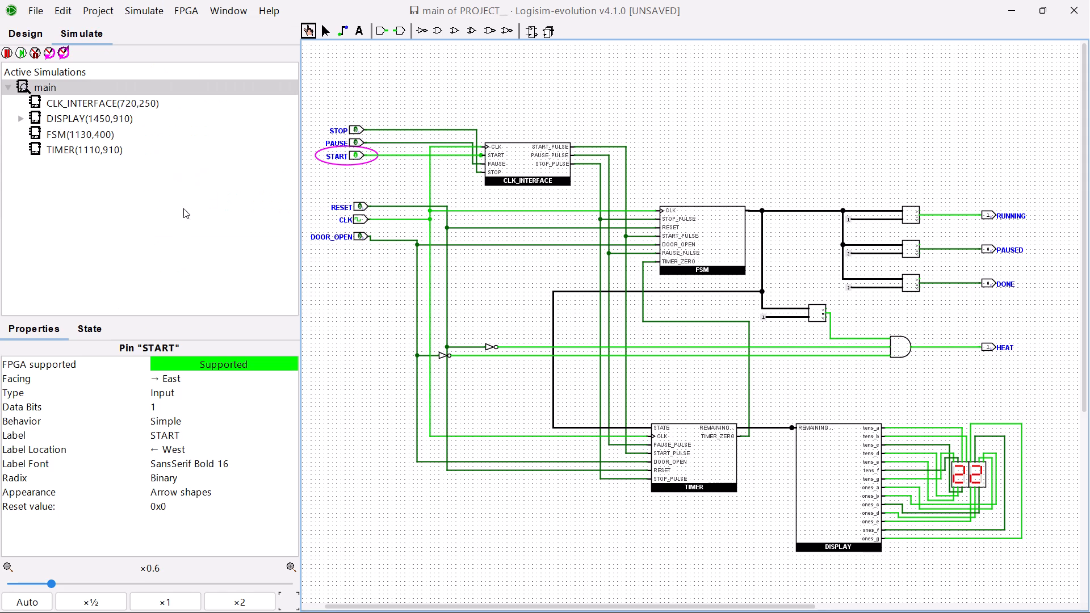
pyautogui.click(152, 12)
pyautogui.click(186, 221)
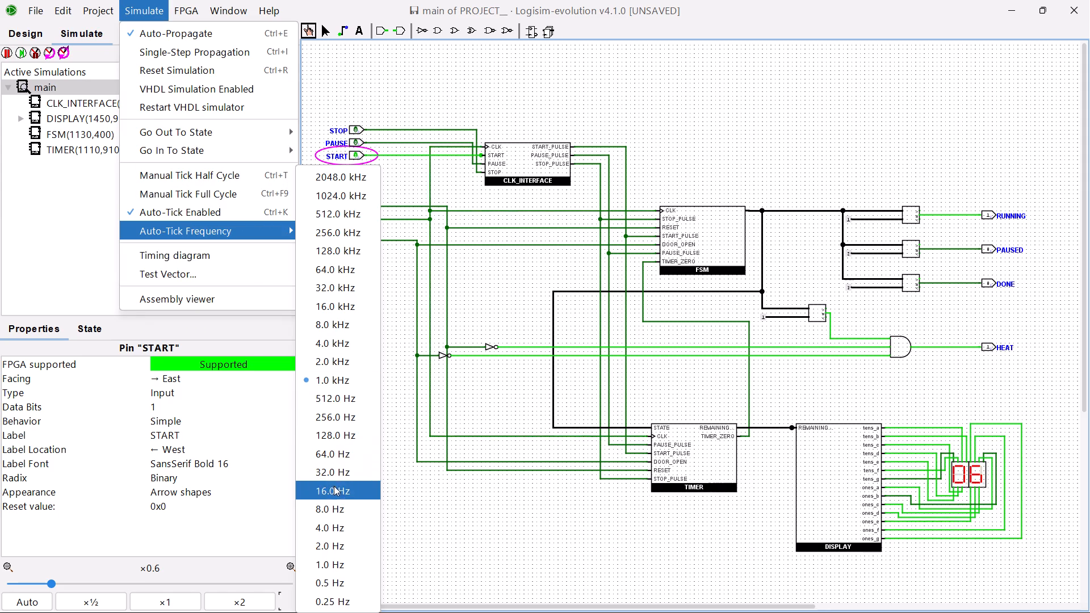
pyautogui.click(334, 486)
# Pulse RESET and START on the main circuit to restart the 30-second countdown, and set the auto-tick frequency to 128 Hz.
pyautogui.click(360, 194)
pyautogui.doubleClick(360, 202)
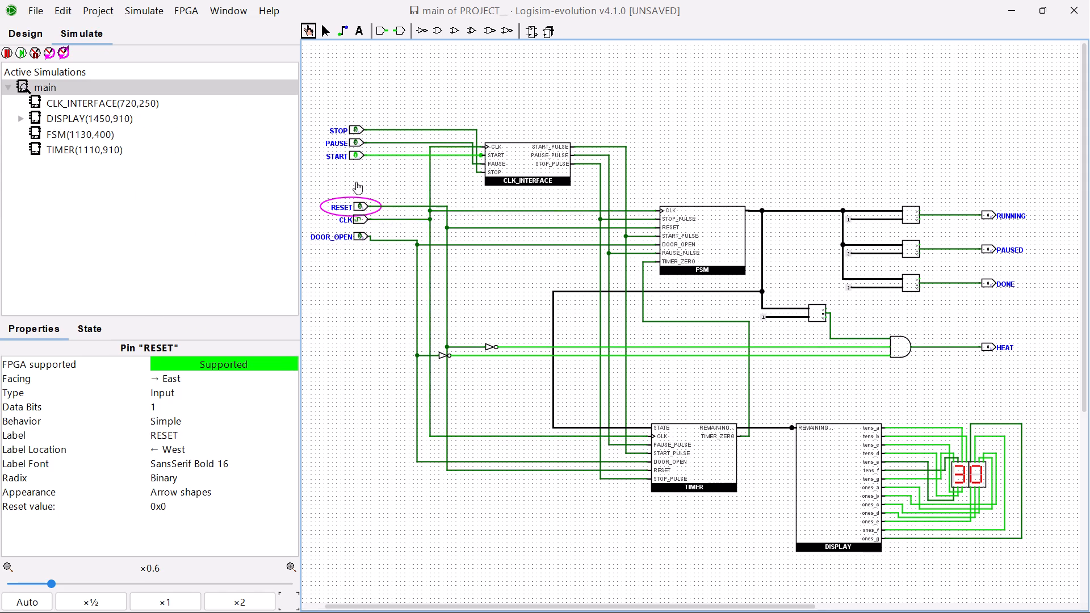
pyautogui.click(351, 150)
pyautogui.doubleClick(354, 152)
pyautogui.click(134, 5)
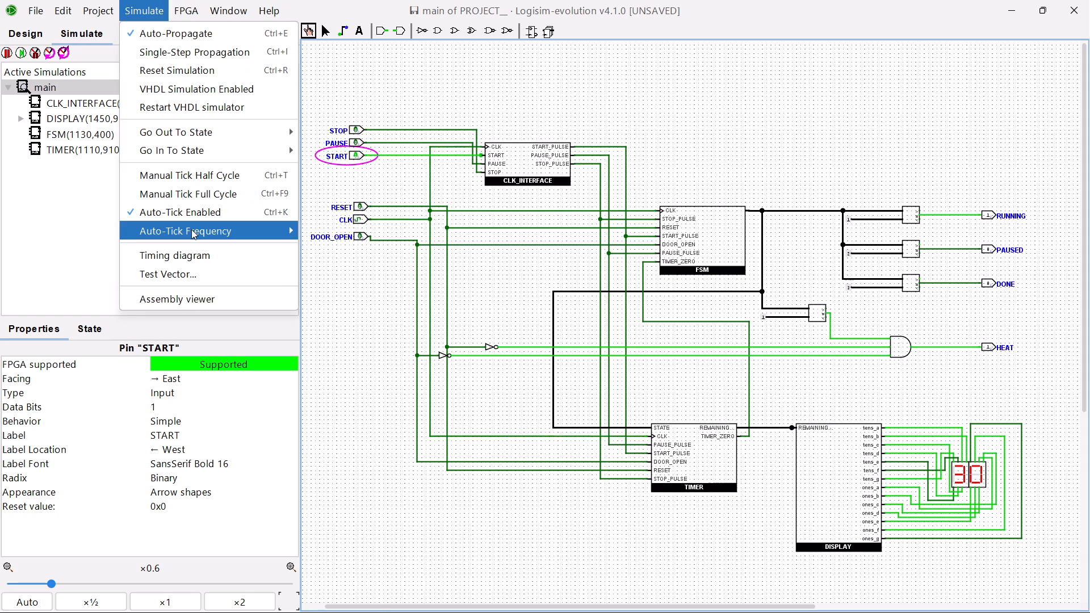
pyautogui.click(191, 229)
pyautogui.click(327, 442)
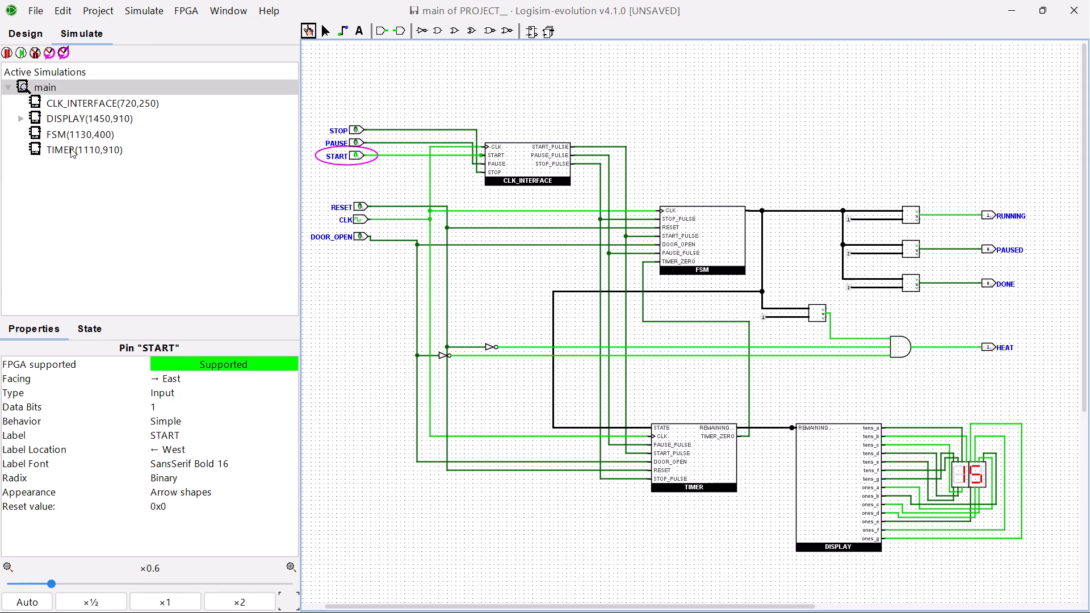
pyautogui.click(156, 1)
pyautogui.click(207, 232)
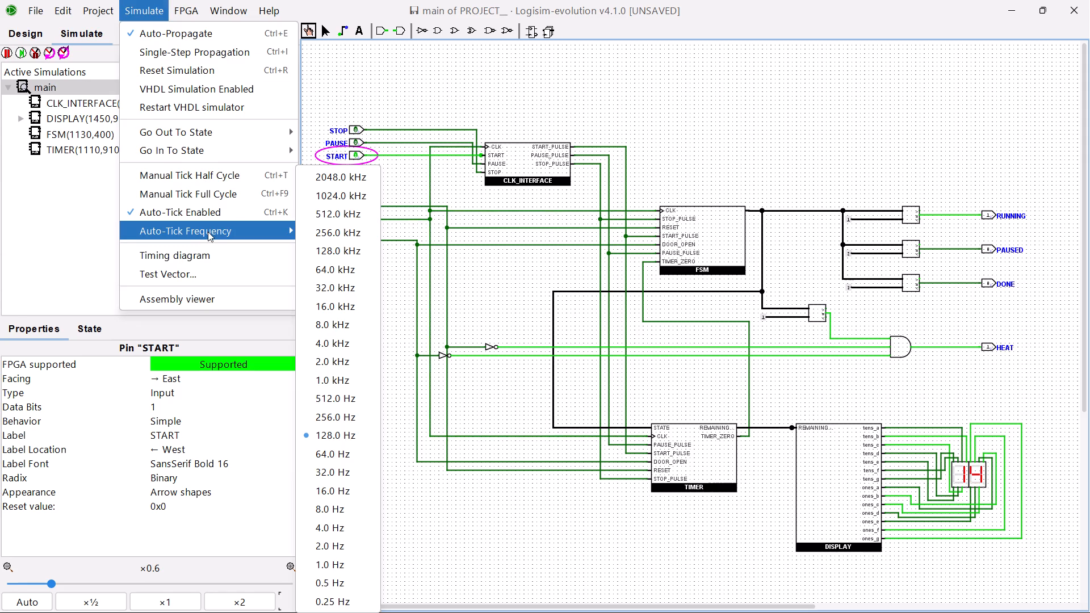
pyautogui.click(358, 558)
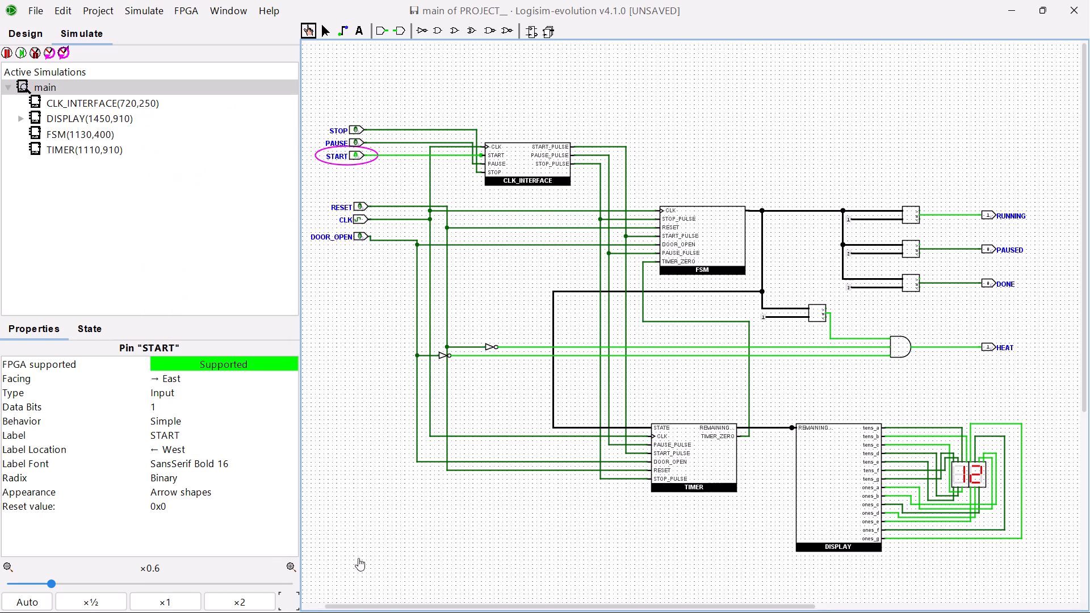
# Open the running TIMER subcircuit from the active simulations and switch to the selection tool.
pyautogui.doubleClick(81, 147)
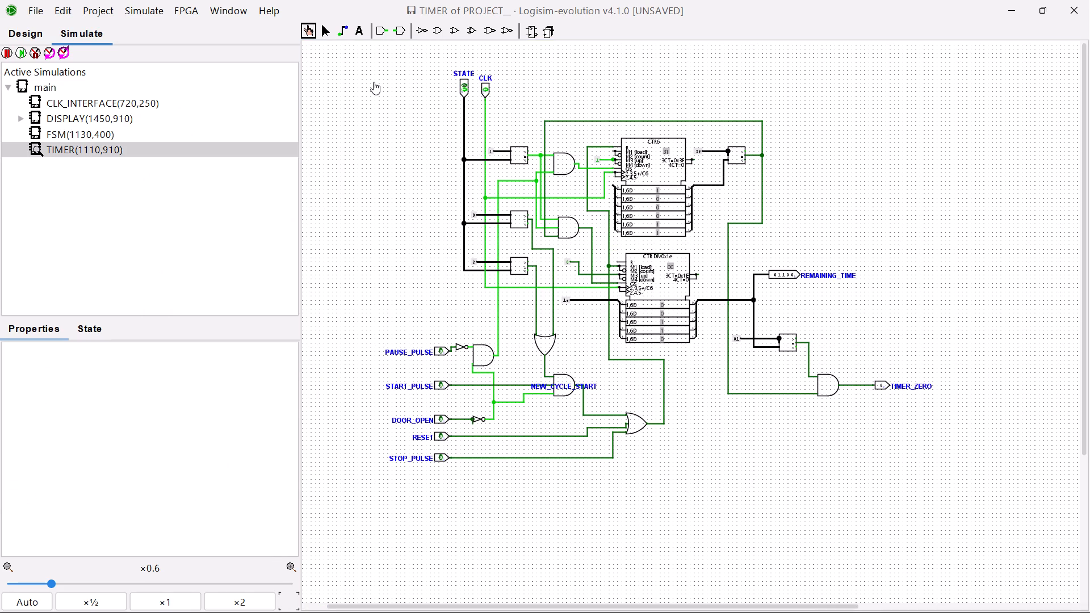
pyautogui.click(325, 35)
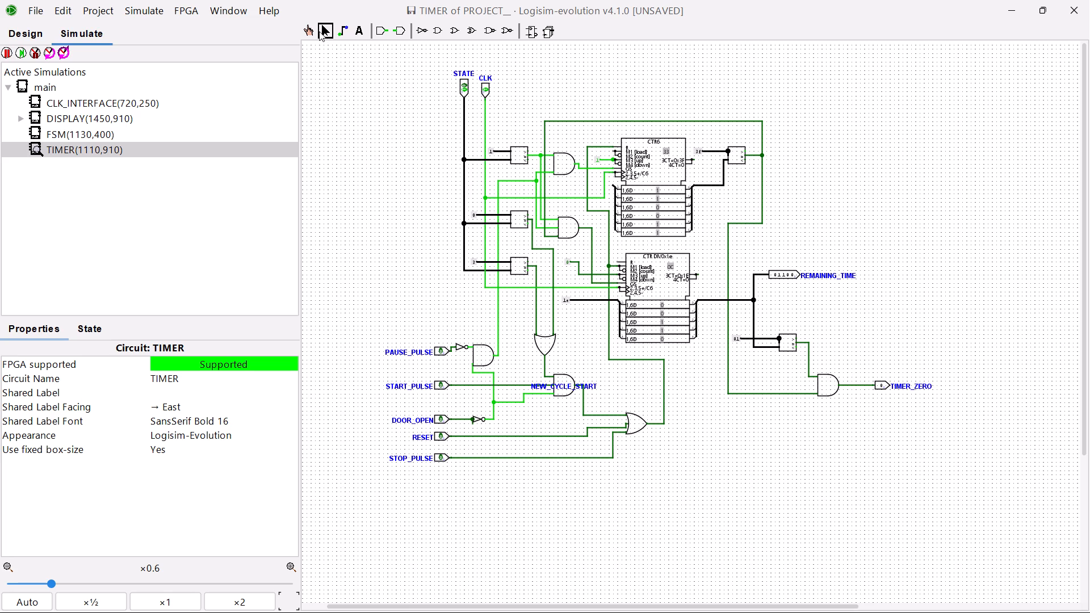
# Switch the PAUSE input high in the main circuit, check the CLK_INTERFACE simulation, and reopen the running TIMER subcircuit.
pyautogui.click(313, 27)
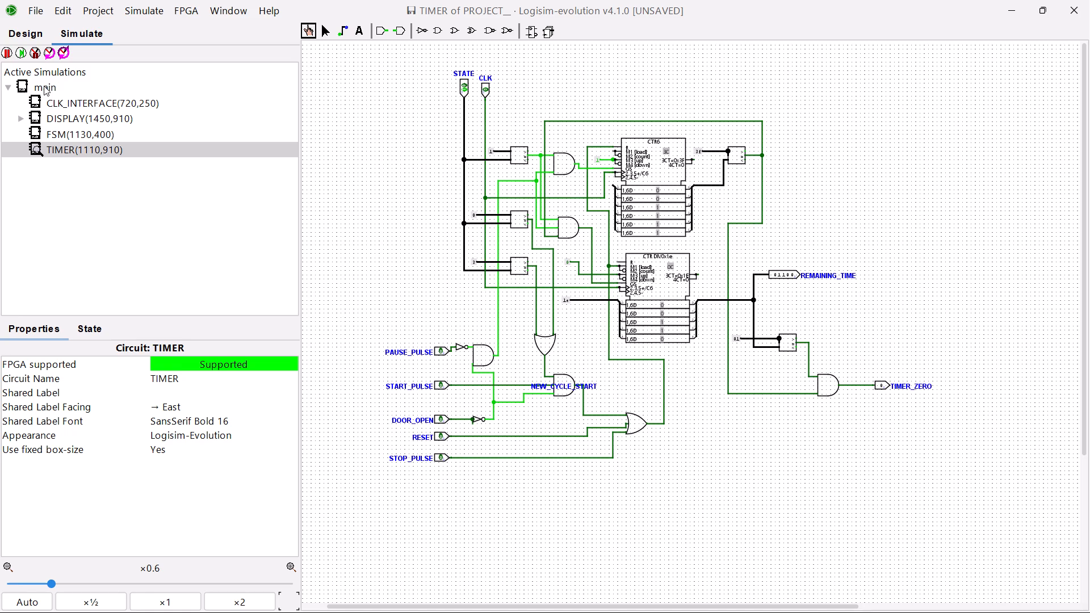
pyautogui.doubleClick(44, 86)
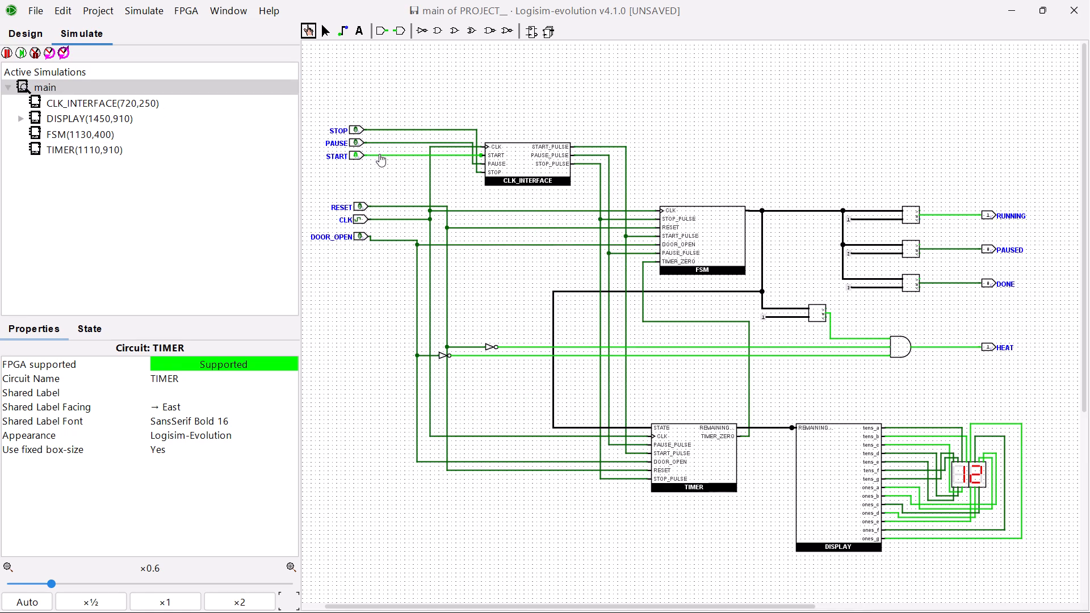
pyautogui.click(354, 143)
pyautogui.doubleClick(61, 147)
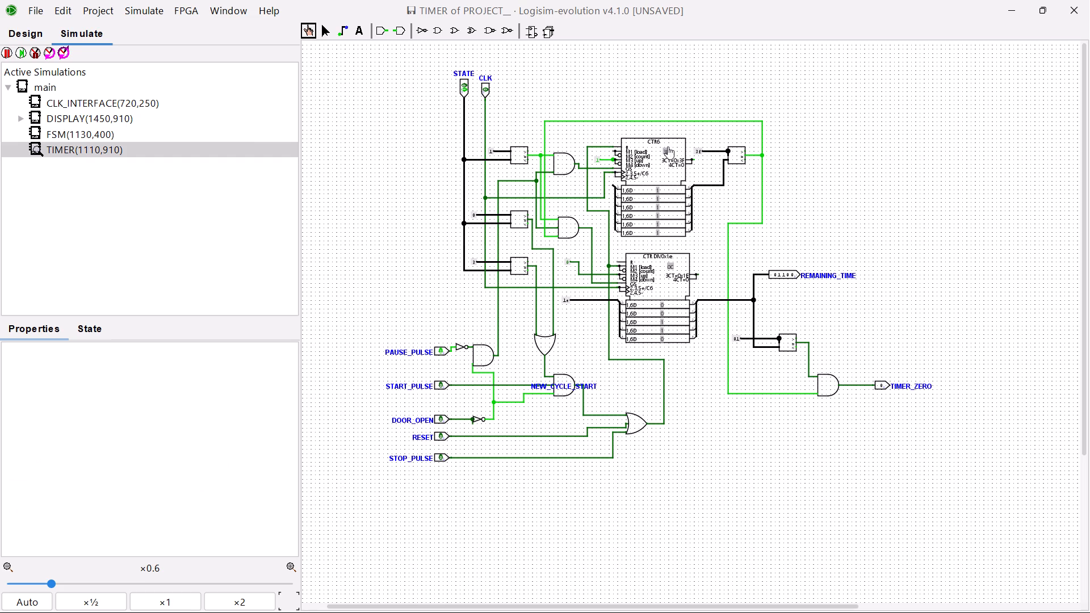
pyautogui.click(47, 94)
pyautogui.doubleClick(54, 99)
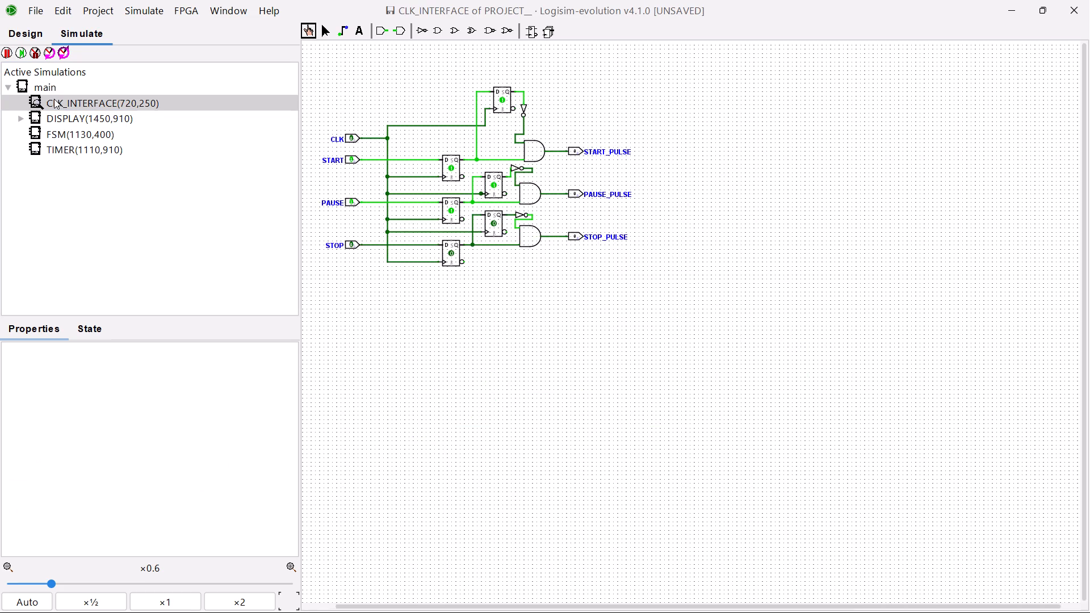
pyautogui.doubleClick(56, 147)
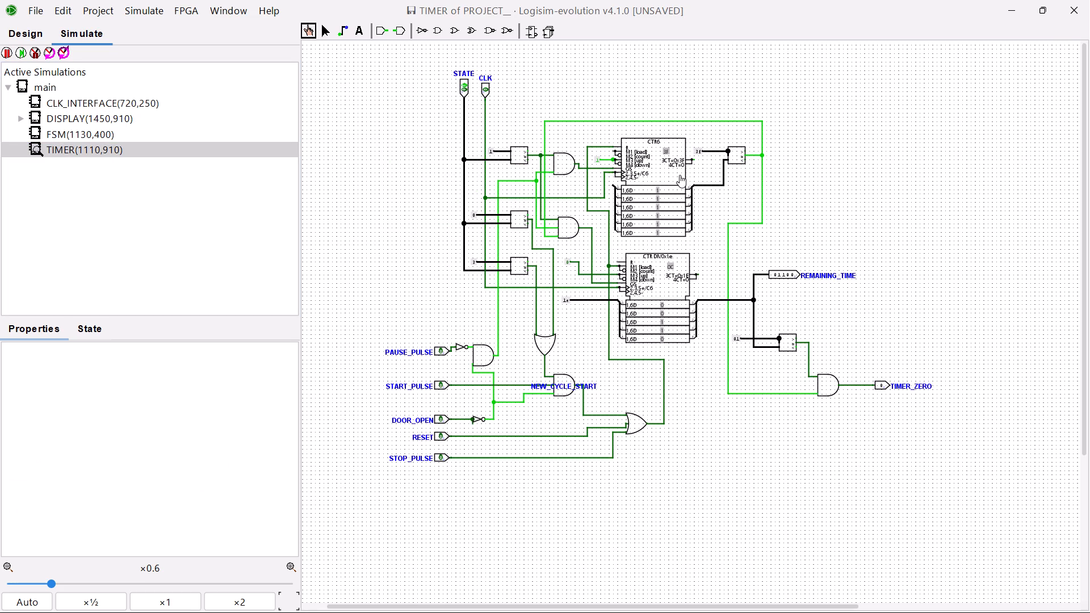
# Capture a screenshot of the whole TIMER circuit, from the STATE and CLK inputs to TIMER_ZERO.
pyautogui.press('Print')
pyautogui.moveTo(384, 57); pyautogui.dragTo(463, 153)
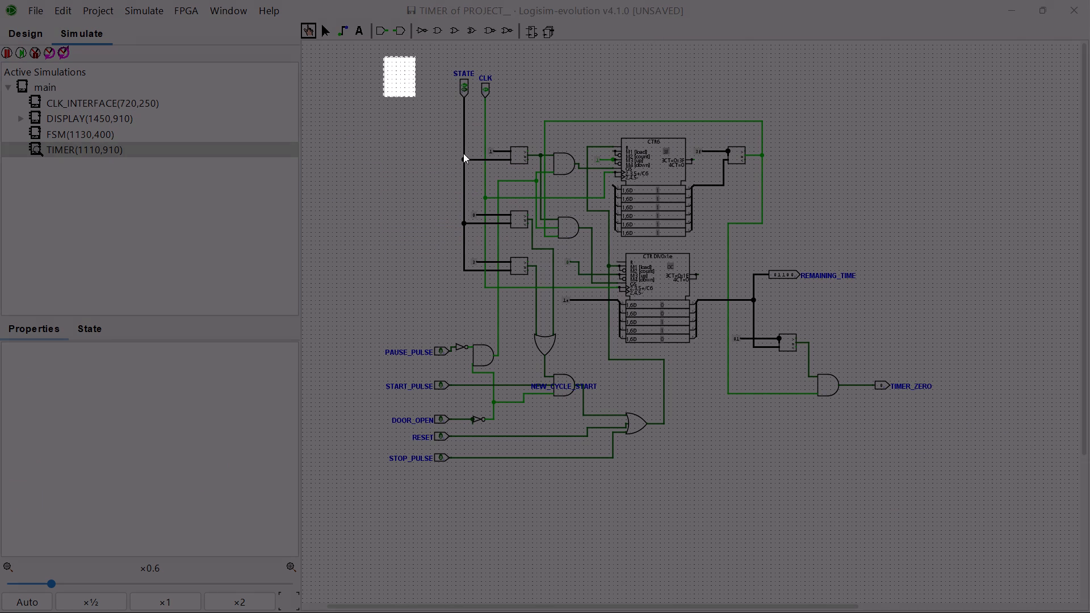
pyautogui.moveTo(463, 153); pyautogui.dragTo(966, 519)
# Switch to the Word verification record and insert the newest TIMER screenshot from the Screenshots folder below the existing TIMER picture.
pyautogui.click(669, 596)
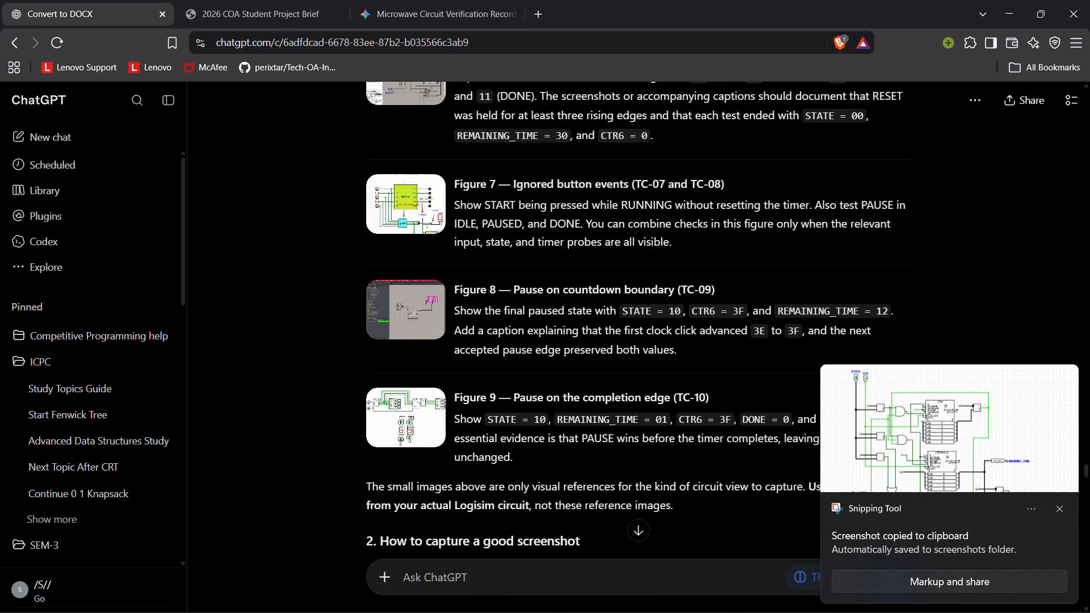
pyautogui.click(772, 595)
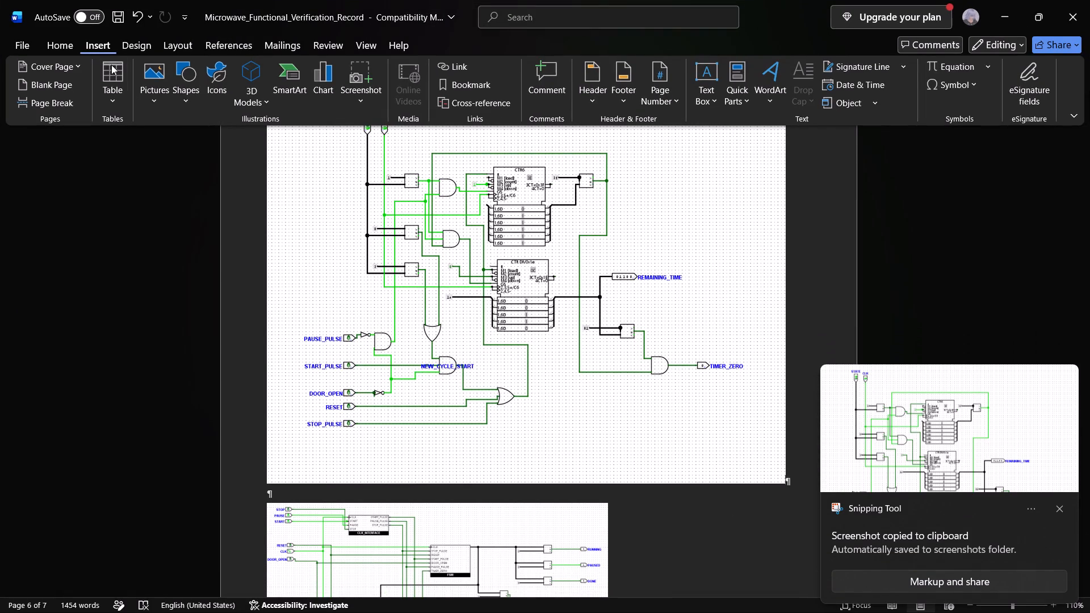
pyautogui.click(149, 91)
pyautogui.click(194, 142)
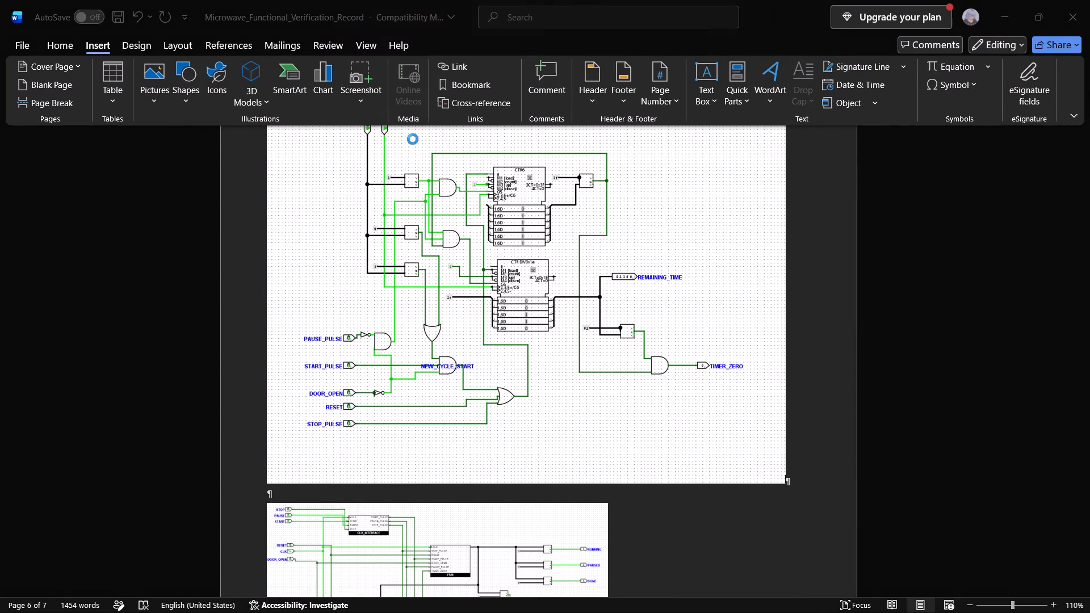
pyautogui.moveTo(532, 100); pyautogui.dragTo(515, 266)
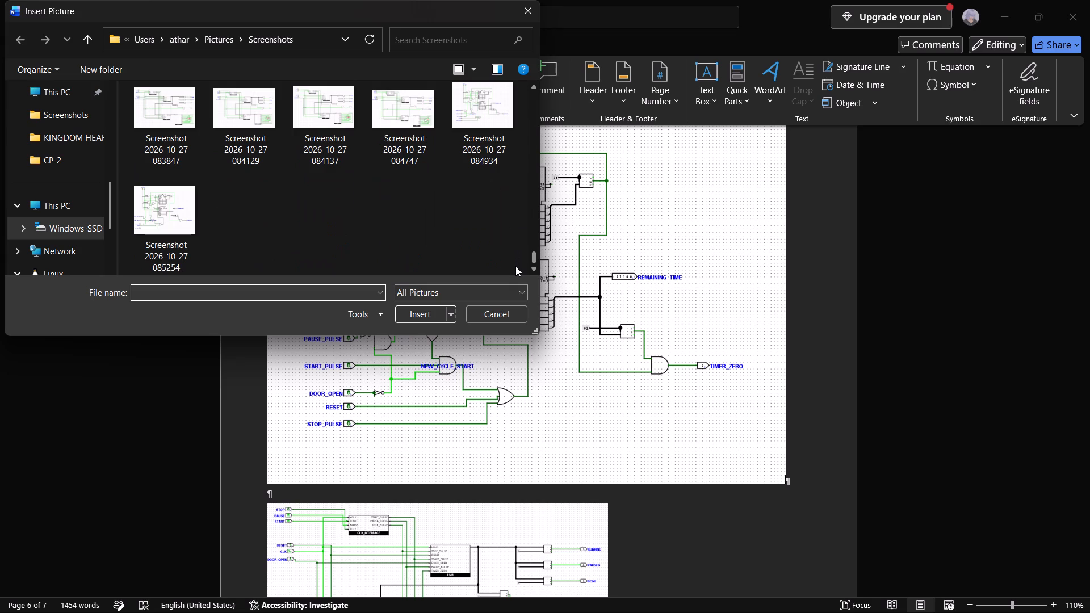
pyautogui.moveTo(515, 266); pyautogui.dragTo(516, 268)
pyautogui.doubleClick(182, 213)
# Scale the inserted TIMER picture down proportionally to about 11.16 cm wide by 8.84 cm high.
pyautogui.scroll(-4, 615, 398)
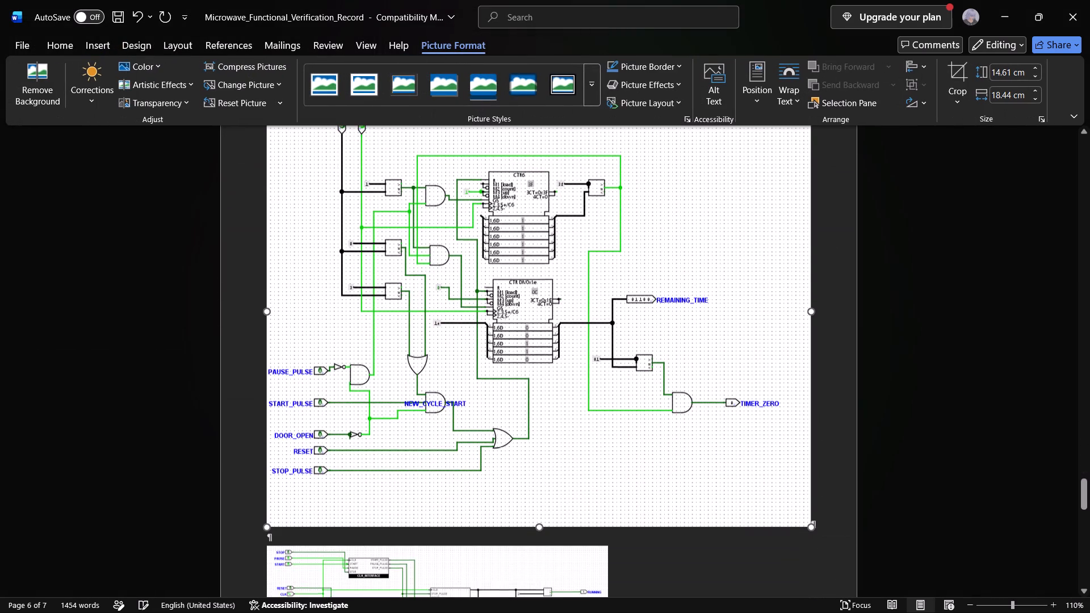
pyautogui.moveTo(808, 526); pyautogui.dragTo(596, 341)
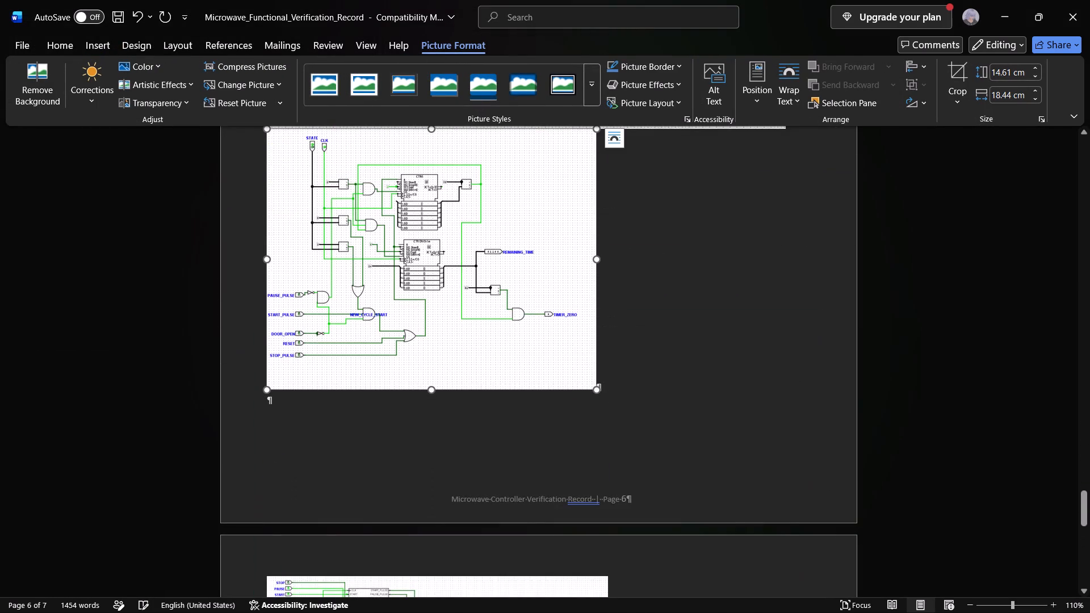
pyautogui.scroll(-3, 558, 364)
pyautogui.scroll(4, 563, 373)
pyautogui.moveTo(513, 330); pyautogui.dragTo(725, 460)
pyautogui.moveTo(556, 401); pyautogui.dragTo(594, 424)
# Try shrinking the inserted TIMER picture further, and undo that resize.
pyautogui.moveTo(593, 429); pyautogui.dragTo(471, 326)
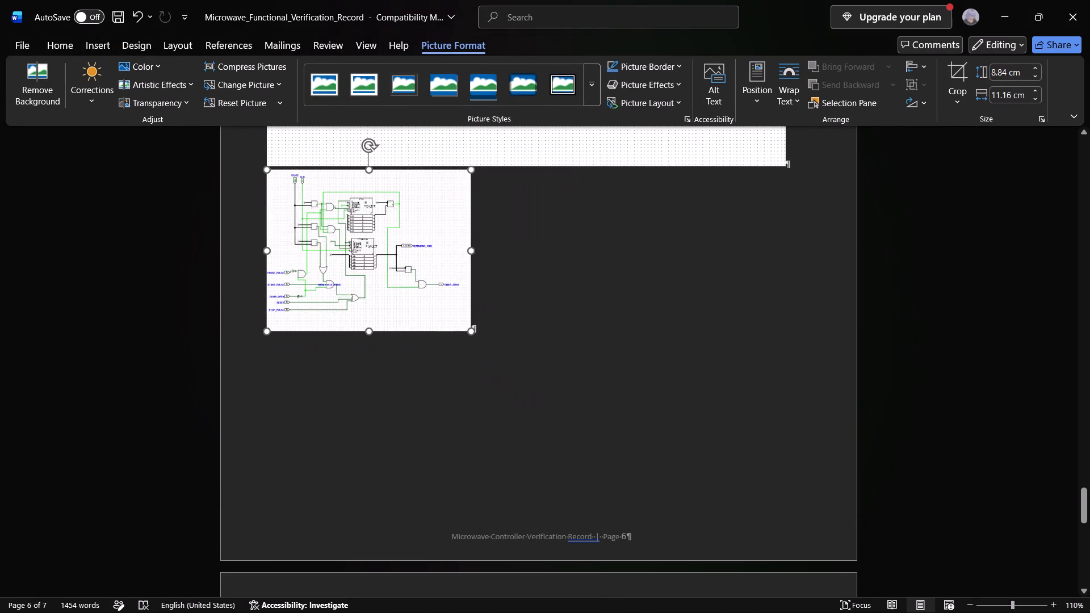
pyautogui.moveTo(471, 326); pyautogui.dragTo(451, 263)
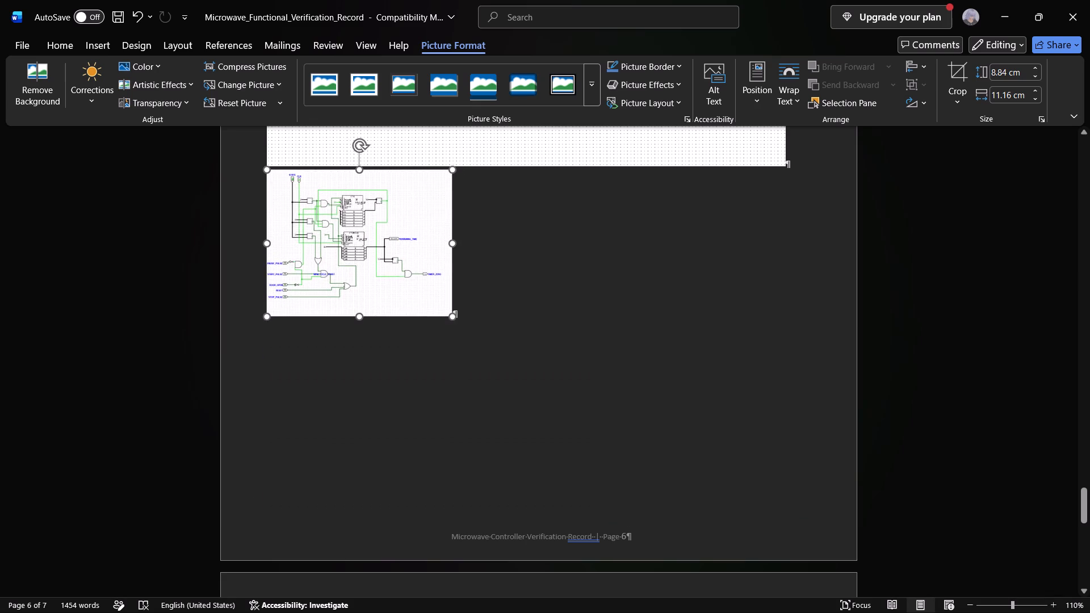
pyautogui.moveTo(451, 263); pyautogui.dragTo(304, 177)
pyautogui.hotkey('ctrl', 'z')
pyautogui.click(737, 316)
# Examine the two TIMER pictures on page 6 and the TC-07 and TC-08 tables on the preceding pages.
pyautogui.scroll(-1, 677, 363)
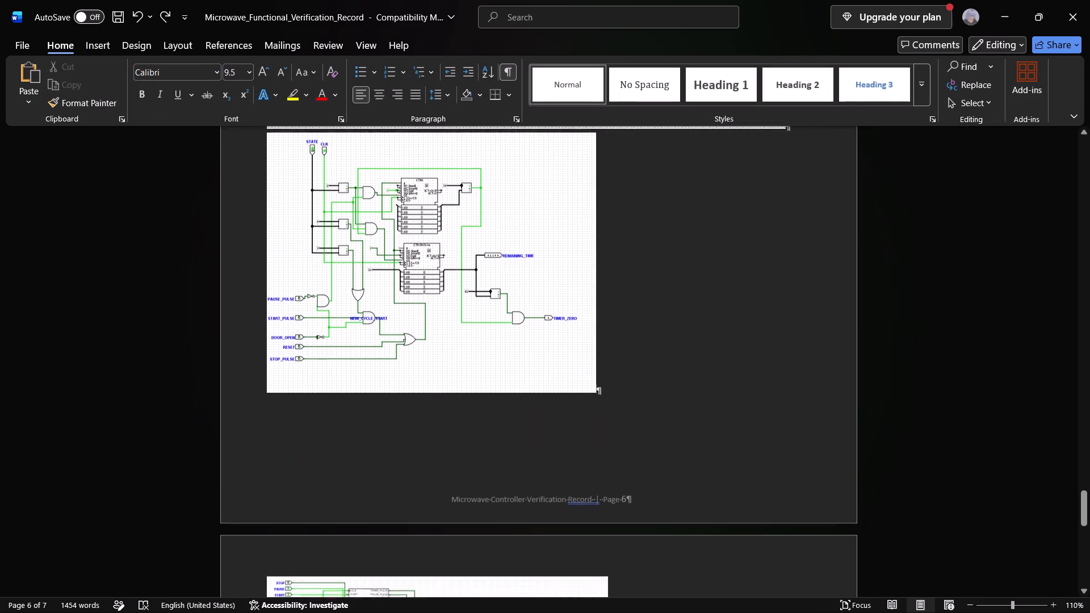
pyautogui.scroll(2, 672, 365)
pyautogui.click(575, 436)
pyautogui.scroll(8, 626, 464)
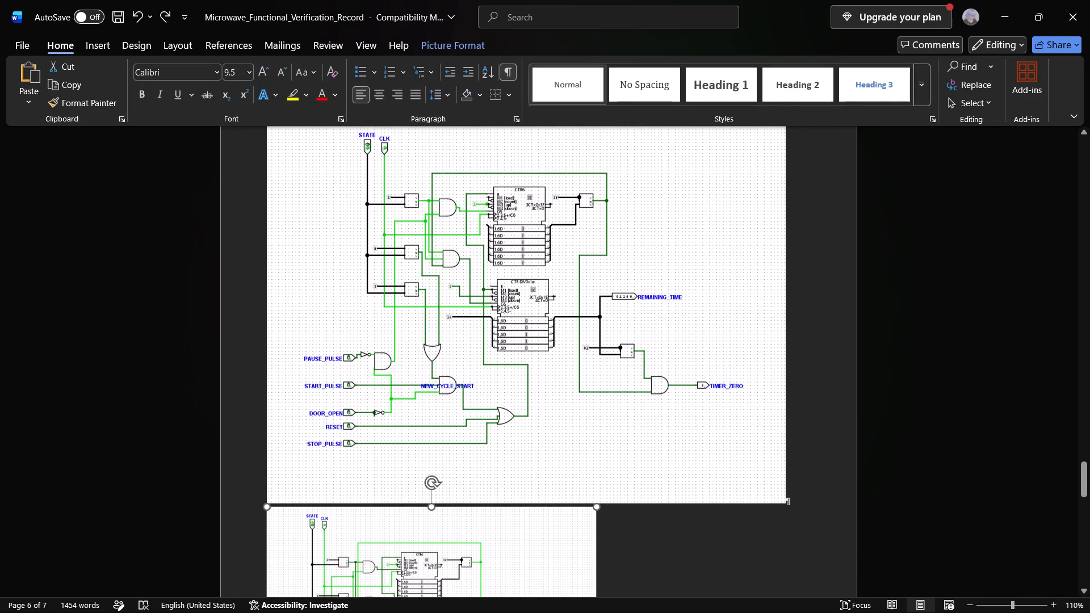
pyautogui.scroll(-4, 612, 455)
pyautogui.keyDown('ctrl'); pyautogui.scroll(3, 476, 461); pyautogui.keyUp('ctrl')
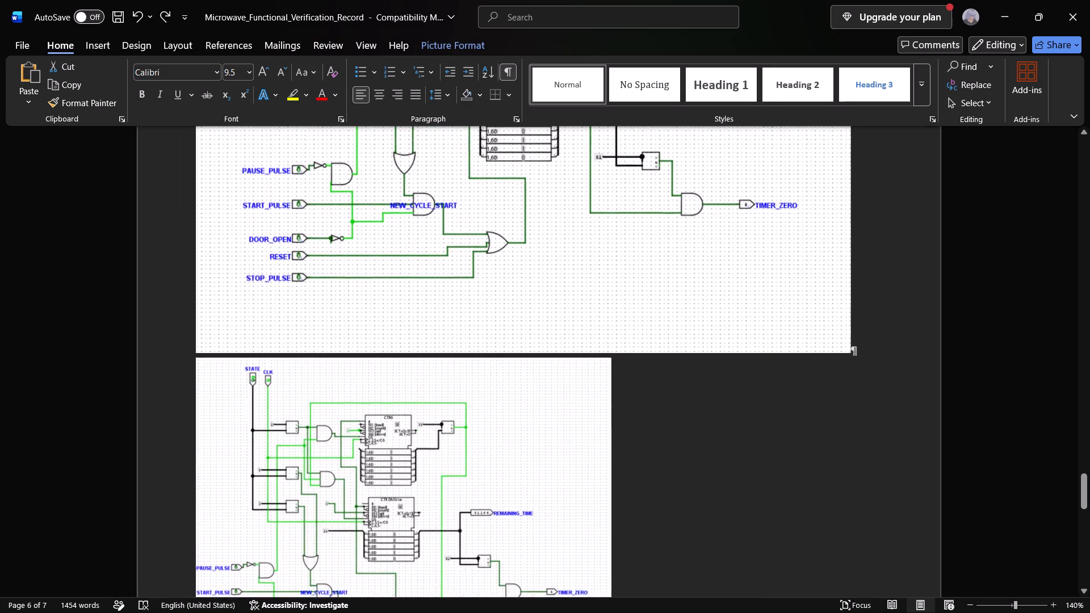
pyautogui.keyDown('ctrl'); pyautogui.scroll(-6, 494, 454); pyautogui.keyUp('ctrl')
pyautogui.click(540, 464)
pyautogui.scroll(-3, 639, 467)
pyautogui.keyDown('ctrl'); pyautogui.scroll(2, 711, 423); pyautogui.keyUp('ctrl')
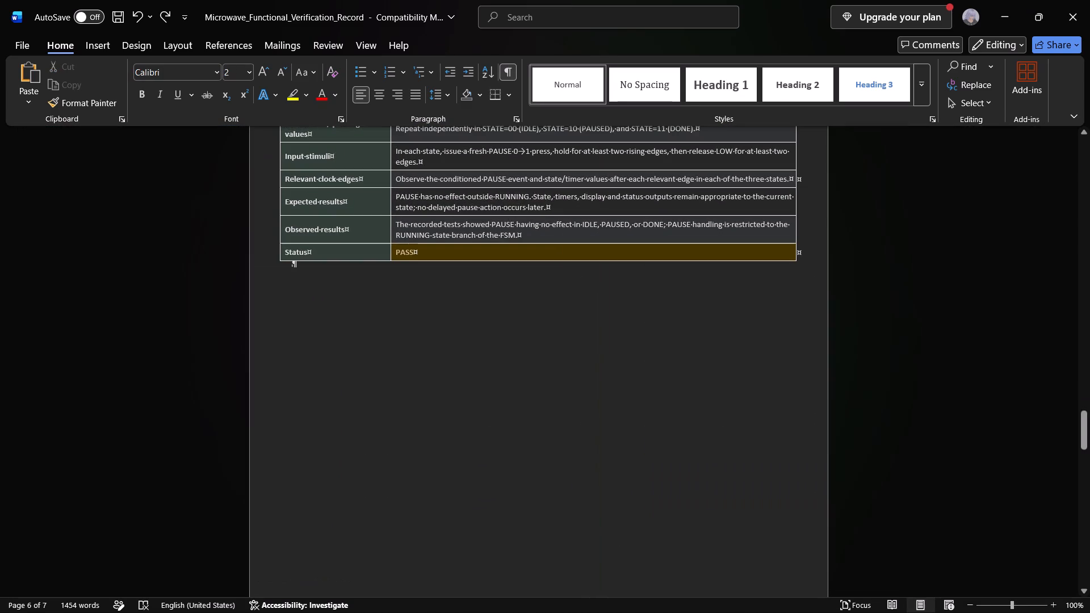
pyautogui.scroll(13, 690, 365)
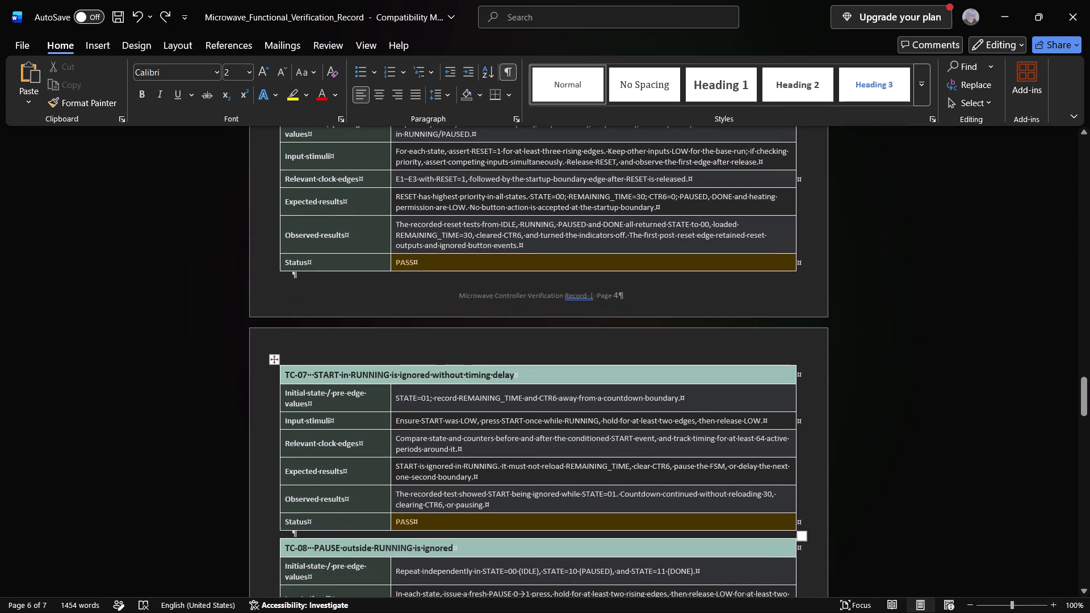
pyautogui.scroll(-20, 653, 393)
pyautogui.scroll(-16, 653, 393)
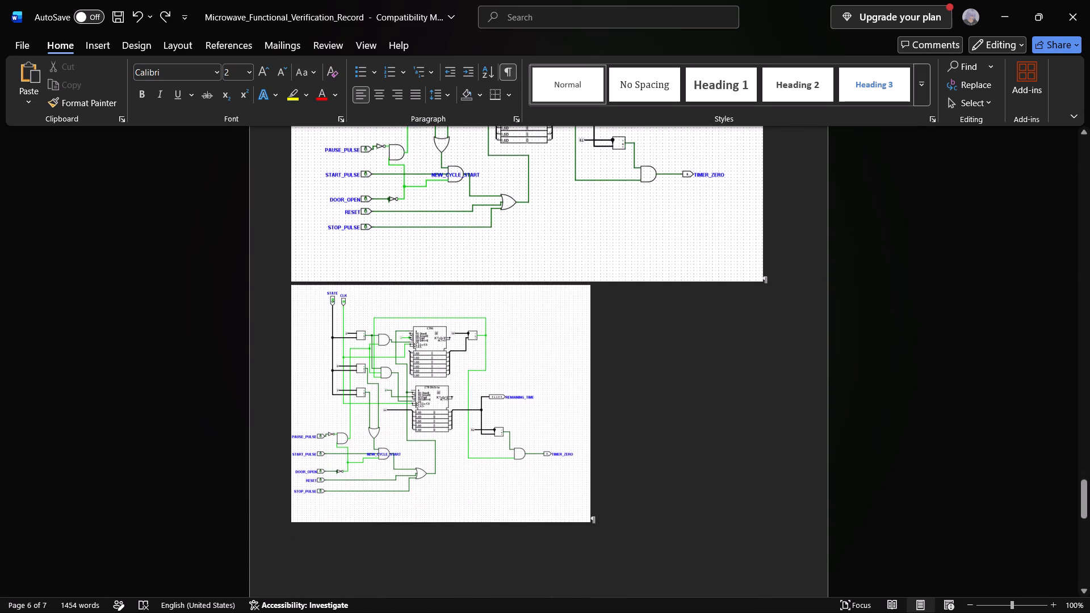
# Shrink the lower TIMER picture proportionally to about half the text width.
pyautogui.click(548, 399)
pyautogui.moveTo(591, 493); pyautogui.dragTo(509, 459)
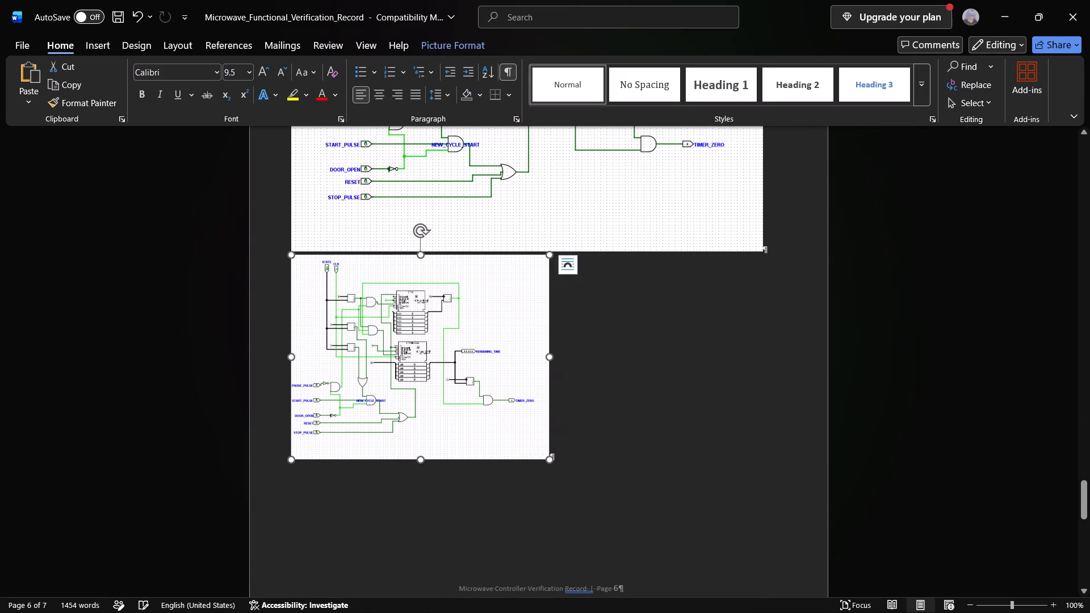
# Insert the main-circuit screenshot whose display reads 12, directly after the lower TIMER picture.
pyautogui.click(653, 448)
pyautogui.click(97, 46)
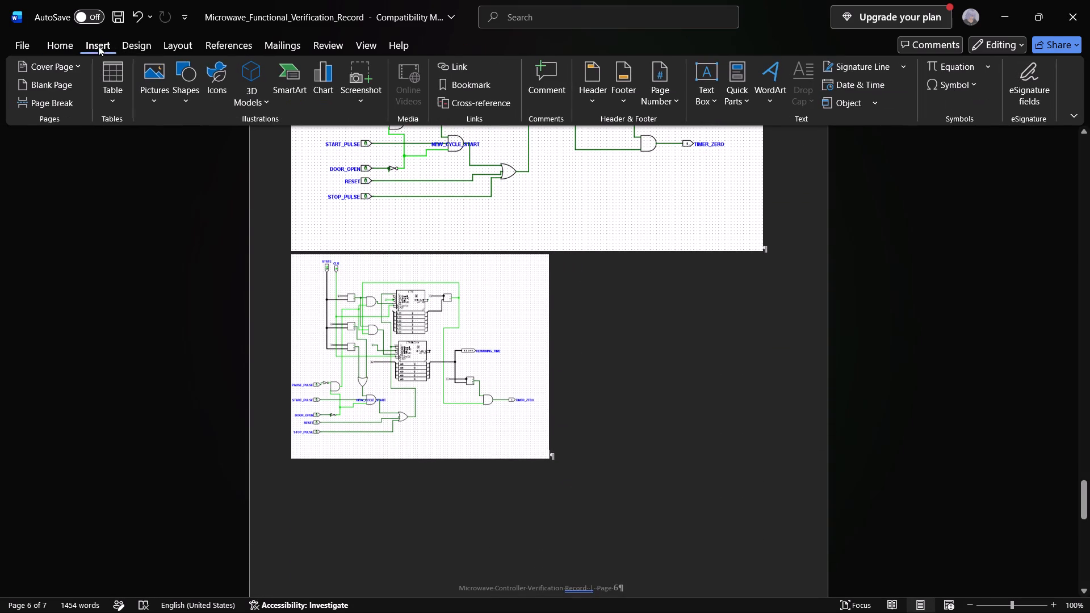
pyautogui.click(158, 100)
pyautogui.click(190, 142)
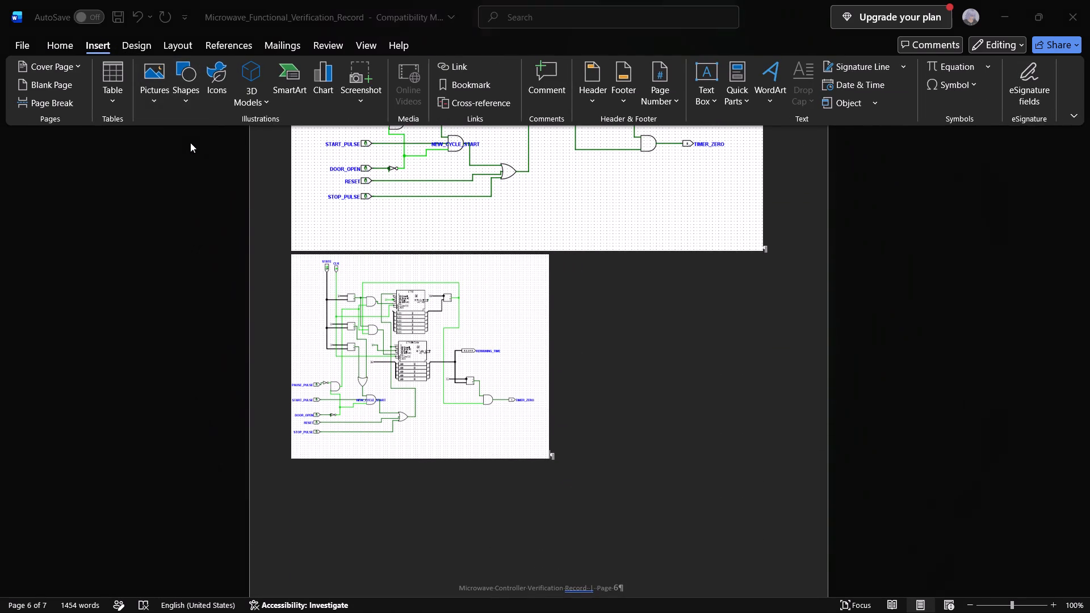
pyautogui.moveTo(535, 94); pyautogui.dragTo(518, 264)
pyautogui.doubleClick(412, 149)
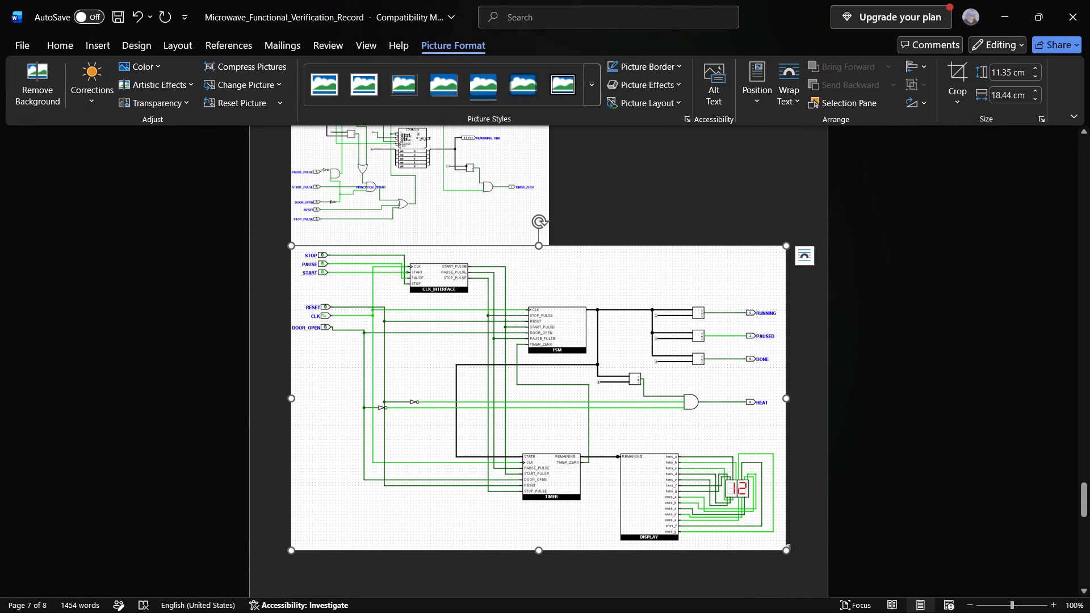
# Scale the main-circuit picture down to about 8.32 cm by 5.12 cm so it fits beside the TIMER picture.
pyautogui.moveTo(785, 546); pyautogui.dragTo(513, 384)
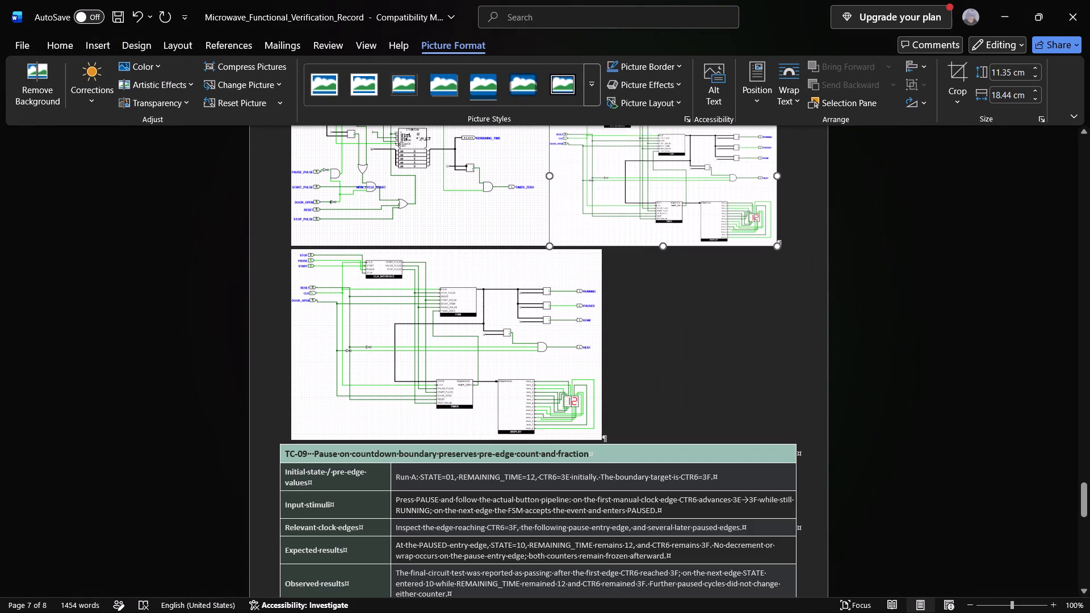
pyautogui.moveTo(513, 384); pyautogui.dragTo(512, 383)
pyautogui.scroll(3, 560, 413)
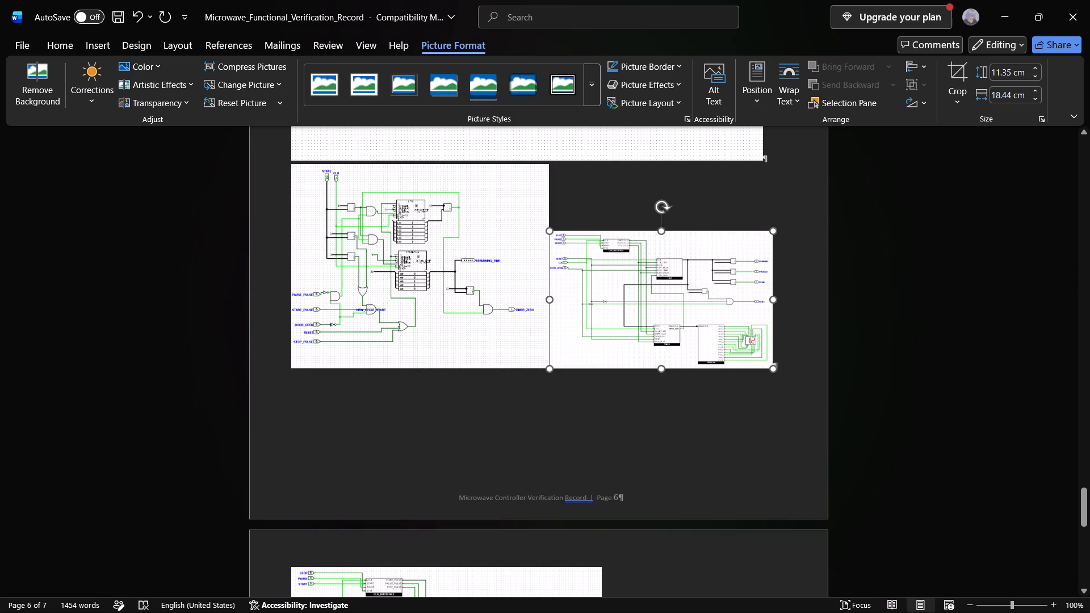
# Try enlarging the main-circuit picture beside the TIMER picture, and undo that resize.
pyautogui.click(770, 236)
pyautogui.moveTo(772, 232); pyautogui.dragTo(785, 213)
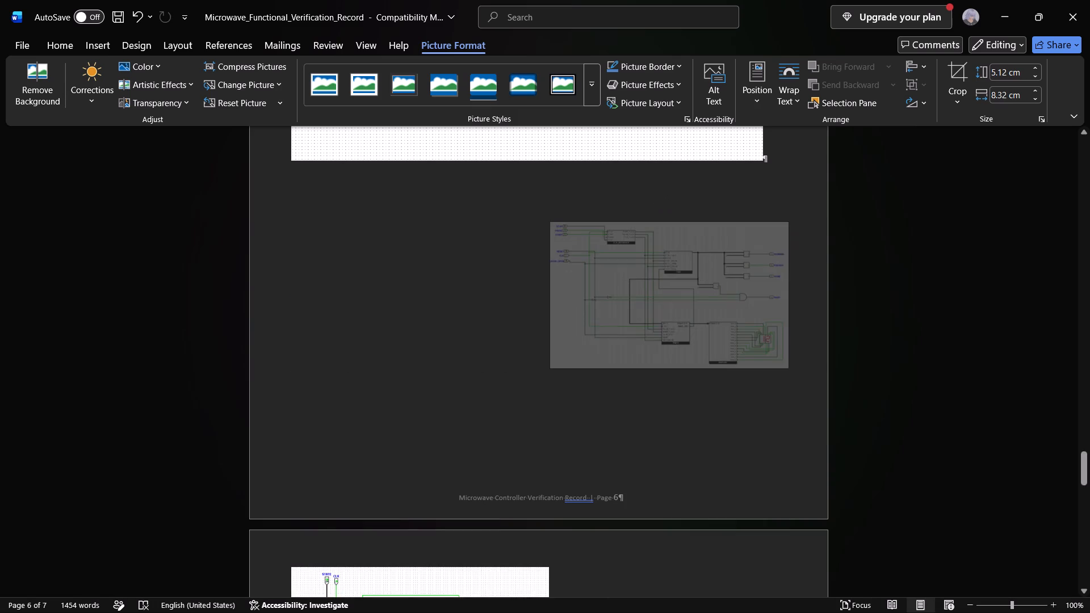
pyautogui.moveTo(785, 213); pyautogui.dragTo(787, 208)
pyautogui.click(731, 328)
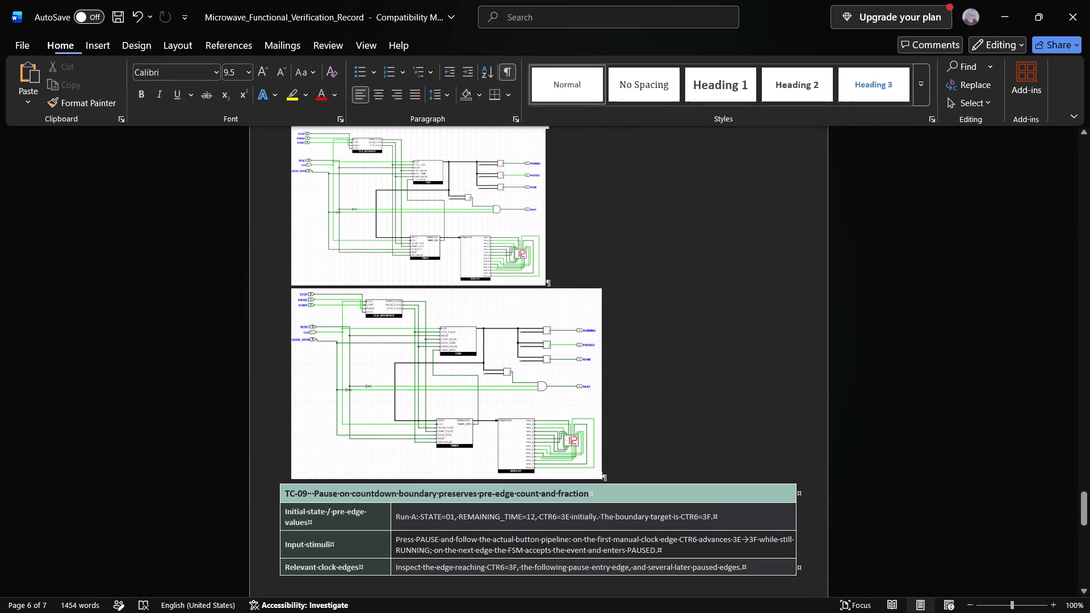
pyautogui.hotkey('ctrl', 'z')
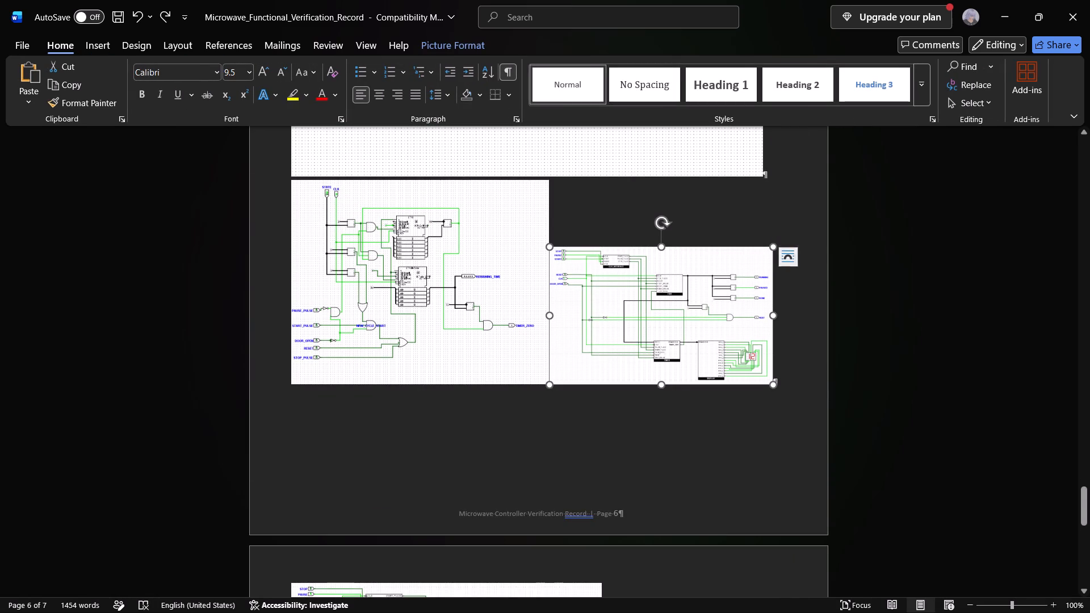
# Shrink the lower TIMER picture slightly to leave more room for the main-circuit picture beside it.
pyautogui.click(698, 321)
pyautogui.click(435, 317)
pyautogui.moveTo(548, 180); pyautogui.dragTo(543, 187)
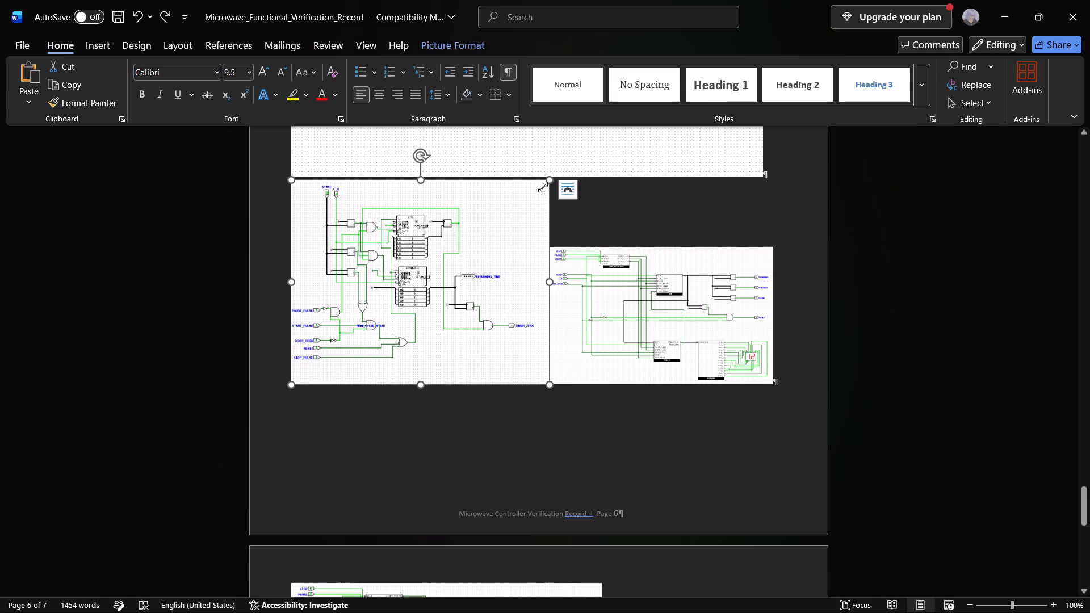
pyautogui.moveTo(543, 187); pyautogui.dragTo(521, 227)
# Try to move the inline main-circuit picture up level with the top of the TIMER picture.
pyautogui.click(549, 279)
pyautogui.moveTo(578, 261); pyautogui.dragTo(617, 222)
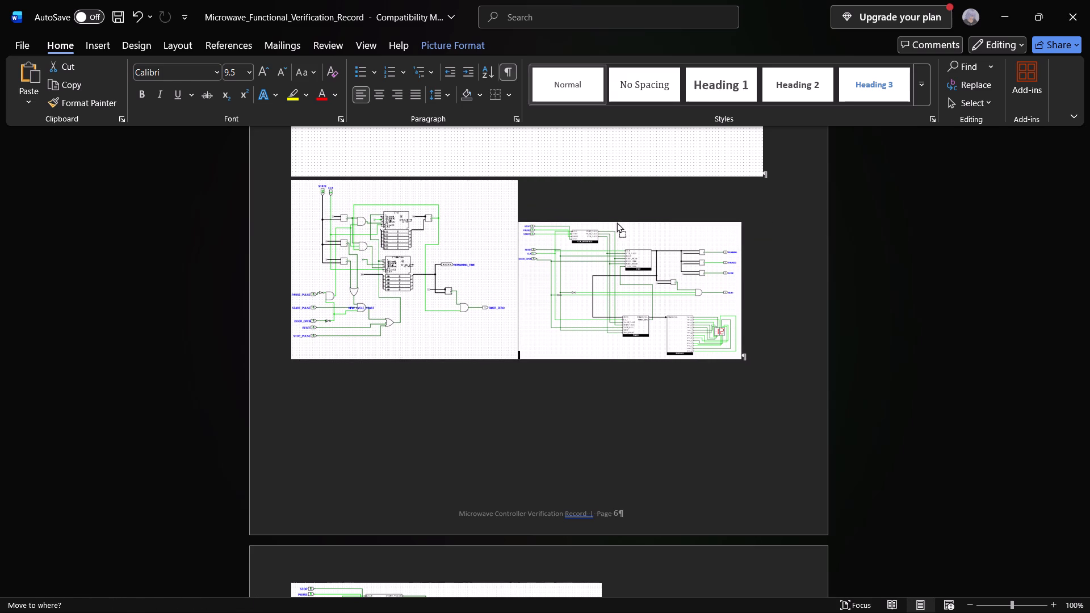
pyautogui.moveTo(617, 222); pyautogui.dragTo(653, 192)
# Apply Tight text wrapping to the main-circuit picture, align its top with the TIMER picture, and enlarge it to nearly the same height.
pyautogui.click(752, 226)
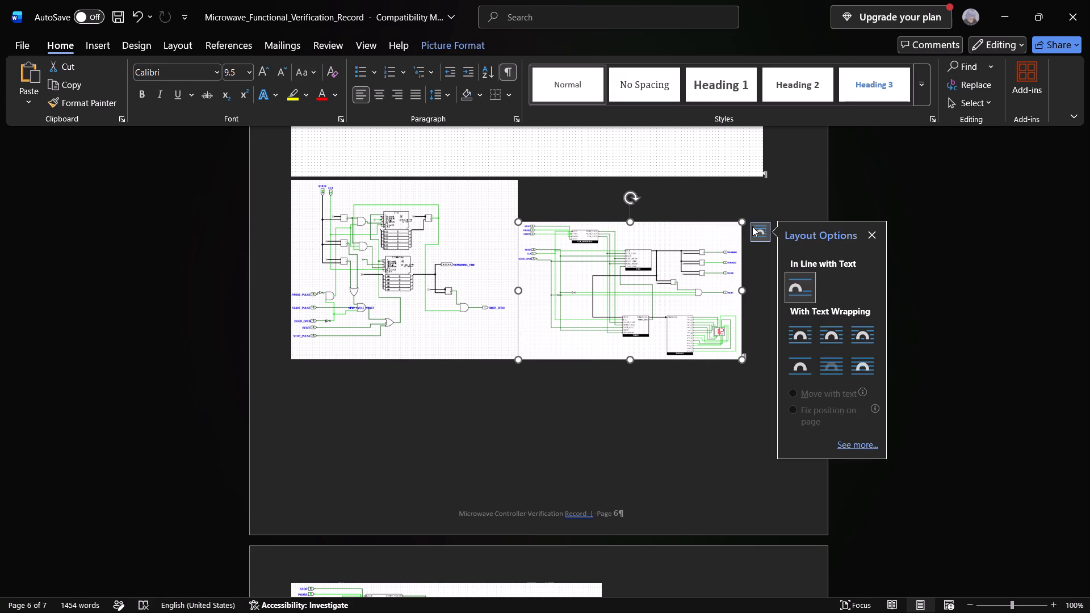
pyautogui.click(824, 328)
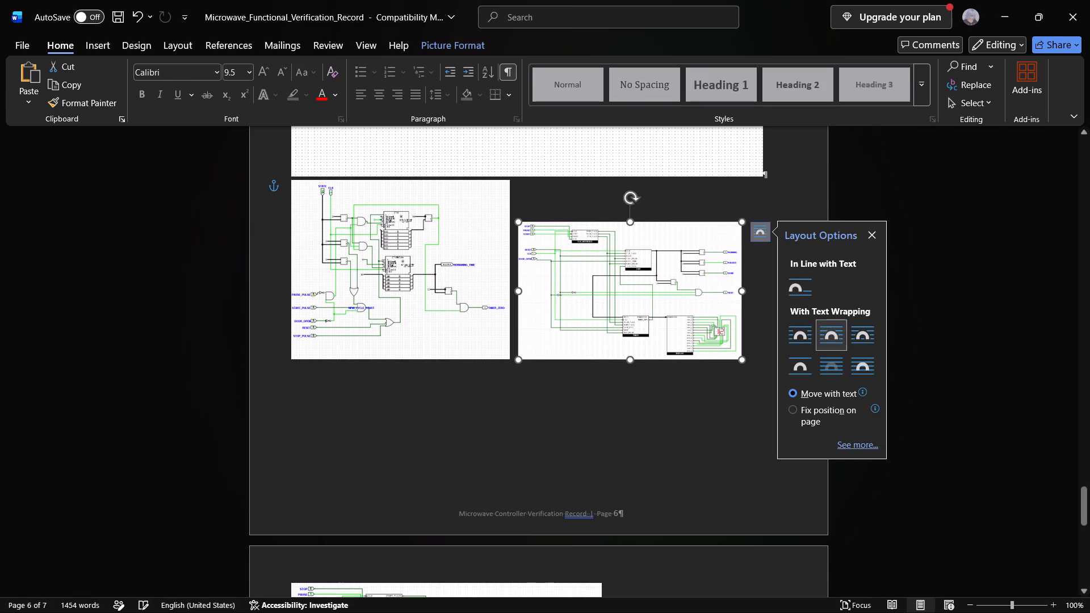
pyautogui.moveTo(695, 297); pyautogui.dragTo(708, 254)
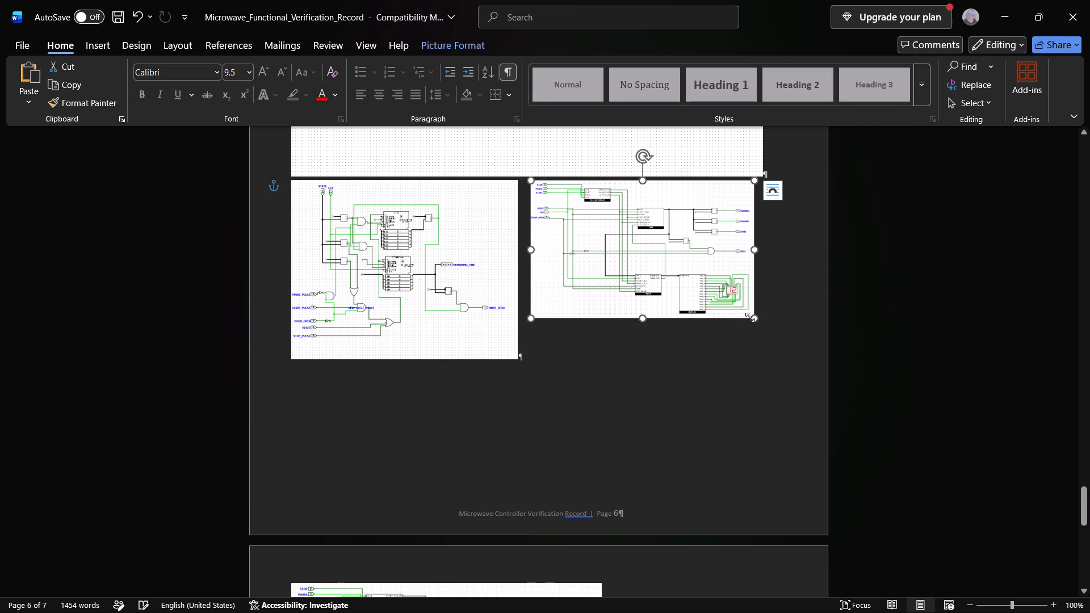
pyautogui.moveTo(751, 318); pyautogui.dragTo(763, 351)
pyautogui.click(748, 341)
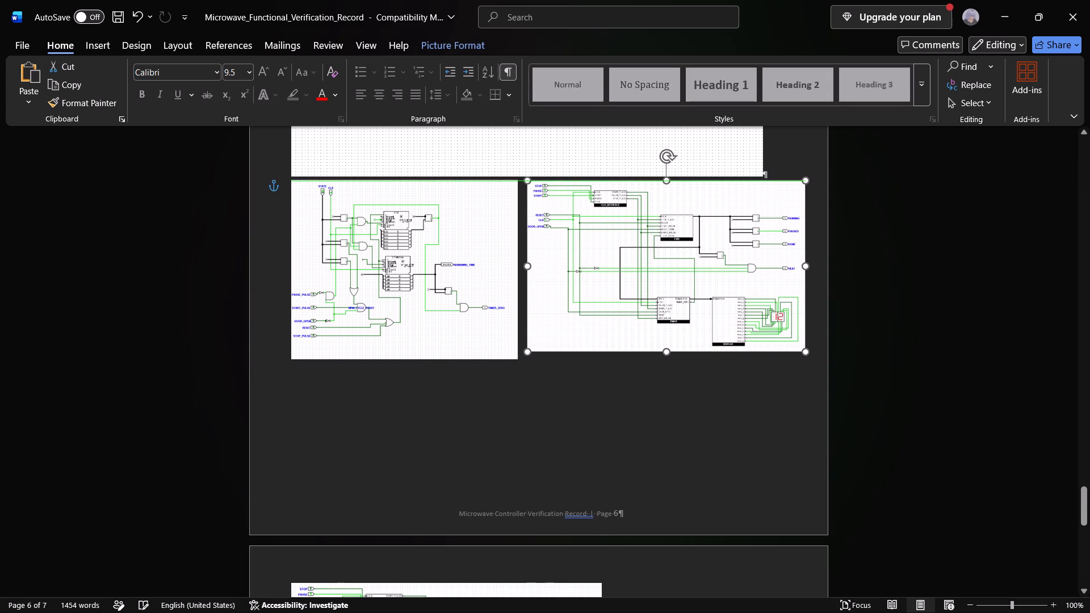
# Delete the leftover duplicate main-circuit picture at the top of page 7.
pyautogui.click(732, 379)
pyautogui.scroll(-4, 632, 416)
pyautogui.click(493, 475)
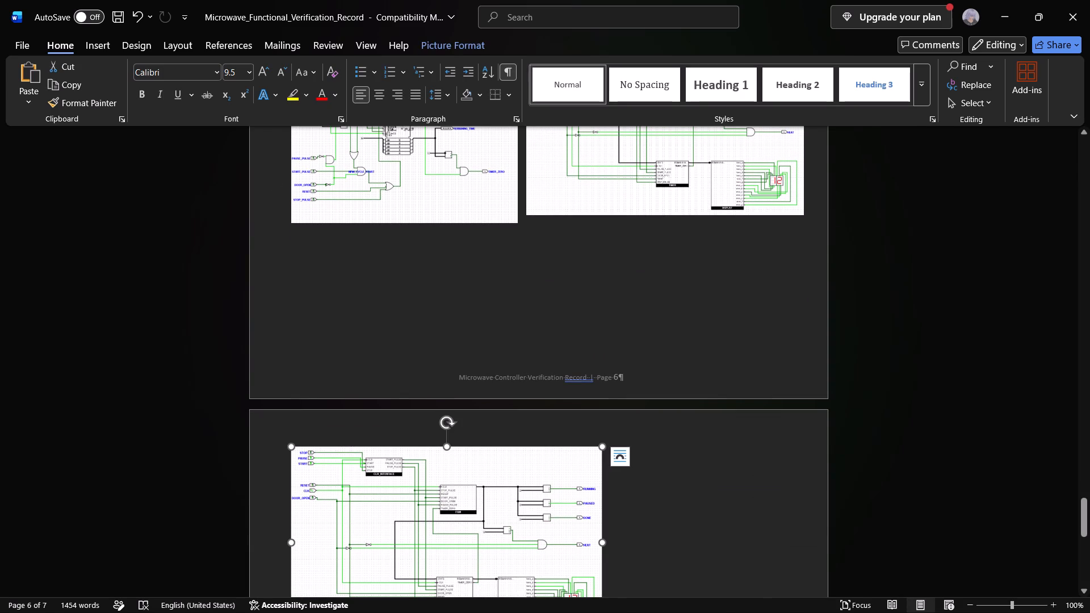
pyautogui.press('Delete')
pyautogui.scroll(4, 593, 413)
# Nudge the main-circuit picture beside the TIMER picture slightly down and toward it, above the TC-09 table.
pyautogui.click(628, 292)
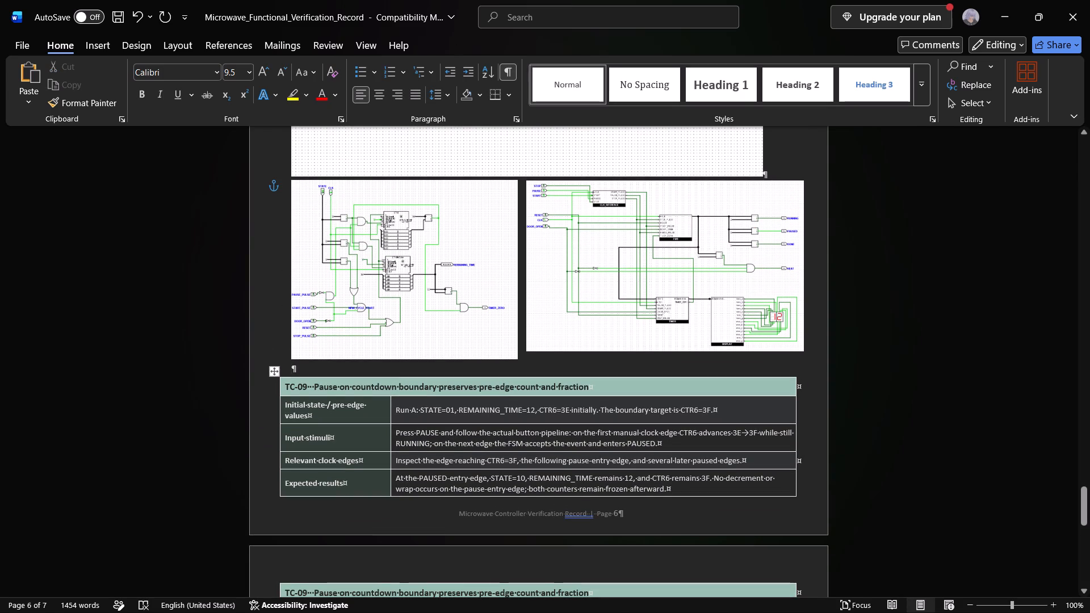
pyautogui.click(627, 325)
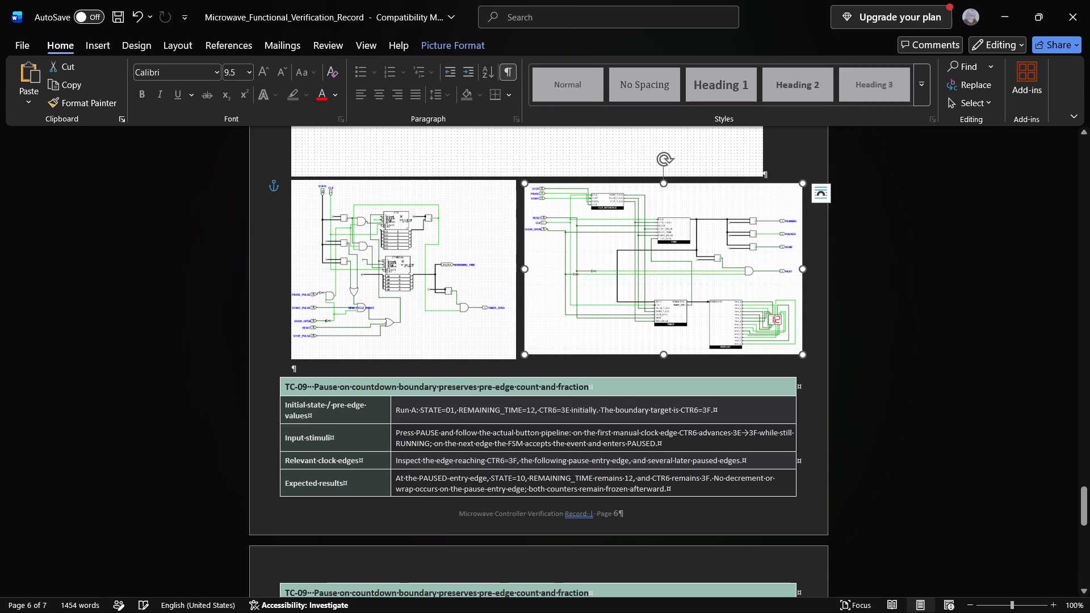
pyautogui.click(781, 152)
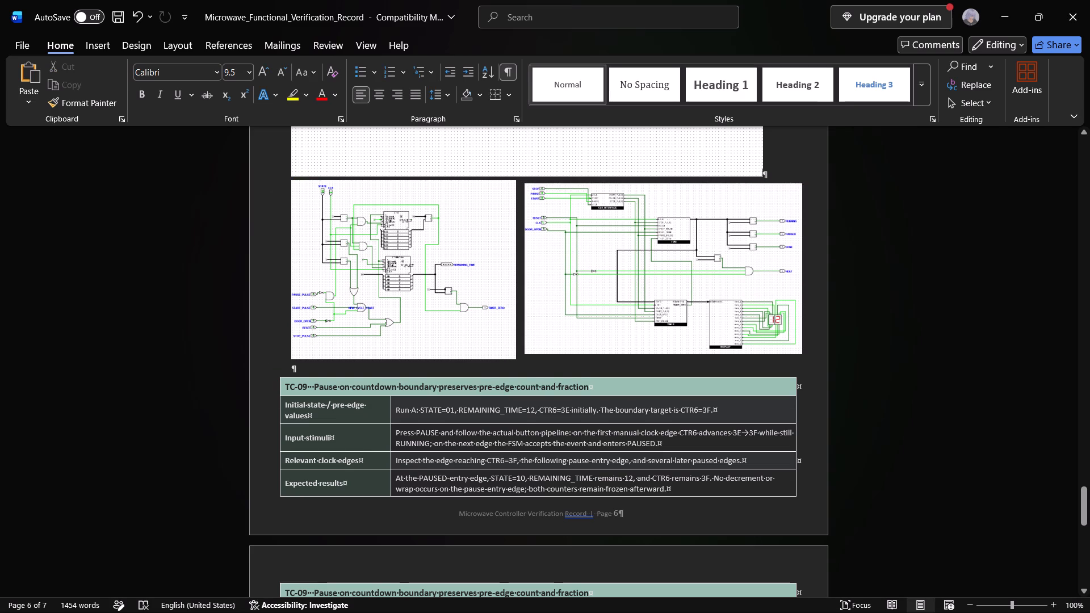
# Review the page 6 picture layout and how the TC-09 and TC-10 tables fall across pages 6 and 7.
pyautogui.scroll(-3, 677, 381)
pyautogui.scroll(16, 678, 415)
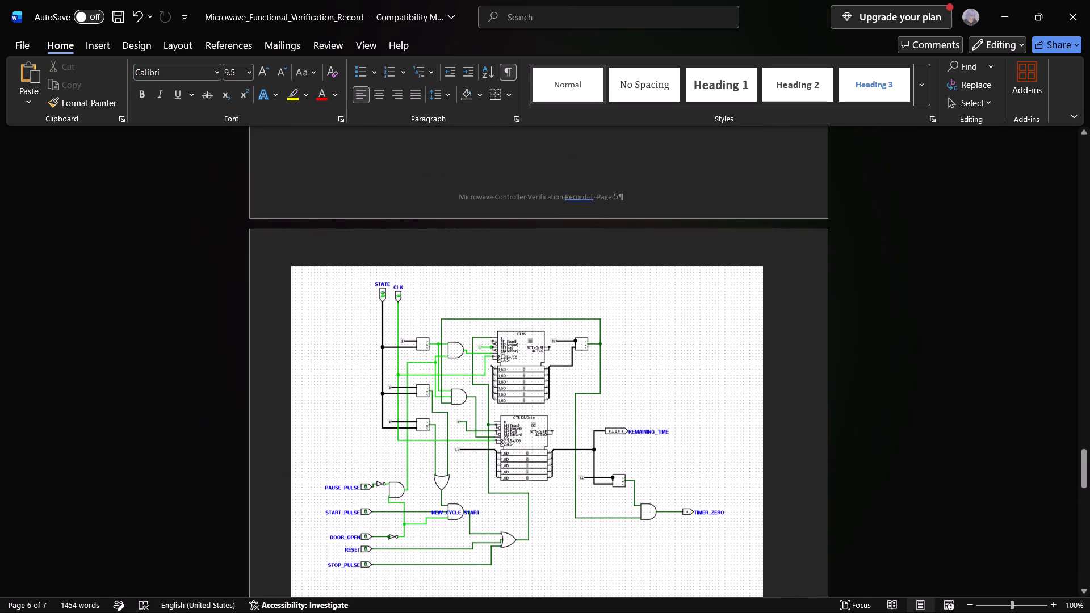
pyautogui.scroll(-15, 576, 488)
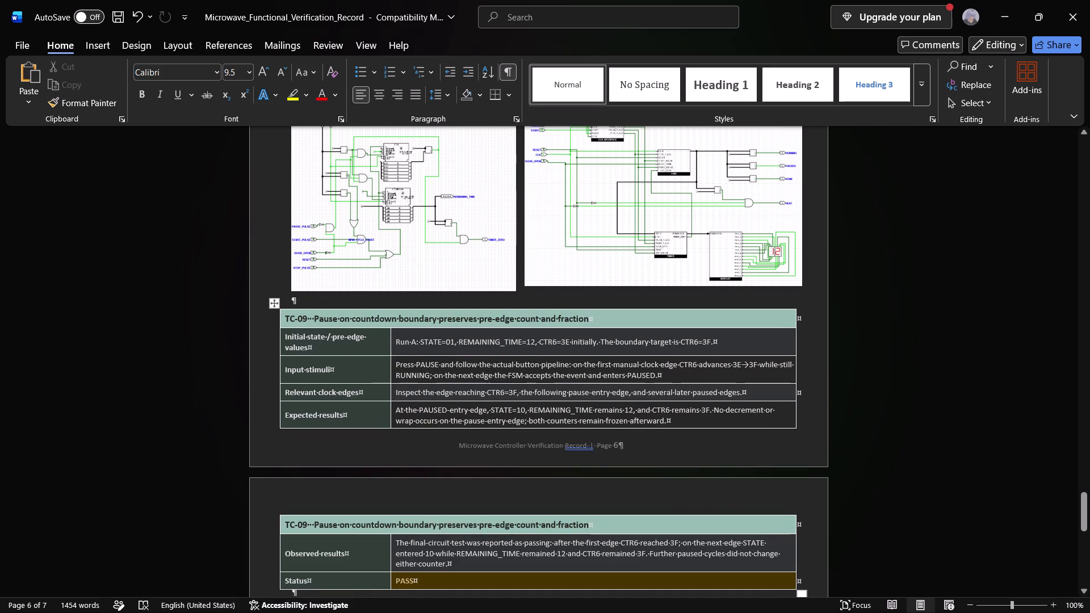
pyautogui.scroll(-4, 553, 476)
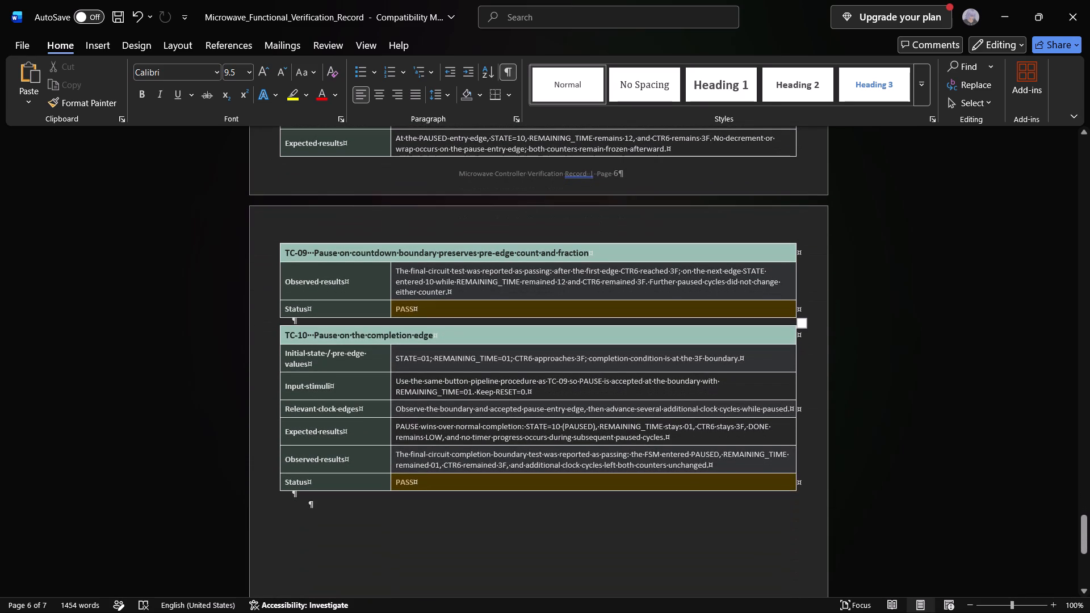
pyautogui.scroll(-1, 553, 476)
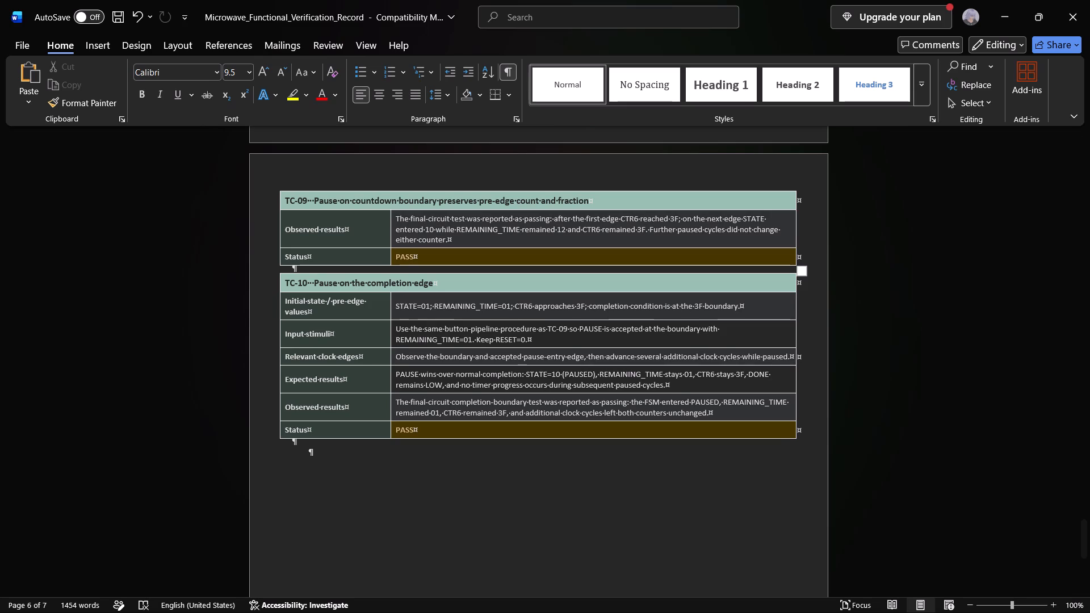
# Save the Microwave_Functional_Verification_Record document and close it.
pyautogui.hotkey('ctrl', 's')
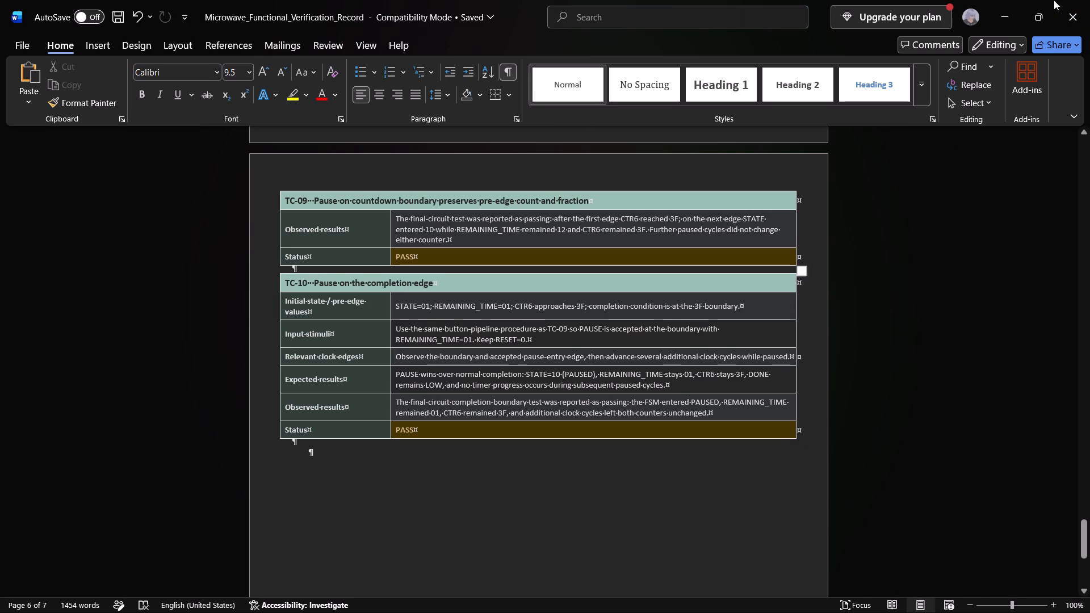
pyautogui.click(1089, 0)
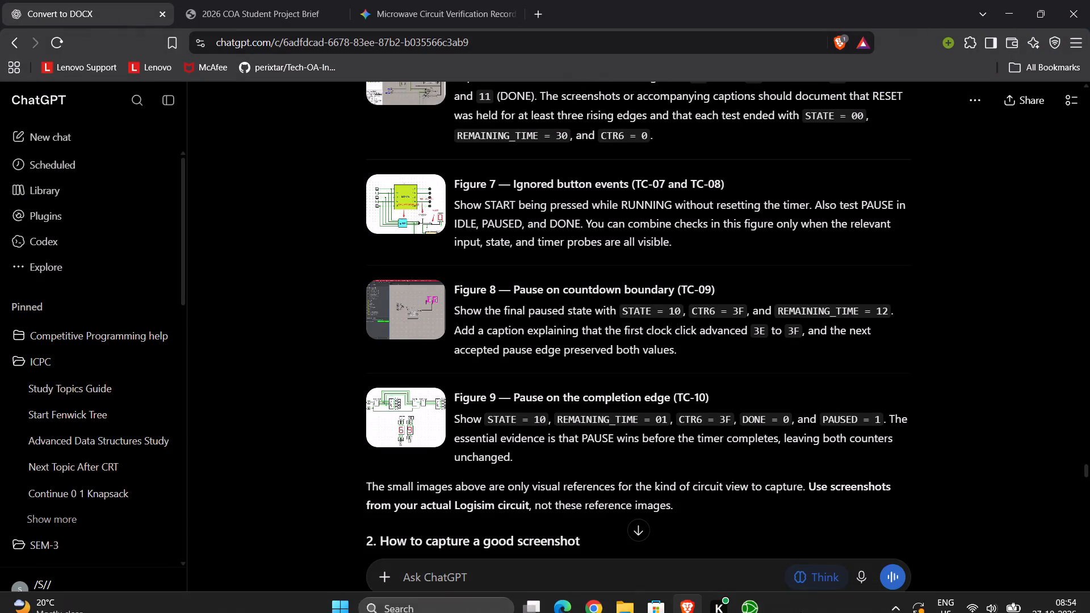
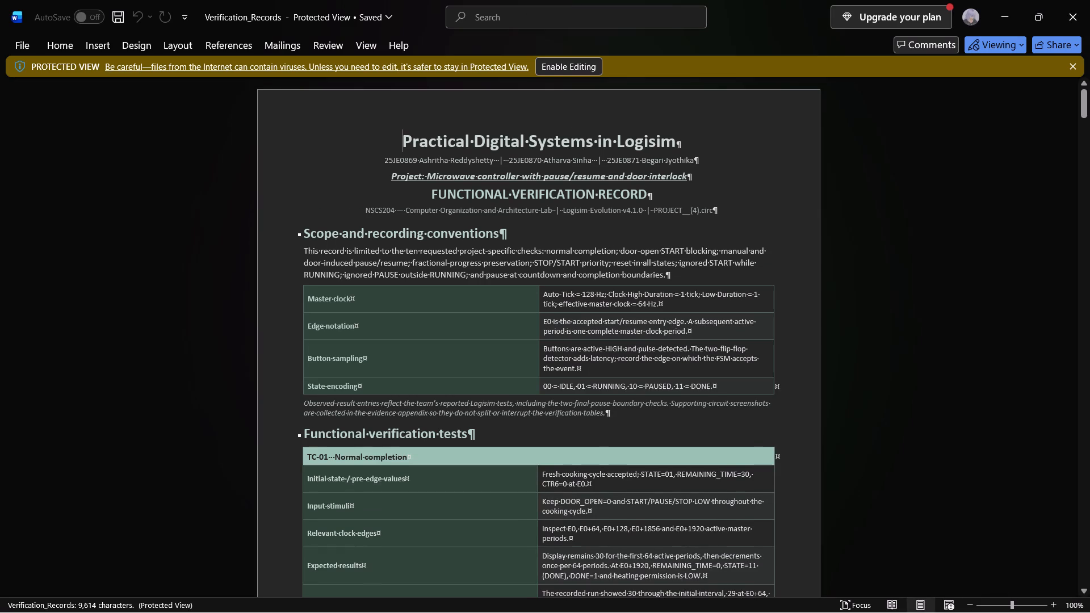
pyautogui.click(603, 163)
pyautogui.click(612, 412)
pyautogui.scroll(2, 612, 415)
pyautogui.scroll(-15, 611, 415)
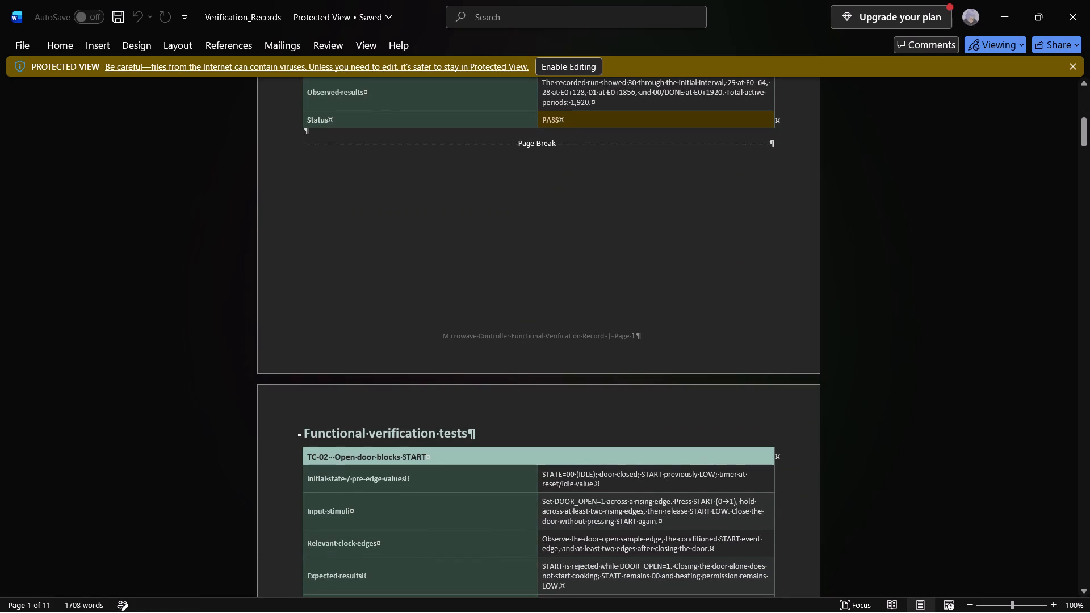
pyautogui.click(576, 57)
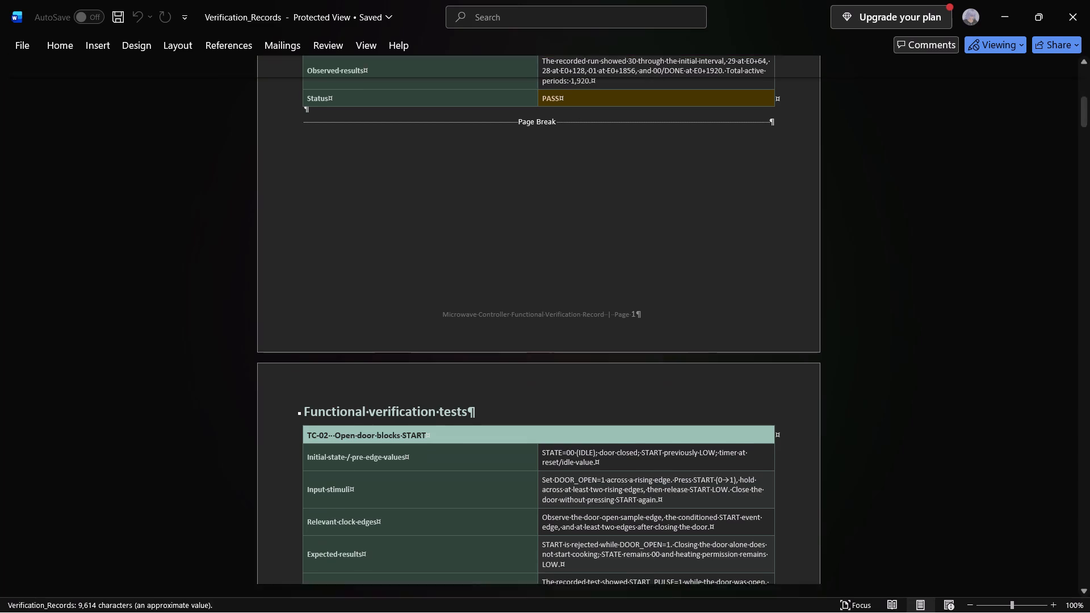
# Review the layout of the test-case tables and the TIMER subcircuit pictures throughout Verification_Records, and close the document.
pyautogui.scroll(-5, 384, 412)
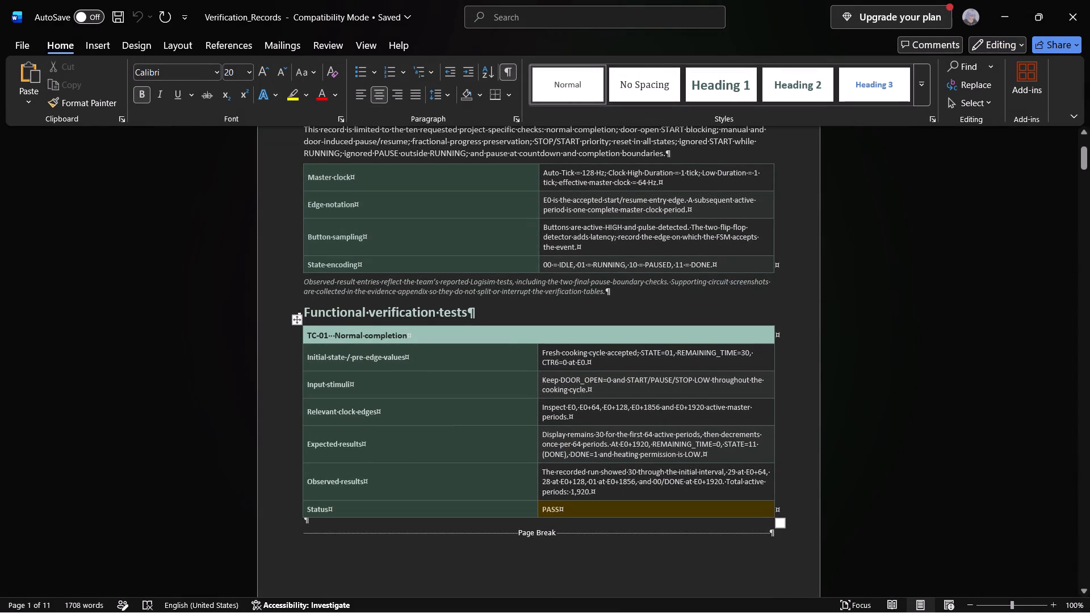
pyautogui.scroll(-12, 598, 478)
pyautogui.scroll(7, 592, 484)
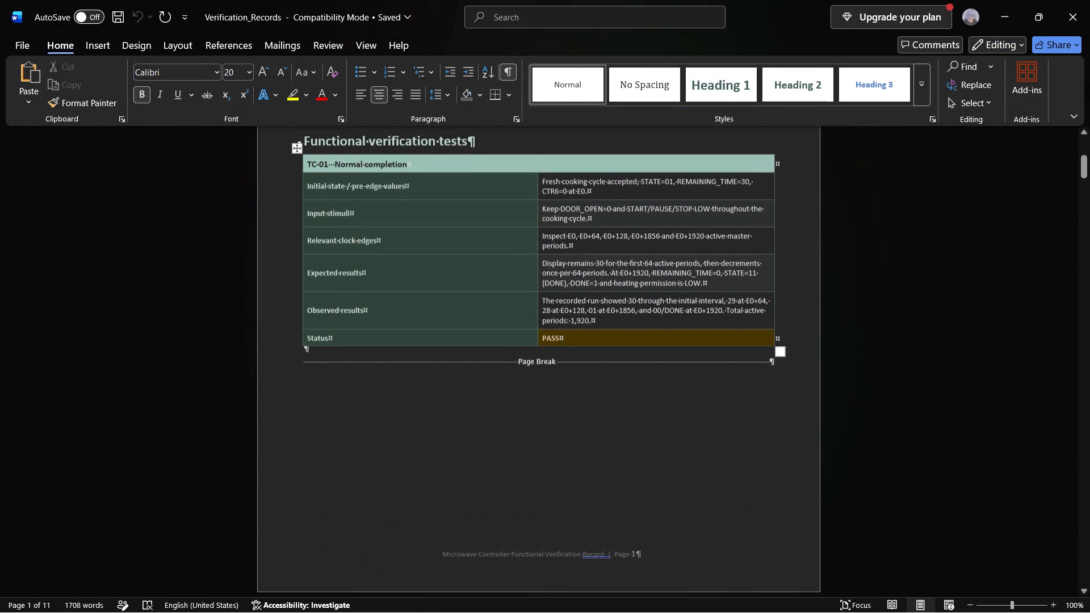
pyautogui.click(596, 193)
pyautogui.scroll(3, 613, 239)
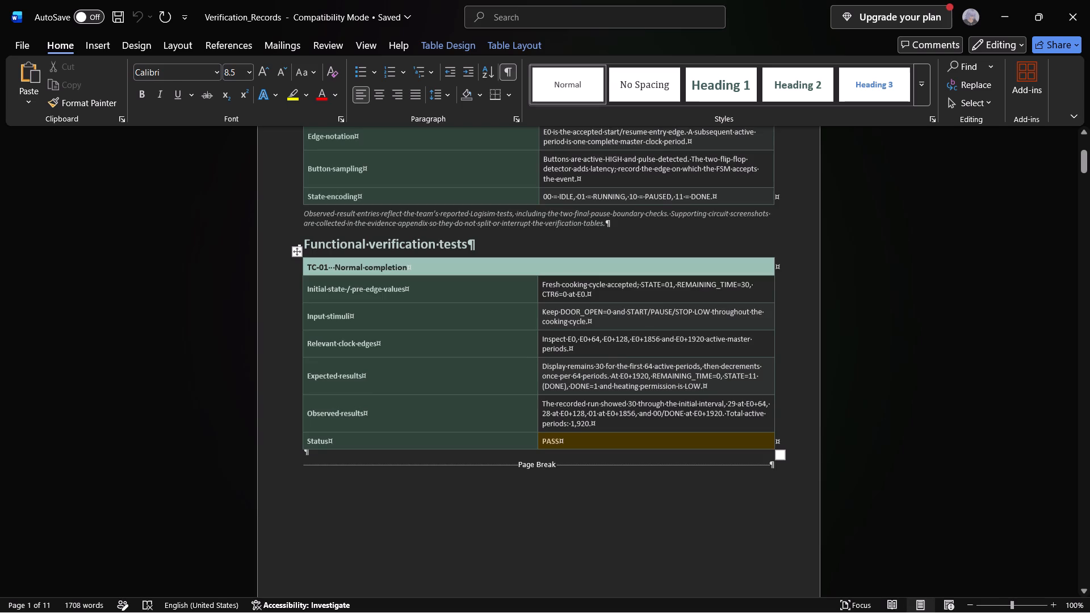
pyautogui.keyDown('ctrl'); pyautogui.scroll(4, 647, 350); pyautogui.keyUp('ctrl')
pyautogui.click(646, 193)
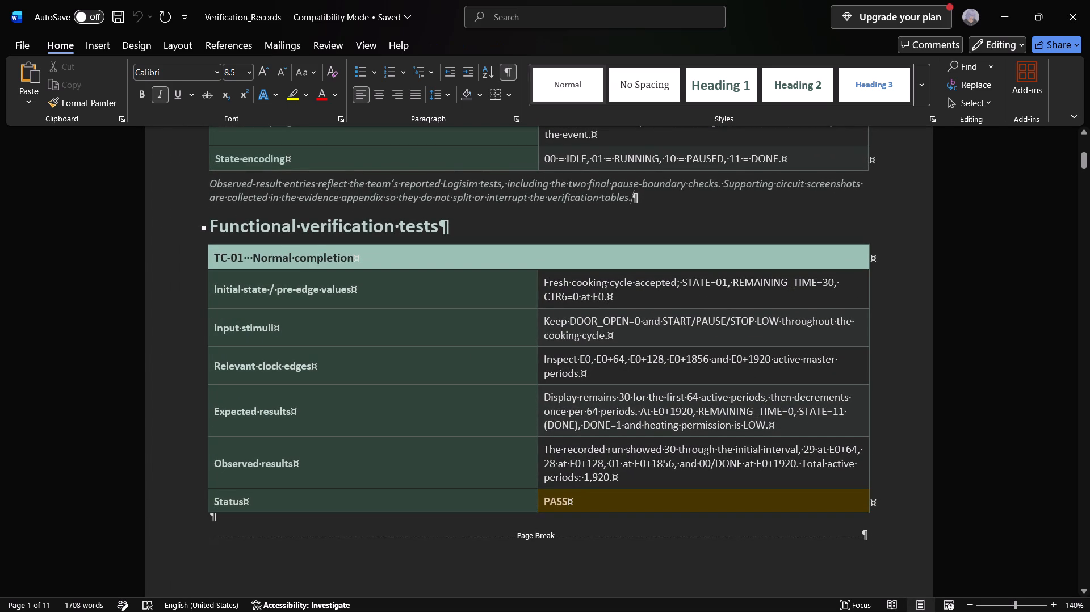
pyautogui.scroll(-8, 655, 209)
pyautogui.keyDown('ctrl'); pyautogui.scroll(-1, 663, 218); pyautogui.keyUp('ctrl')
pyautogui.scroll(-10, 624, 376)
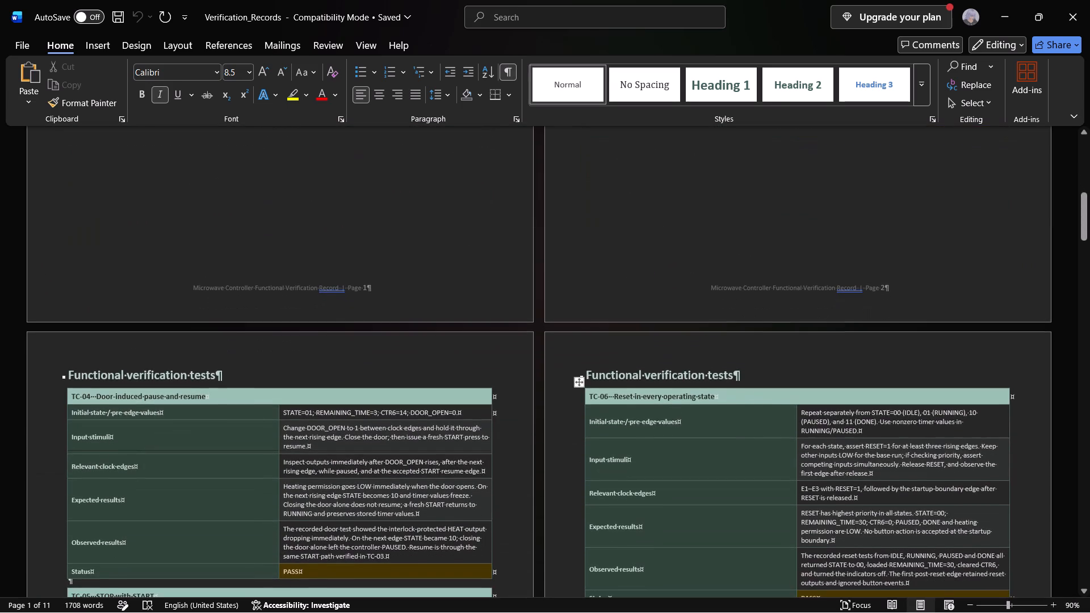
pyautogui.keyDown('ctrl'); pyautogui.scroll(-2, 607, 395); pyautogui.keyUp('ctrl')
pyautogui.keyDown('ctrl'); pyautogui.scroll(3, 607, 396); pyautogui.keyUp('ctrl')
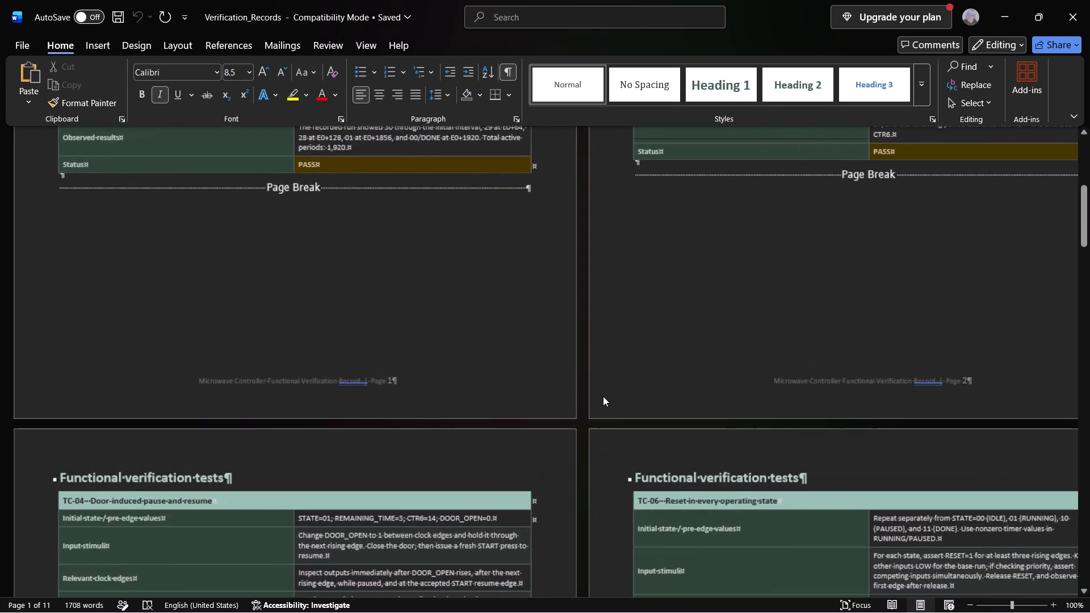
pyautogui.scroll(5, 563, 410)
pyautogui.moveTo(1087, 169); pyautogui.dragTo(1089, 306)
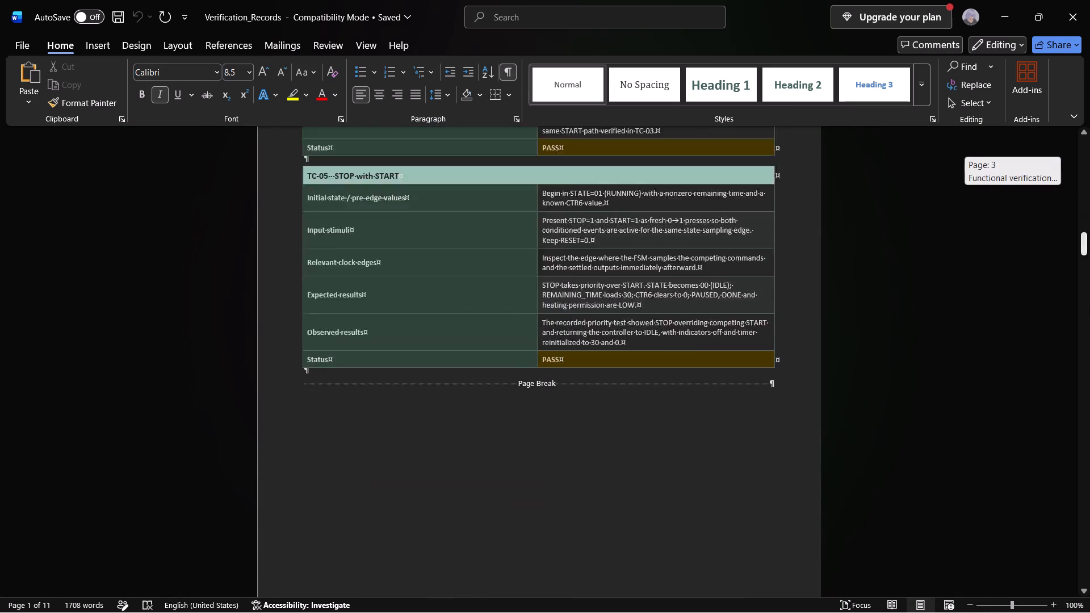
pyautogui.moveTo(1089, 306); pyautogui.dragTo(1081, 529)
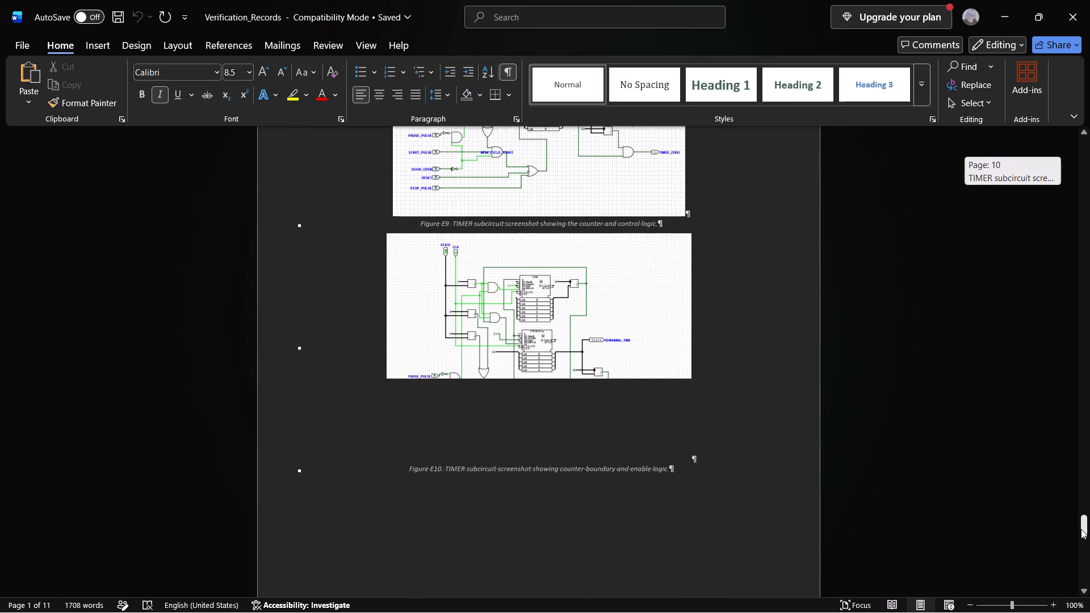
pyautogui.moveTo(1081, 529); pyautogui.dragTo(1078, 573)
pyautogui.click(1078, 0)
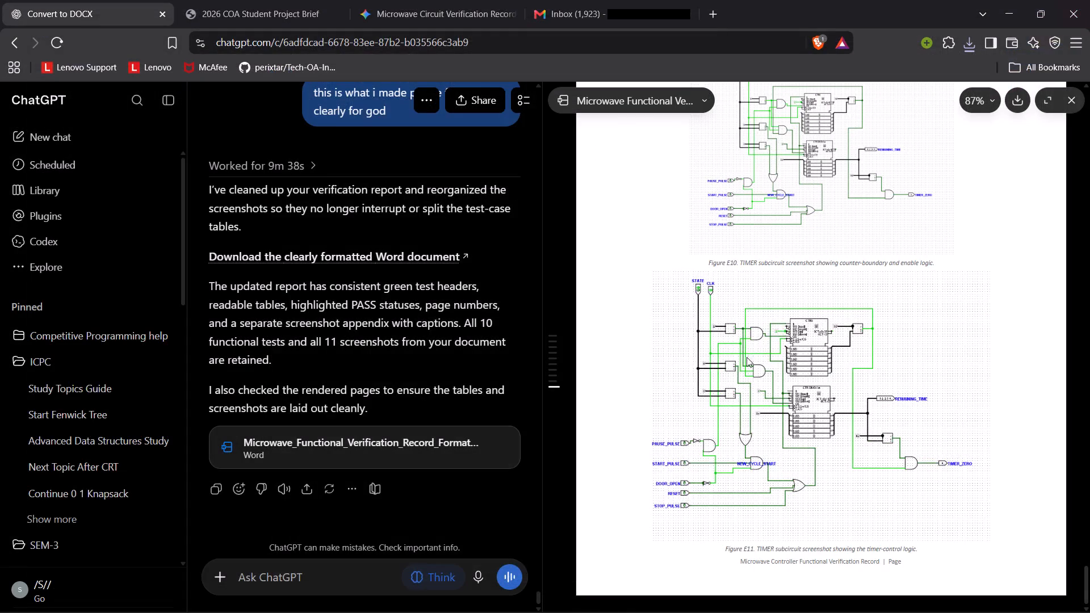
# Switch to the Screenshots folder in File Explorer.
pyautogui.click(619, 595)
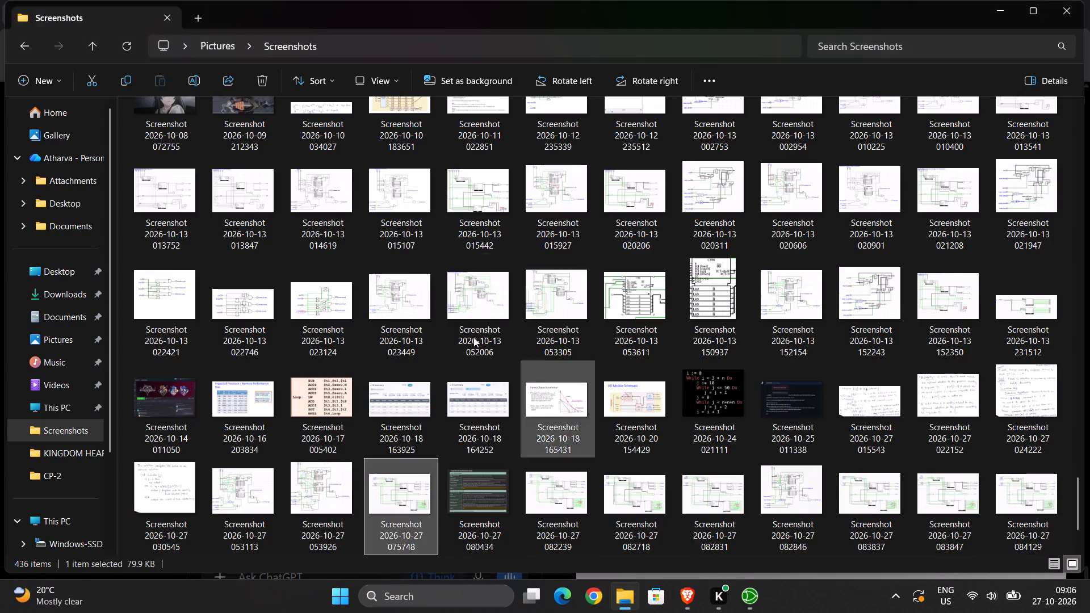
# Close the File Explorer window showing the Screenshots folder.
pyautogui.click(1089, 0)
pyautogui.click(626, 181)
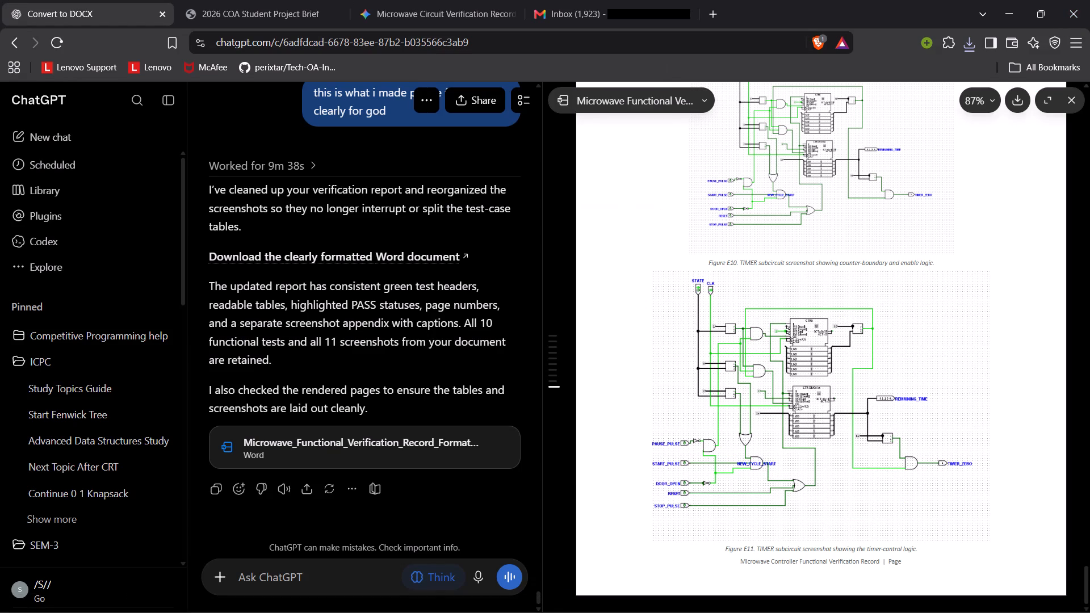
pyautogui.click(617, 594)
pyautogui.click(1068, 14)
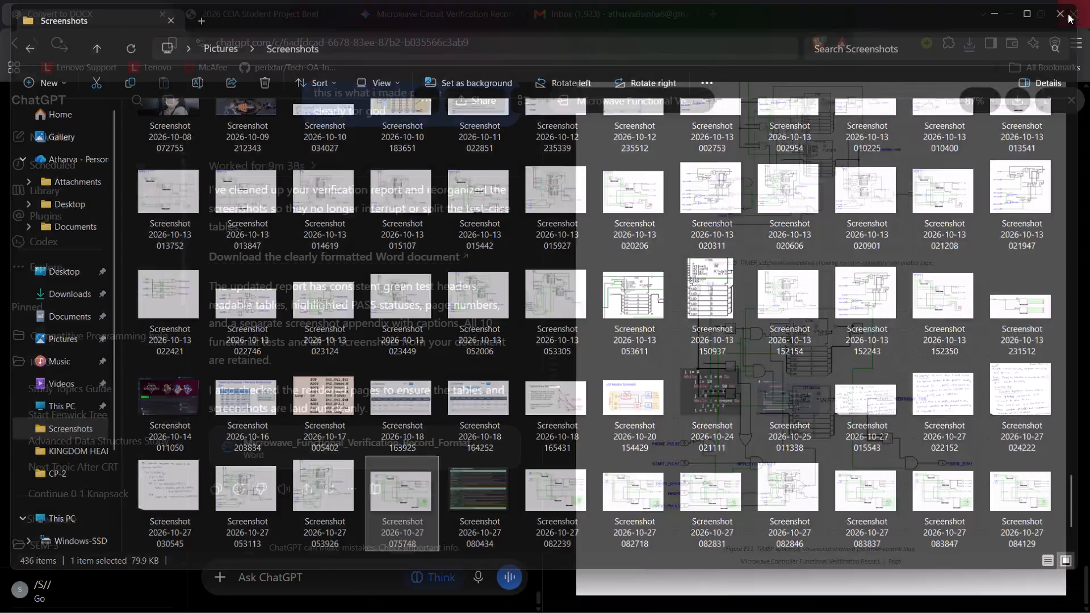
# Open File Explorer at Home and bring up the available actions for the recent Verification_Records document.
pyautogui.click(618, 589)
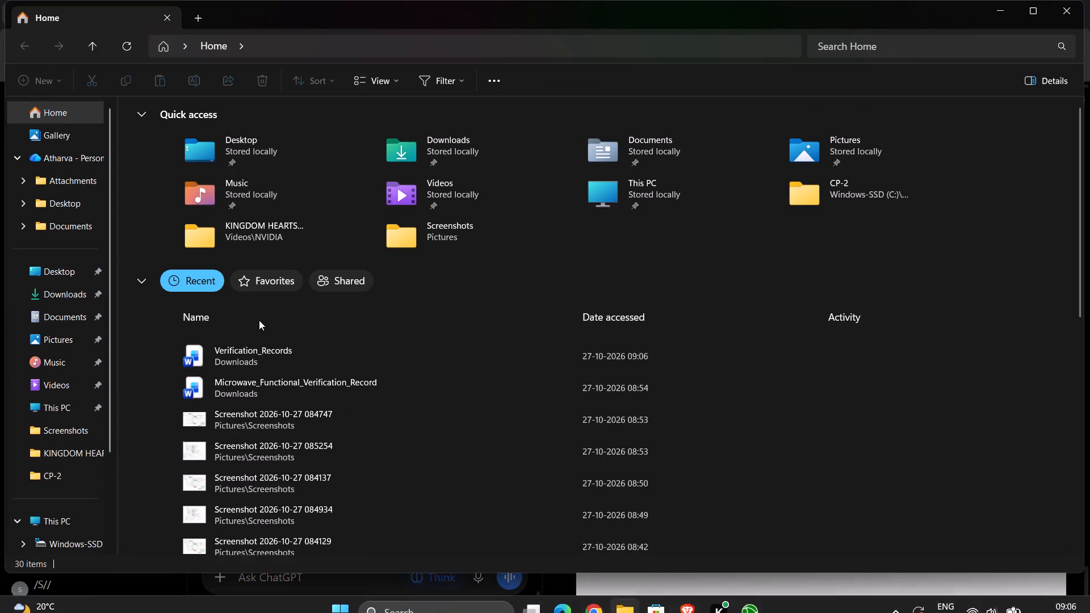
pyautogui.click(269, 362)
pyautogui.rightClick(422, 346)
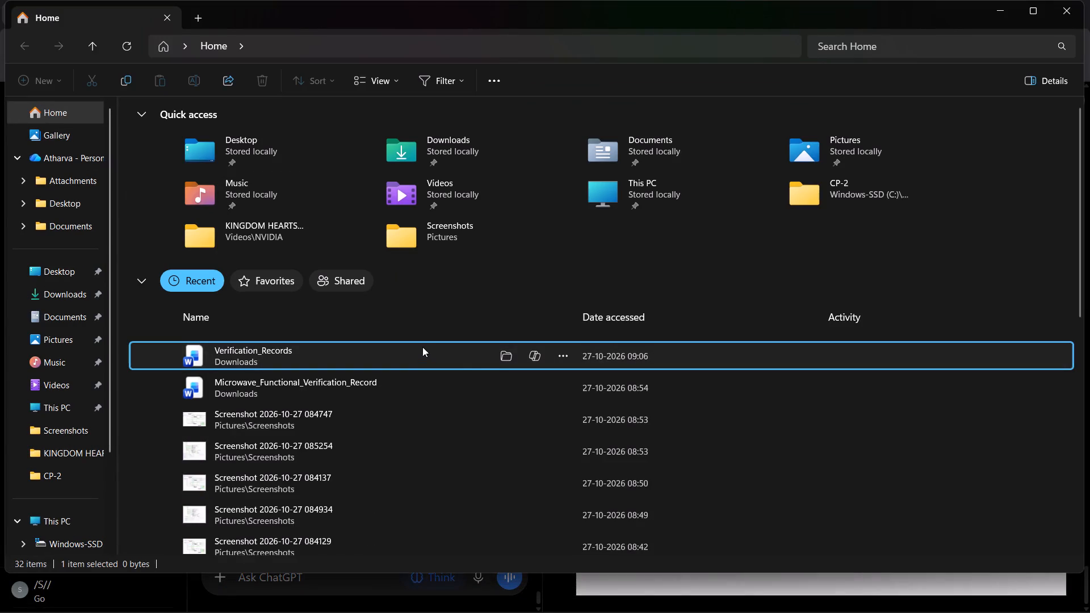
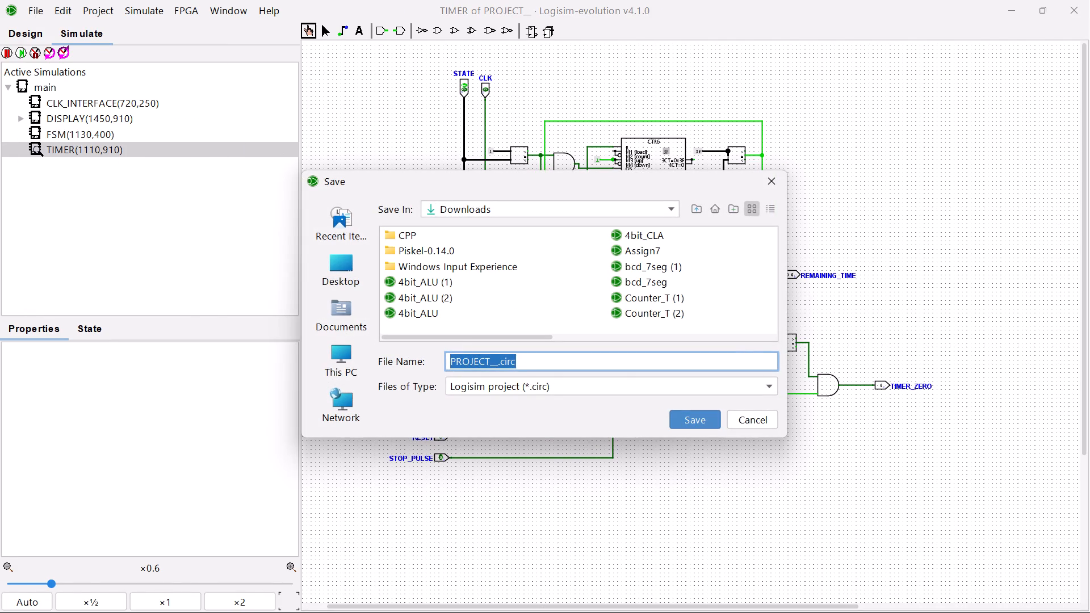
# Save the Logisim project to the Downloads folder under the name _PROJECT.circ.
pyautogui.click(498, 363)
pyautogui.press('BackSpace')
pyautogui.press('BackSpace')
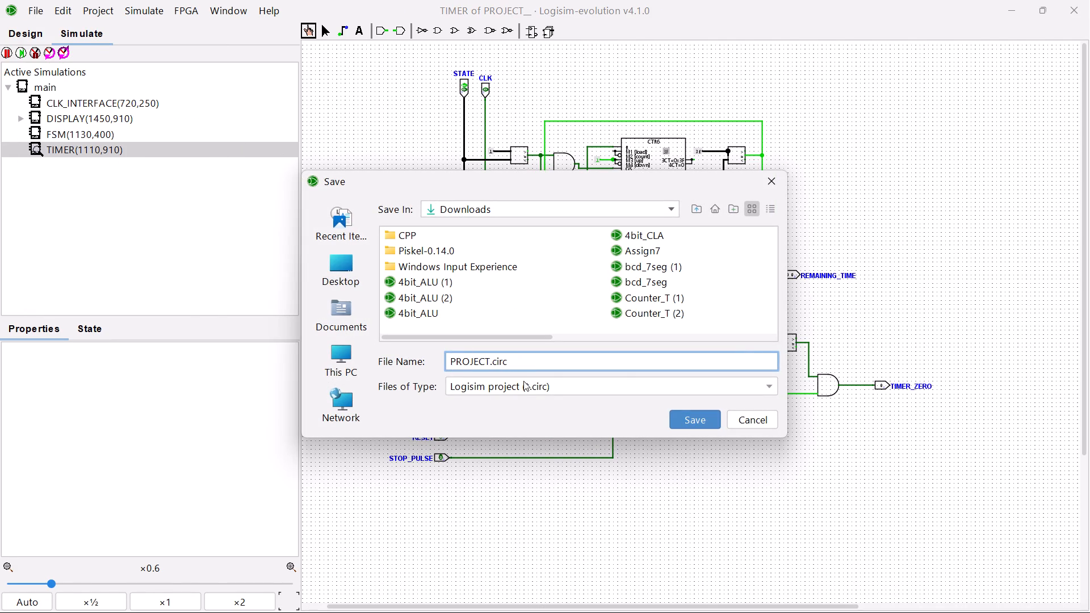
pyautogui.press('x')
pyautogui.press('BackSpace')
pyautogui.press('Left')
pyautogui.press('Left')
pyautogui.press('Left')
pyautogui.press('Left')
pyautogui.press('Left')
pyautogui.press('Left')
pyautogui.press('Left')
pyautogui.press('Left')
pyautogui.press('Left')
pyautogui.press('Left')
pyautogui.press('Left')
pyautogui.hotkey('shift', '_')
pyautogui.press('Return')
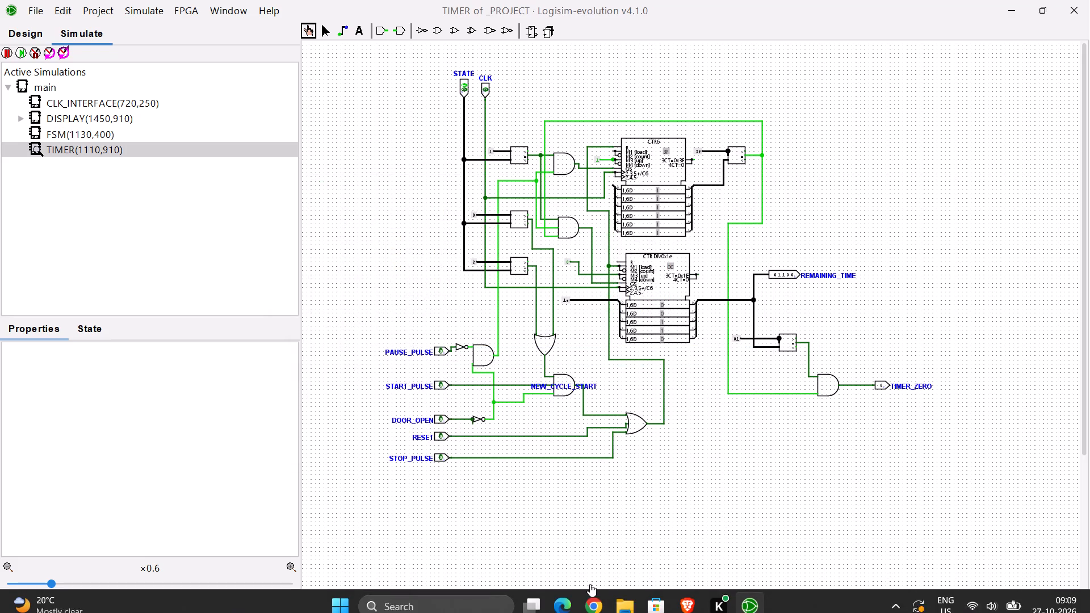
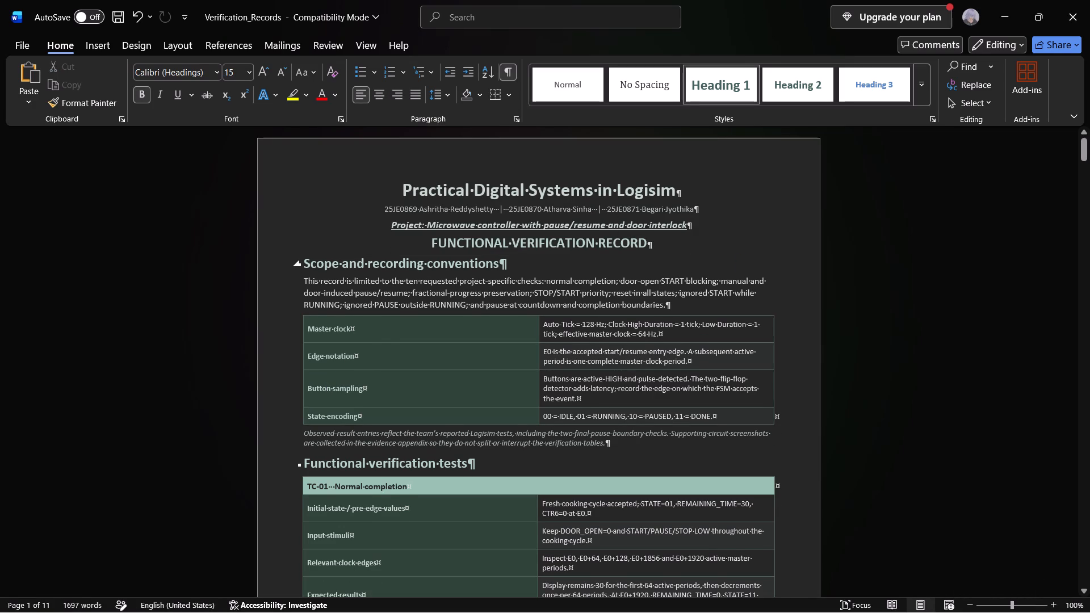
# Review the layout of the functional verification test tables TC-01 through TC-10 and the start of the Screenshot evidence section.
pyautogui.click(605, 265)
pyautogui.scroll(-5, 610, 274)
pyautogui.scroll(-14, 585, 341)
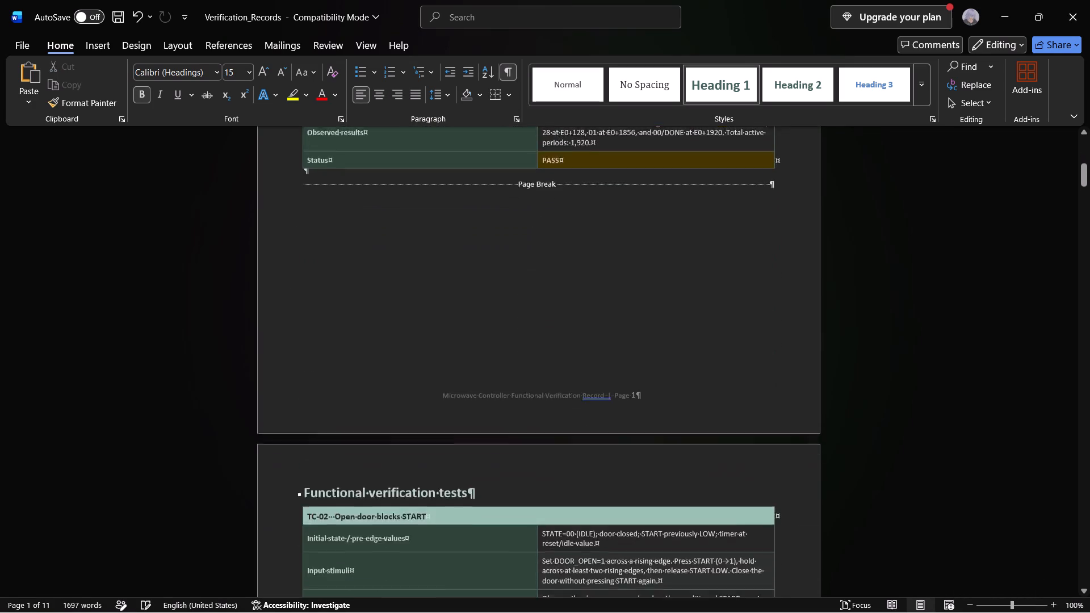
pyautogui.scroll(-20, 550, 426)
pyautogui.scroll(-20, 550, 426)
pyautogui.scroll(-7, 550, 426)
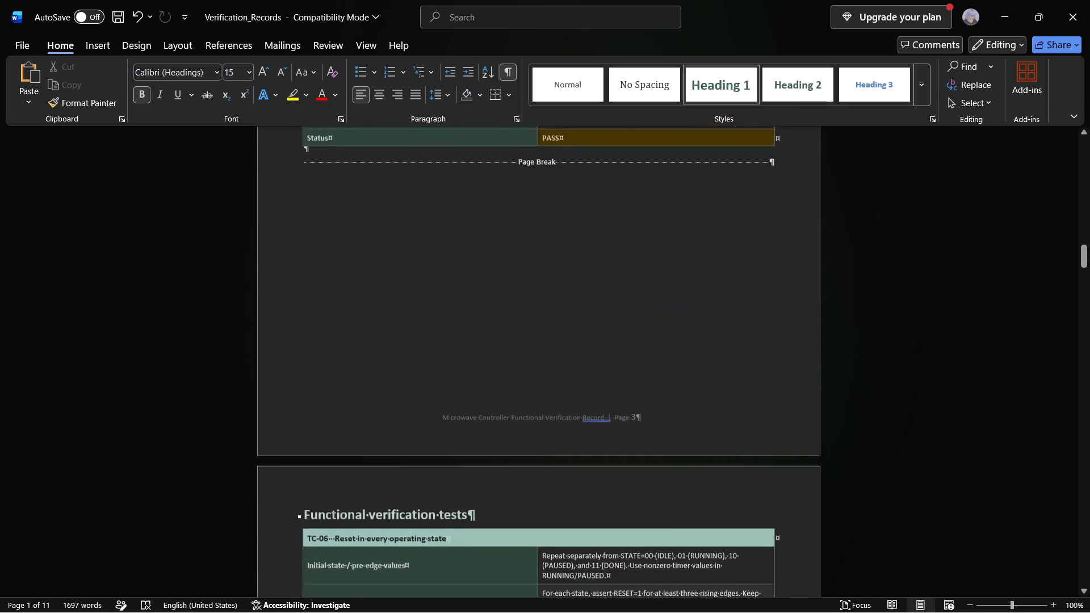
pyautogui.scroll(-16, 562, 443)
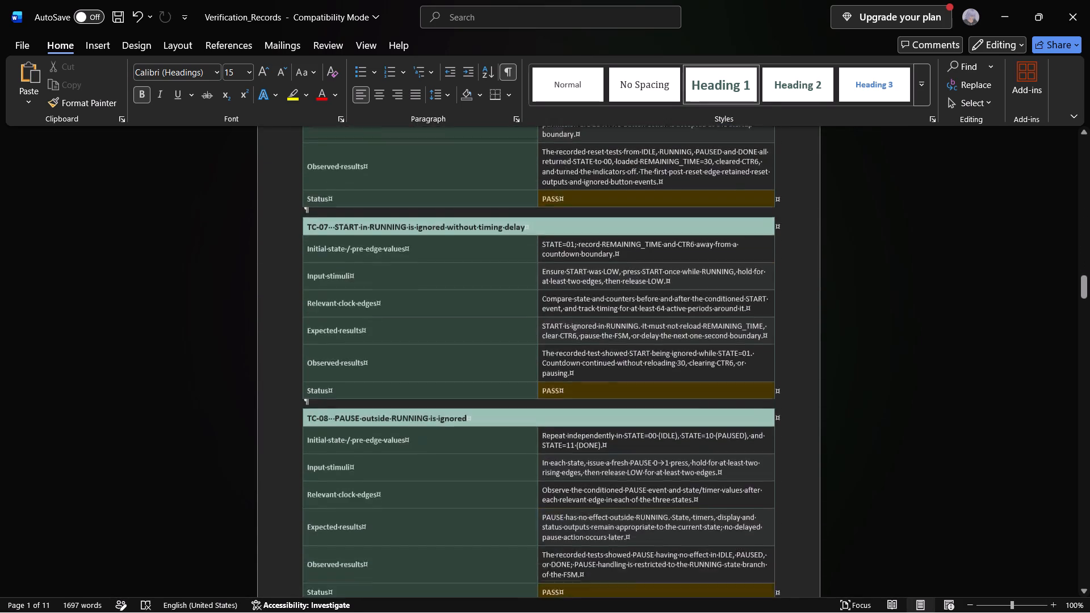
pyautogui.scroll(-20, 540, 453)
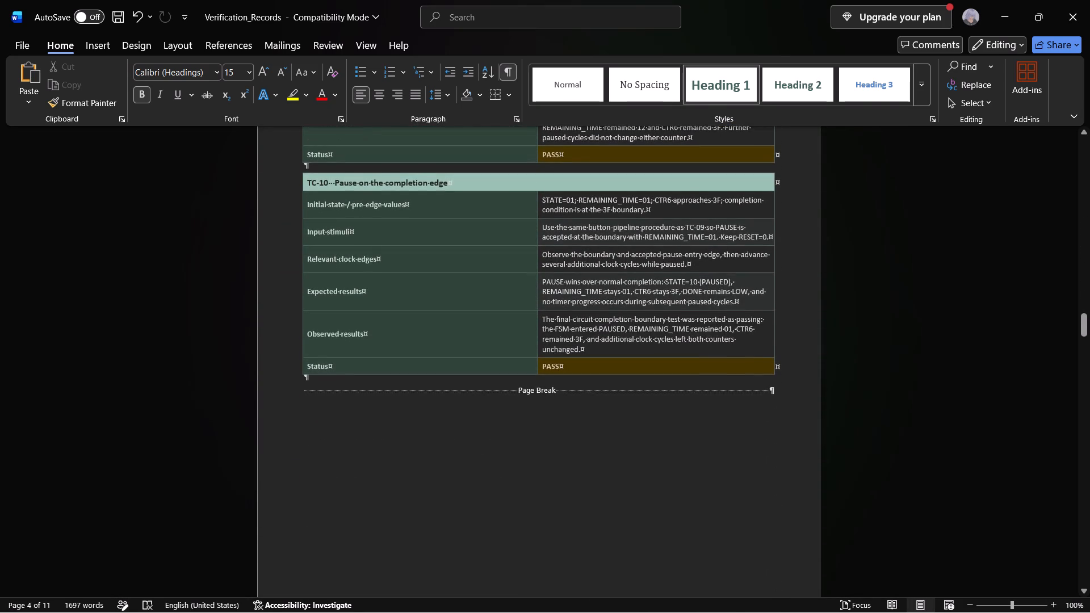
pyautogui.scroll(-15, 546, 464)
# Save the Verification_Records document and close it.
pyautogui.hotkey('ctrl', 's')
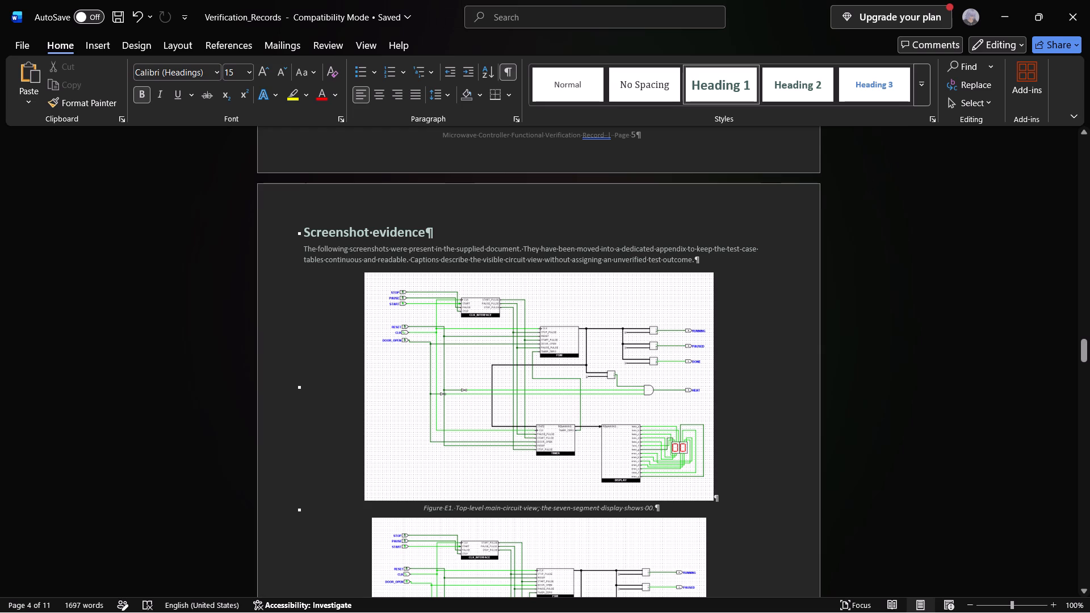
pyautogui.click(1089, 0)
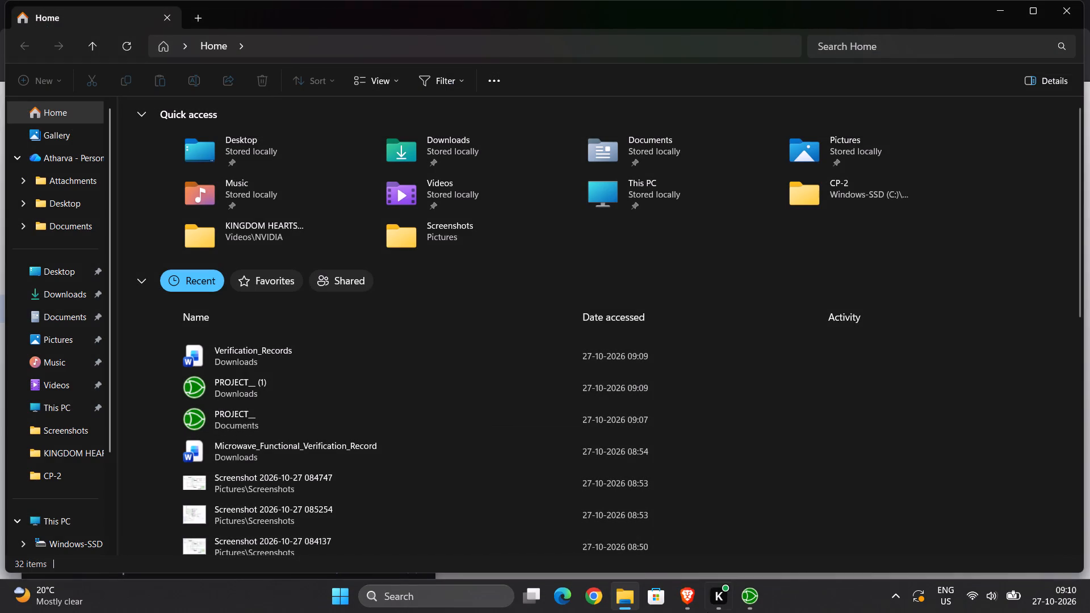
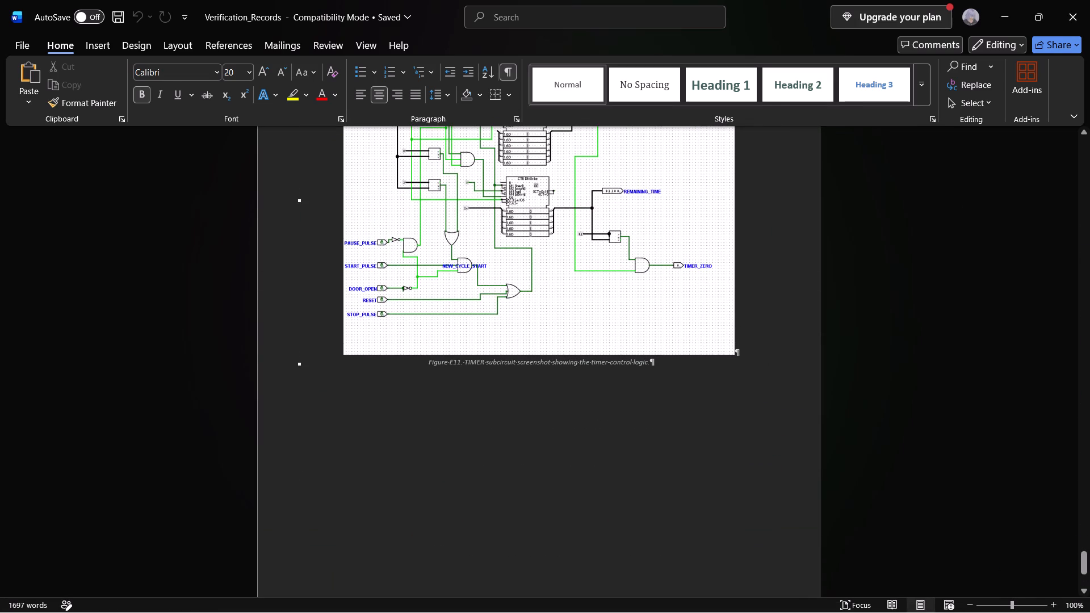
# Examine the TIMER subcircuit figures E11 and E10 and their captions on the last pages of Verification_Records.
pyautogui.scroll(1, 552, 392)
pyautogui.scroll(1, 642, 404)
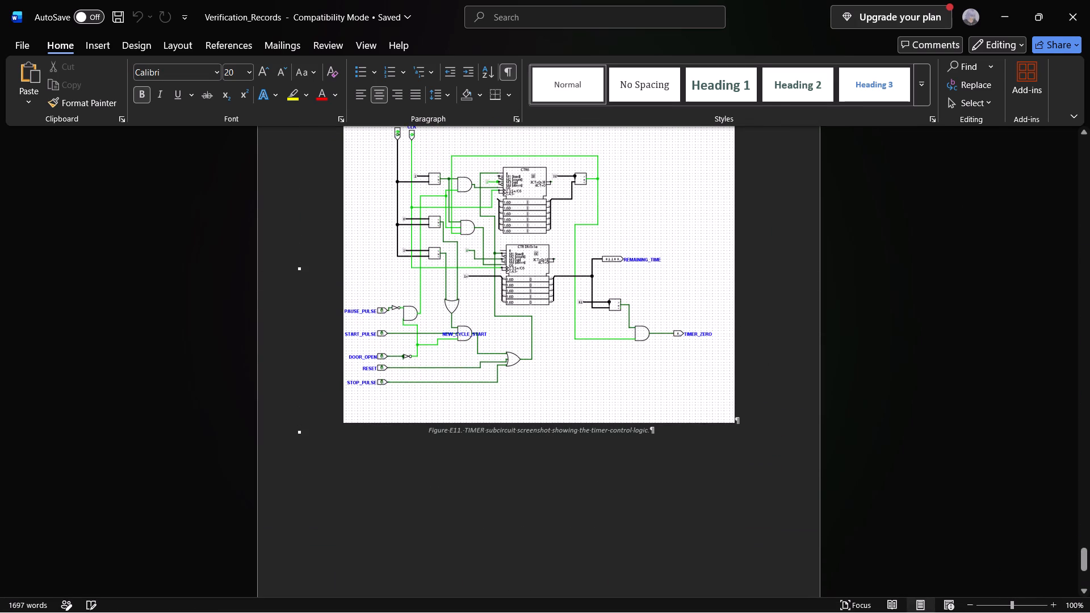
pyautogui.scroll(7, 679, 440)
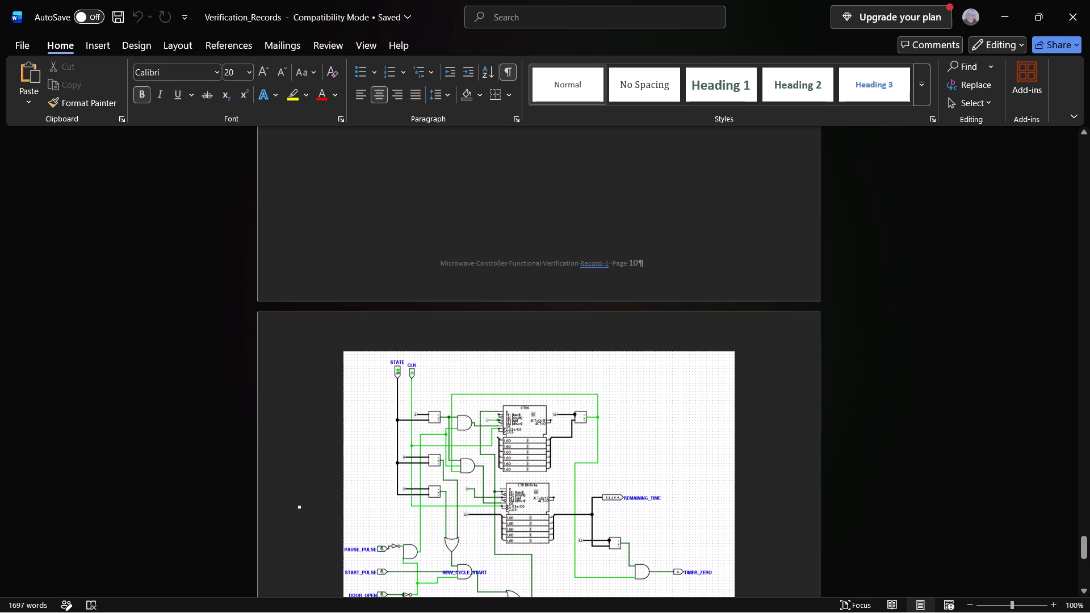
pyautogui.scroll(9, 607, 446)
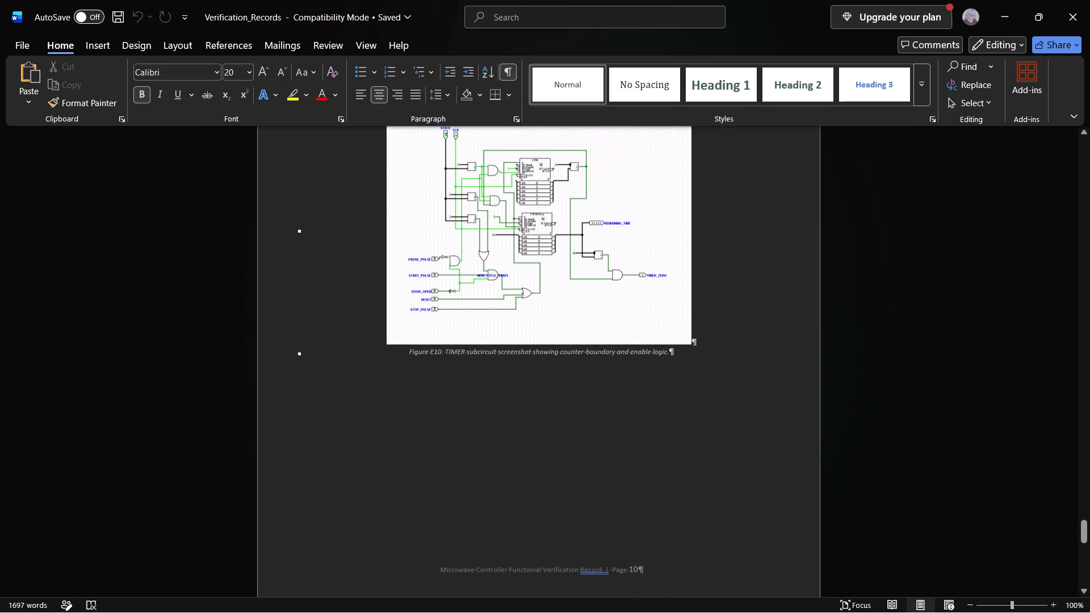
# Replace the Figure E1 caption text under Screenshot evidence with "Normal Execution of Circuit", keeping the figure label.
pyautogui.scroll(5, 518, 402)
pyautogui.moveTo(1084, 521); pyautogui.dragTo(1079, 405)
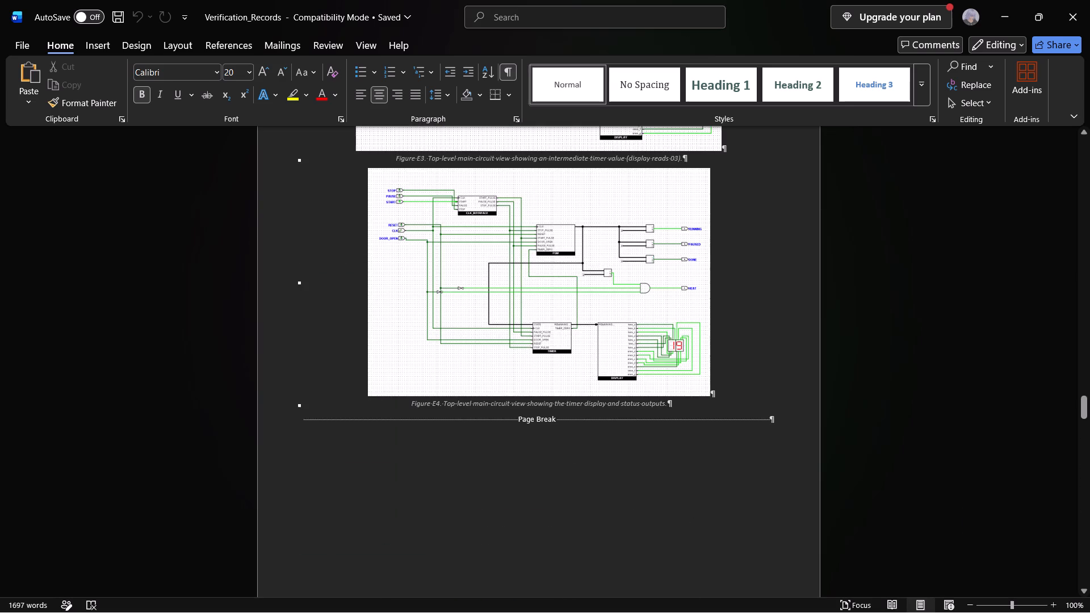
pyautogui.scroll(19, 614, 397)
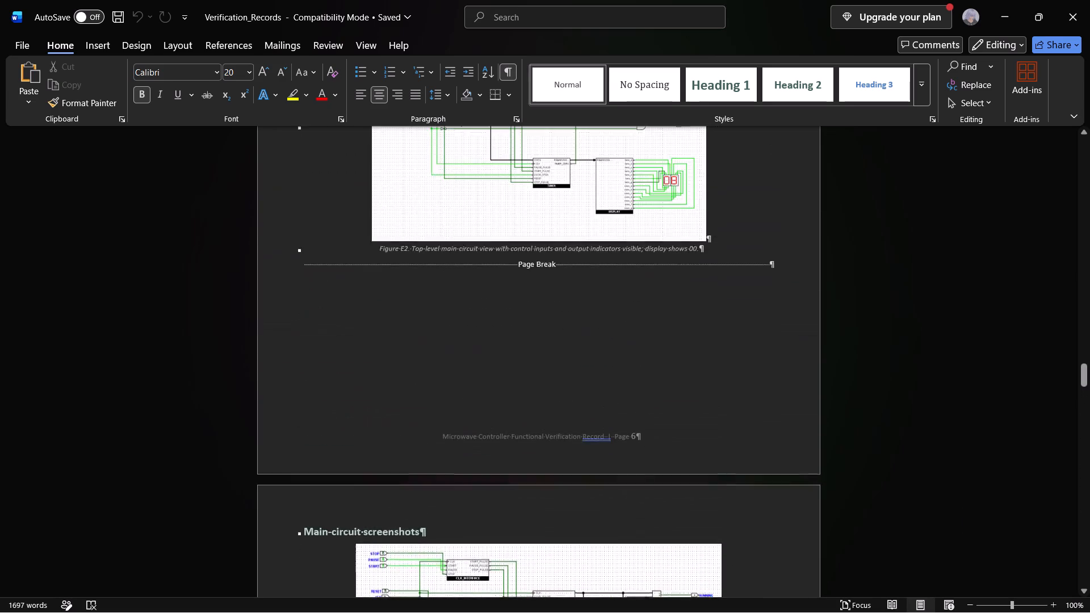
pyautogui.scroll(12, 517, 380)
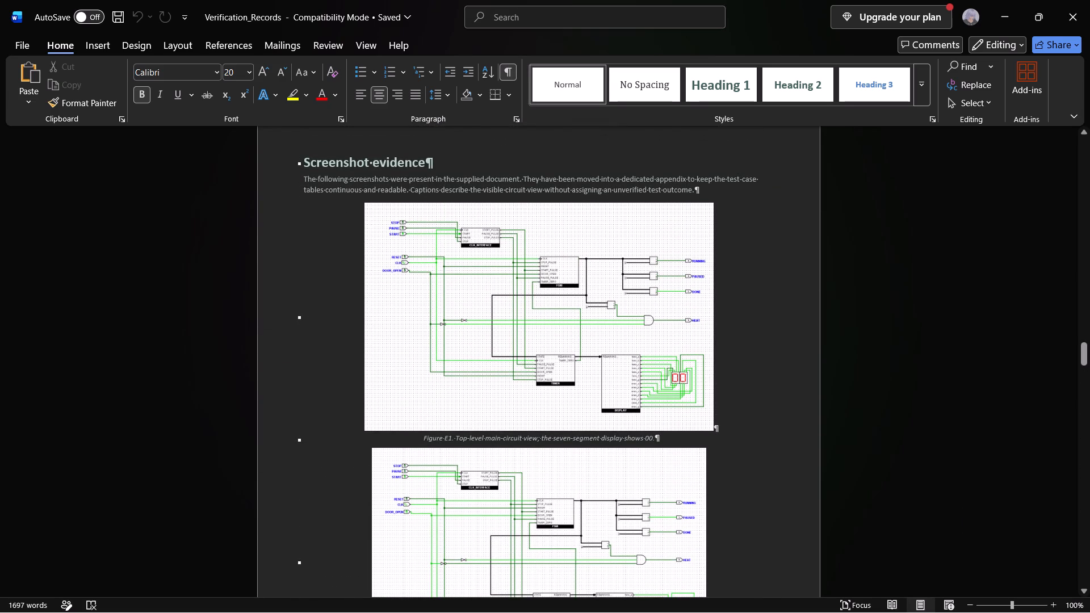
pyautogui.moveTo(666, 439); pyautogui.dragTo(464, 443)
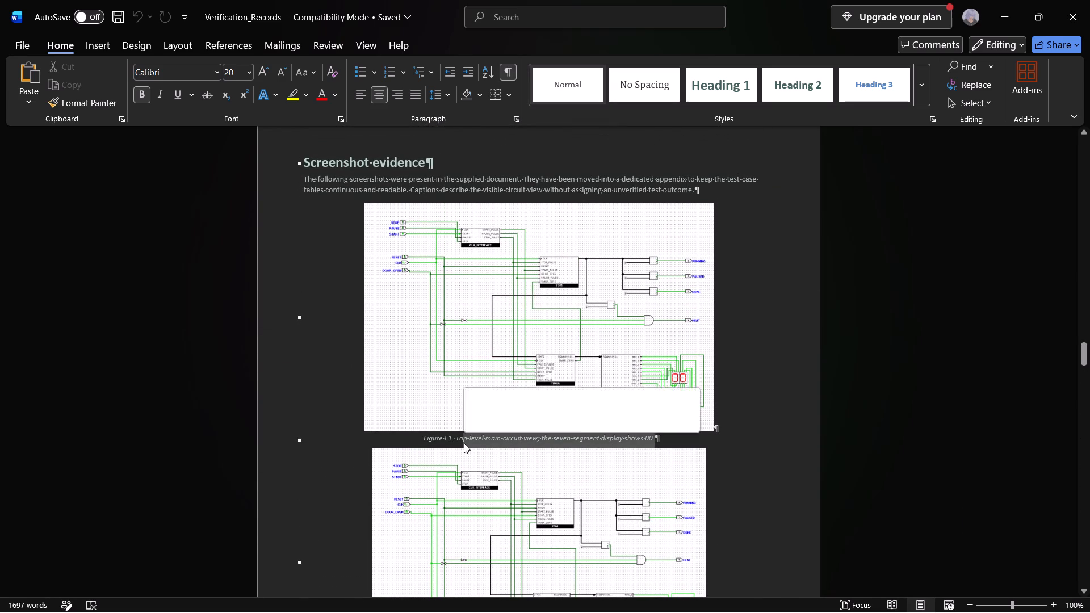
pyautogui.press('BackSpace')
pyautogui.press('BackSpace')
pyautogui.press('BackSpace')
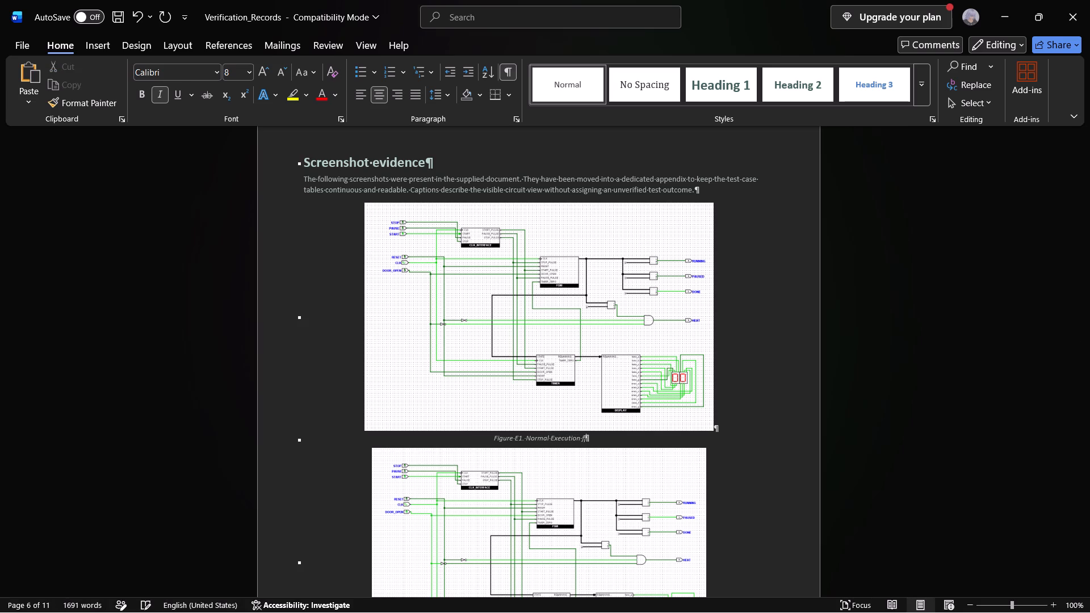
pyautogui.press('BackSpace')
pyautogui.press('BackSpace')
pyautogui.press('BackSpace')
pyautogui.write('of')
pyautogui.press('space')
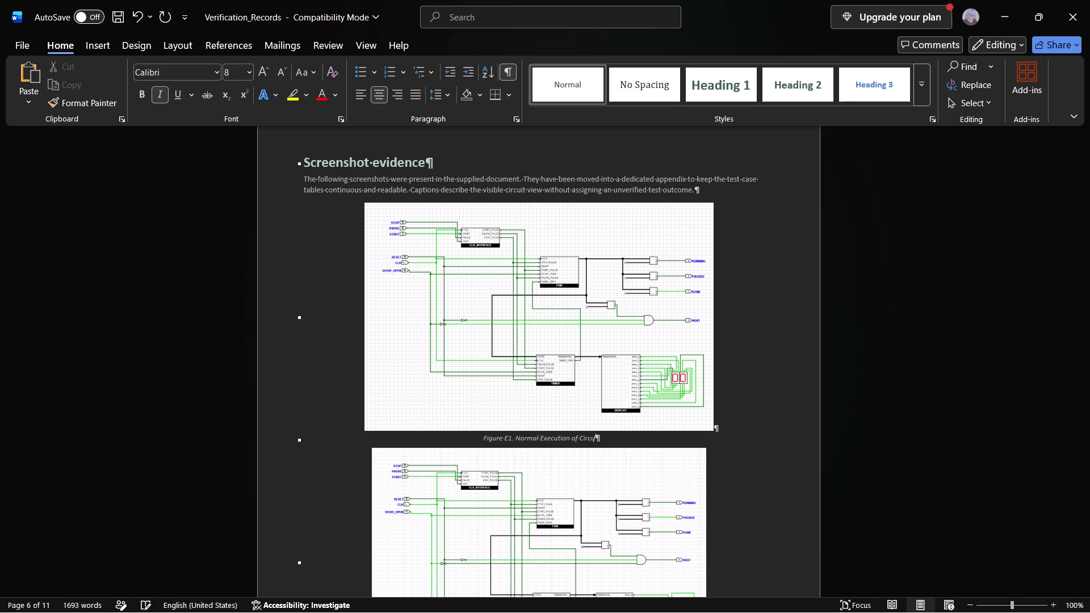
# Replace the Figure E2 caption text with "DOOR OPEN PAUSES THE CIRCUIT", keeping the figure label.
pyautogui.scroll(-2, 552, 502)
pyautogui.click(724, 438)
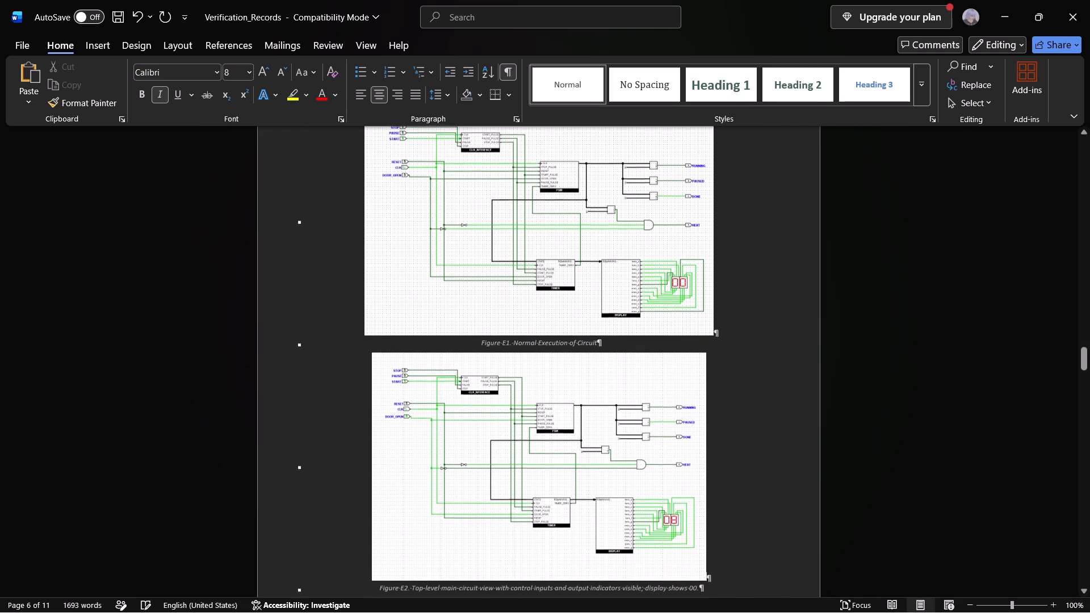
pyautogui.scroll(-4, 728, 447)
pyautogui.click(693, 448)
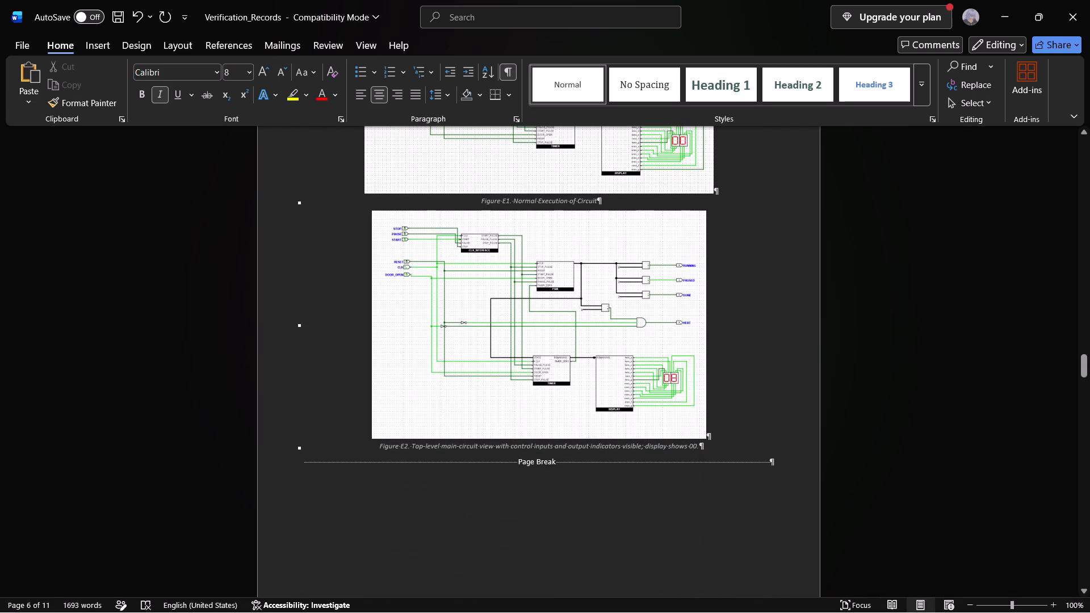
pyautogui.moveTo(706, 448); pyautogui.dragTo(447, 448)
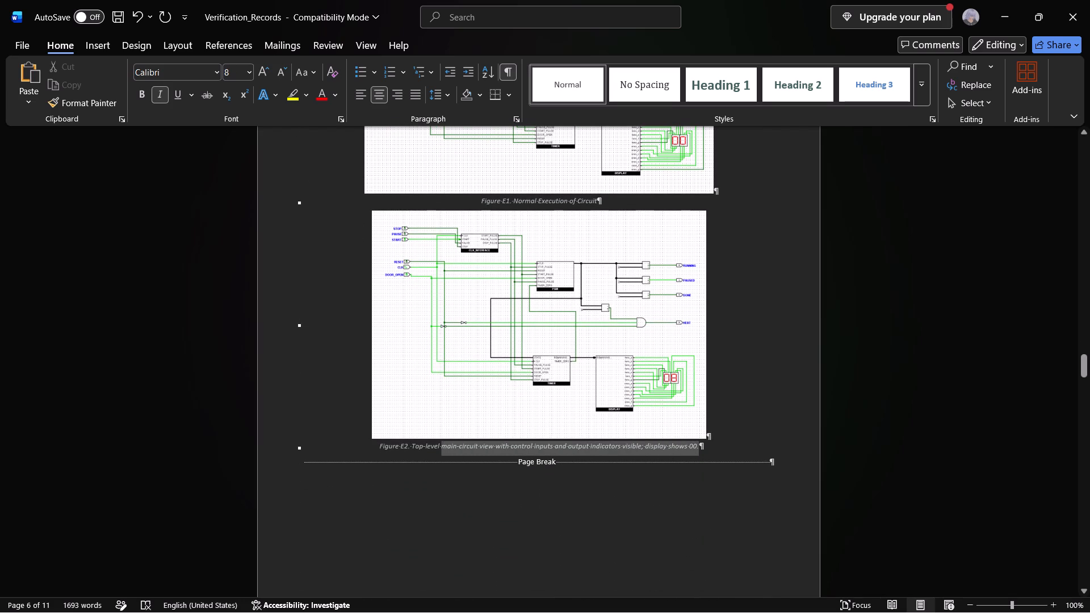
pyautogui.moveTo(447, 448); pyautogui.dragTo(448, 448)
pyautogui.press('BackSpace')
pyautogui.press('BackSpace')
pyautogui.press('BackSpace')
pyautogui.press('BackSpace')
pyautogui.press('BackSpace')
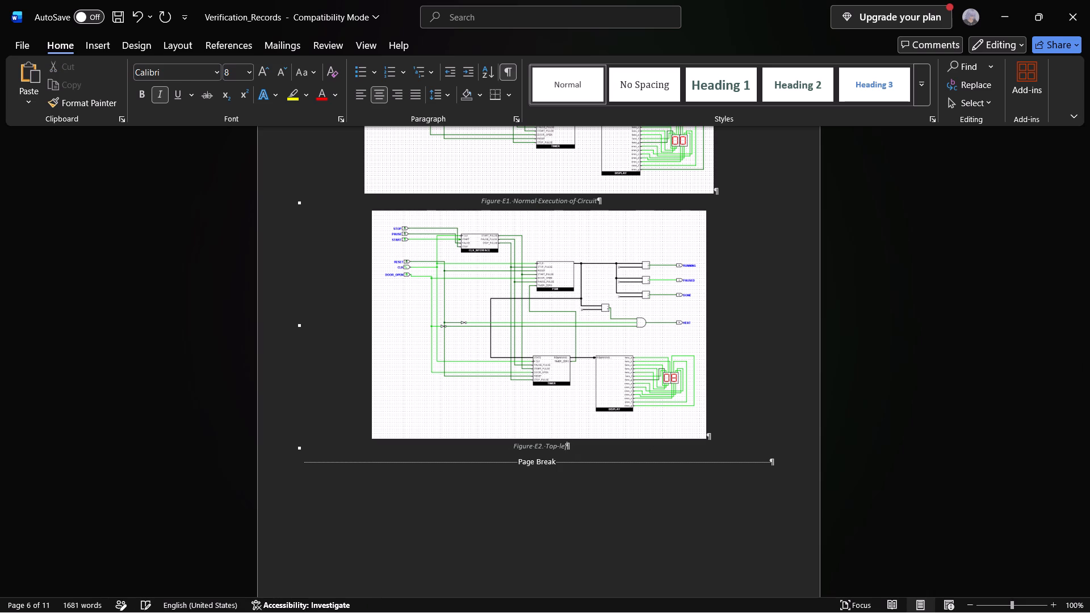
pyautogui.press('BackSpace')
pyautogui.press('BackSpace')
pyautogui.press('BackSpace')
pyautogui.press('BackSpace')
pyautogui.press('BackSpace')
pyautogui.press('BackSpace')
pyautogui.press('space')
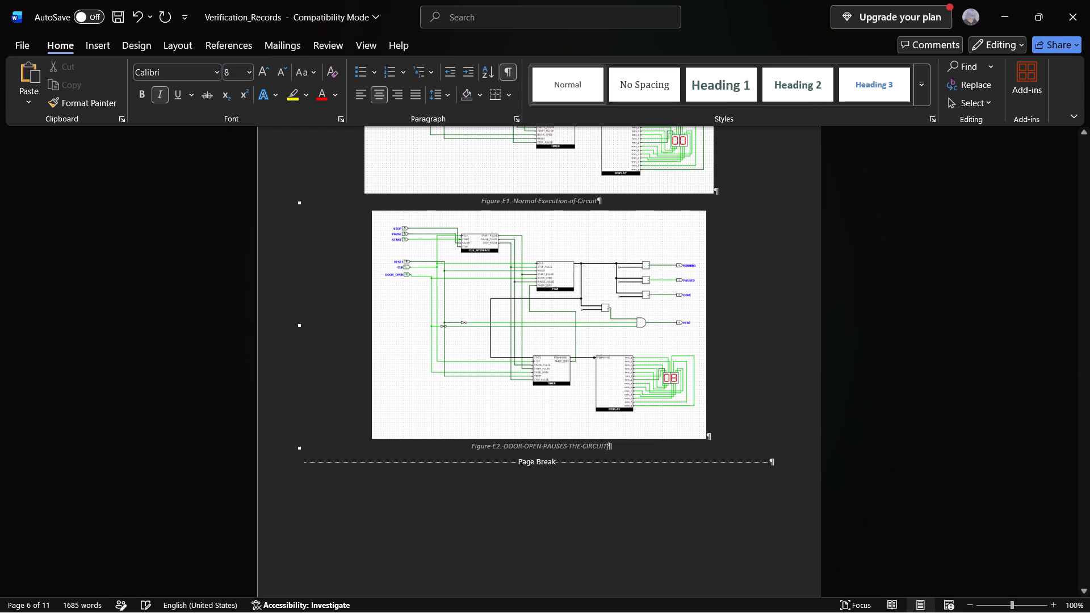
# Replace the Figure E3 caption text under Main-circuit screenshots with "PAUSE STOPS THE RUNNING STATE", keeping the figure label.
pyautogui.scroll(-3, 636, 467)
pyautogui.scroll(-9, 625, 412)
pyautogui.scroll(3, 614, 445)
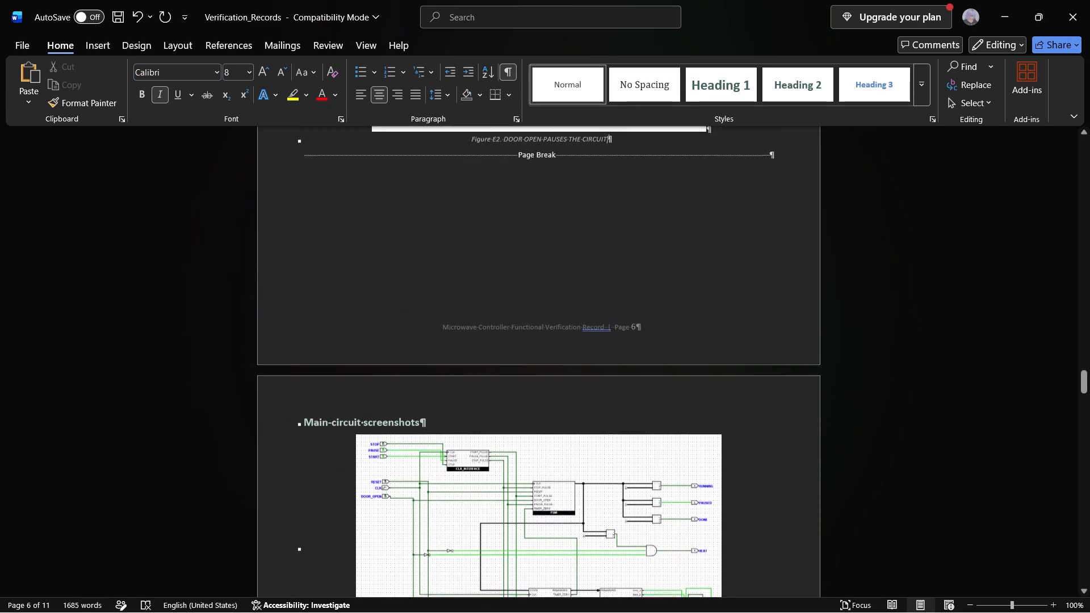
pyautogui.scroll(-8, 613, 449)
pyautogui.scroll(9, 613, 455)
pyautogui.scroll(-4, 620, 484)
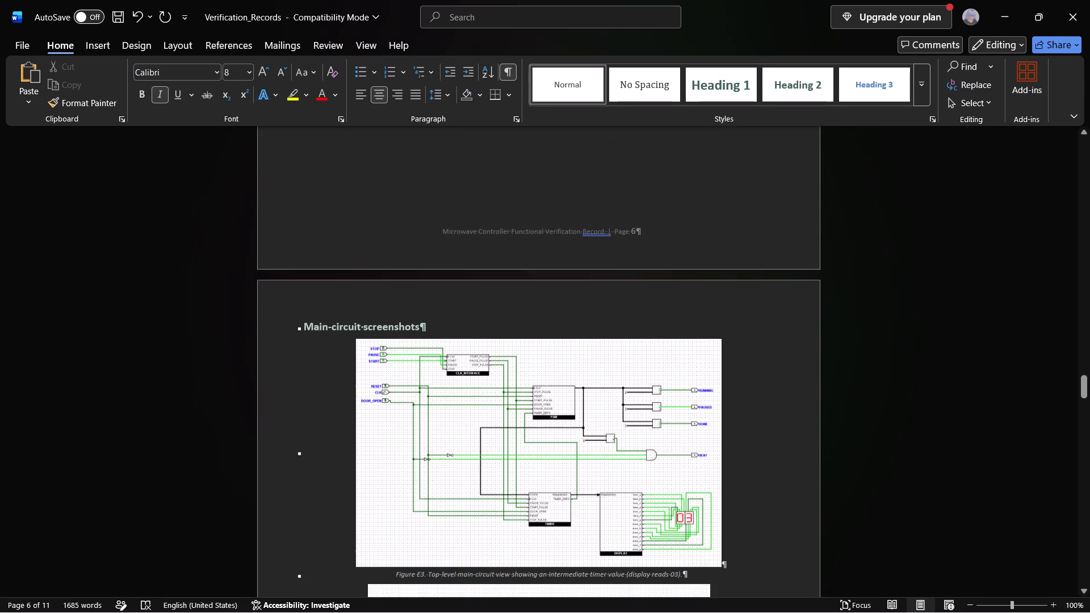
pyautogui.scroll(-5, 623, 493)
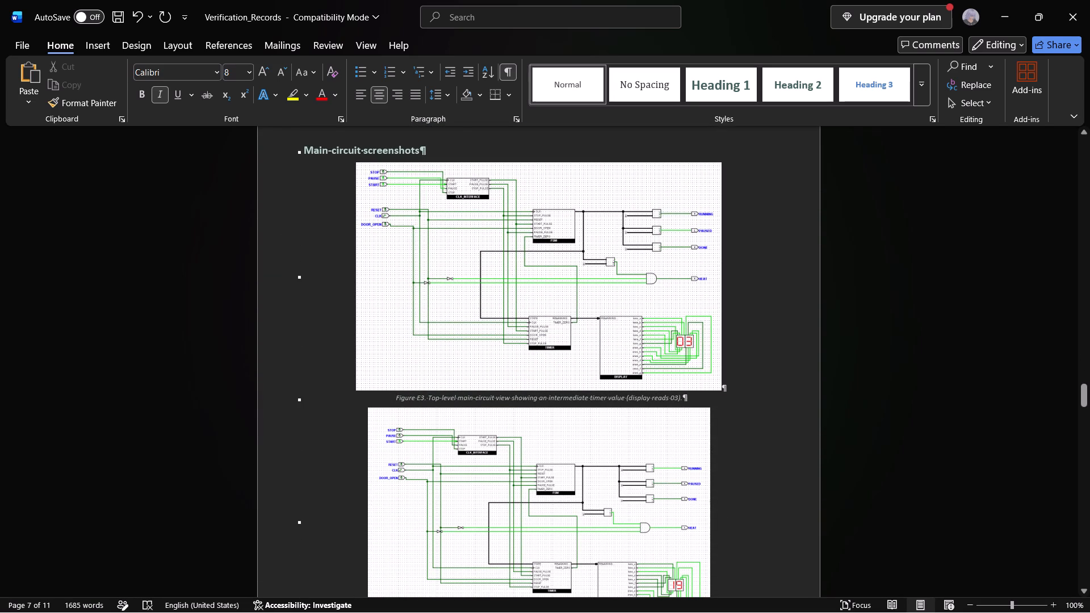
pyautogui.moveTo(692, 398); pyautogui.dragTo(422, 405)
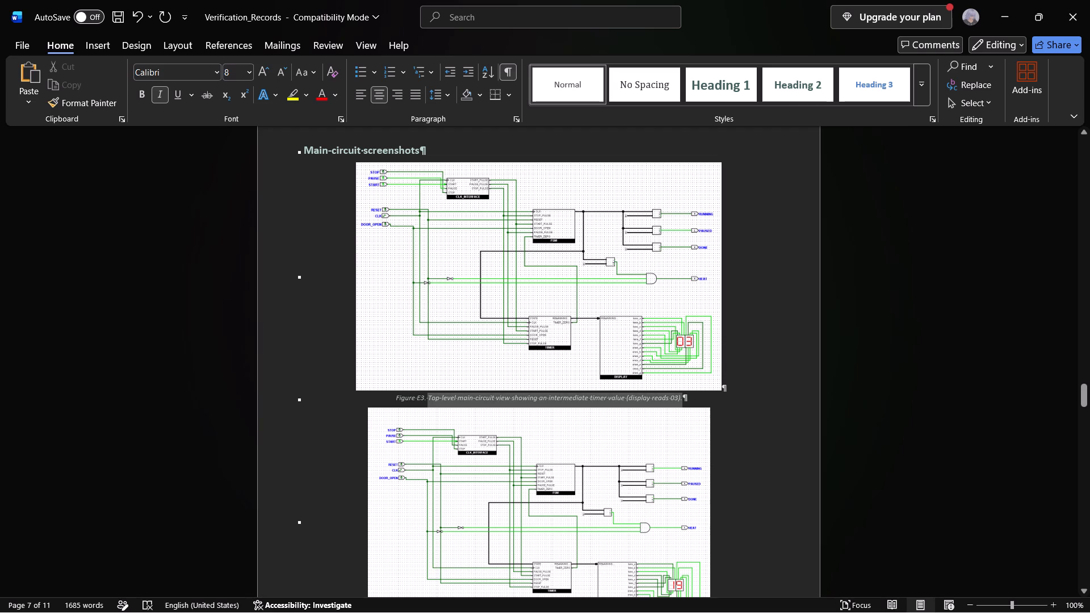
pyautogui.moveTo(422, 405); pyautogui.dragTo(430, 403)
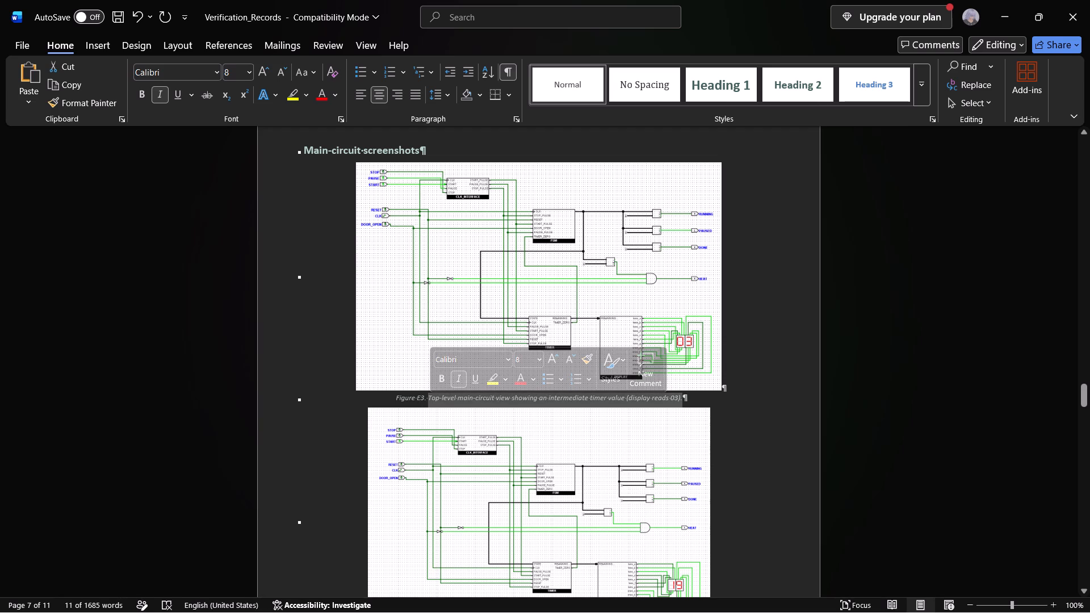
pyautogui.press('BackSpace')
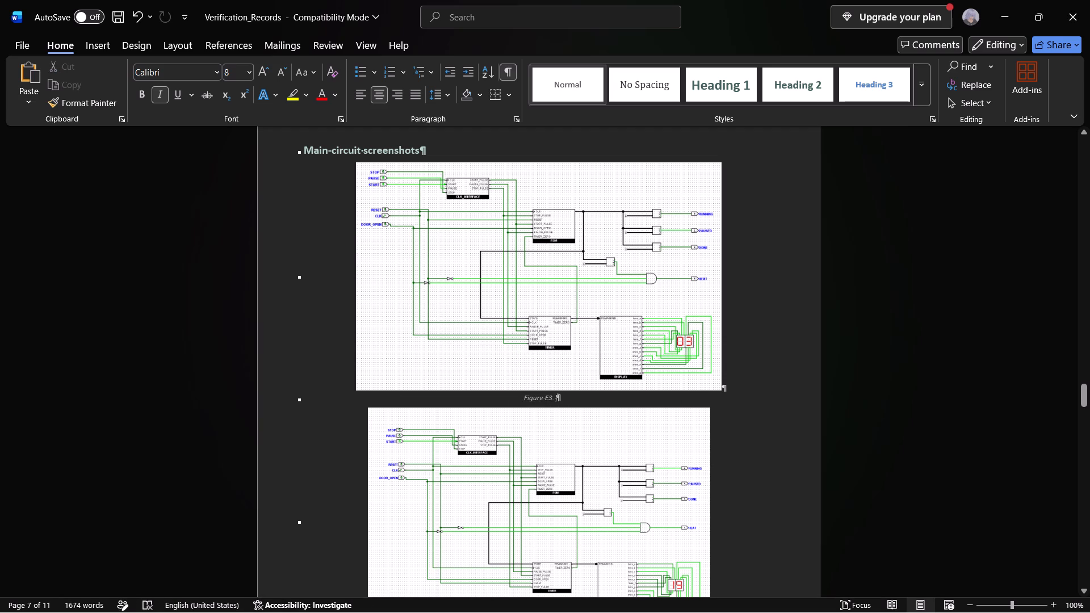
pyautogui.write('AUSE')
pyautogui.press('space')
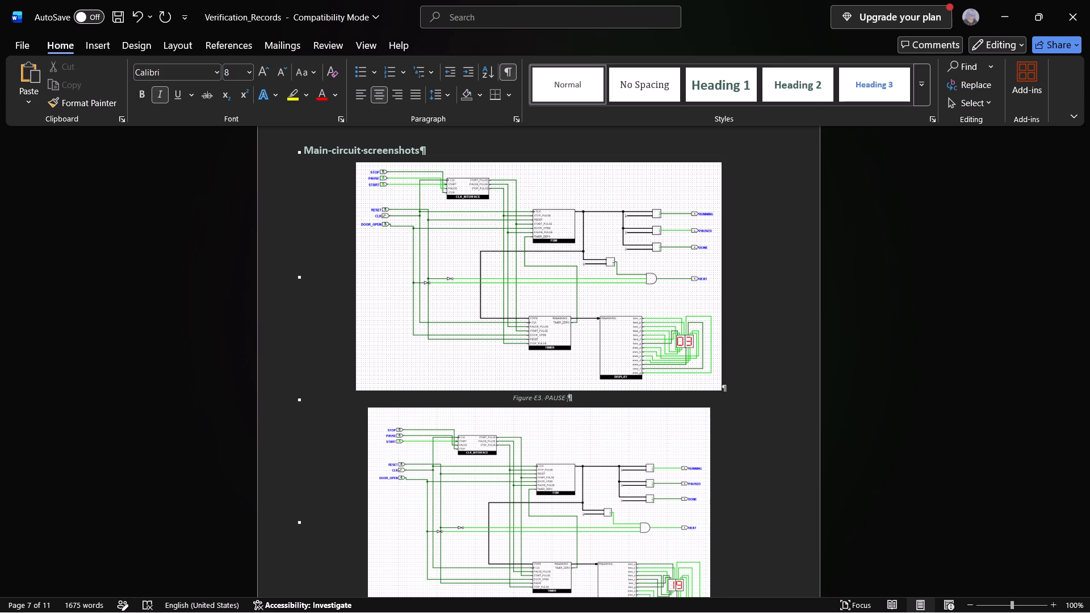
pyautogui.write('STOPS TH')
pyautogui.press('BackSpace')
pyautogui.write('HE RUNNING')
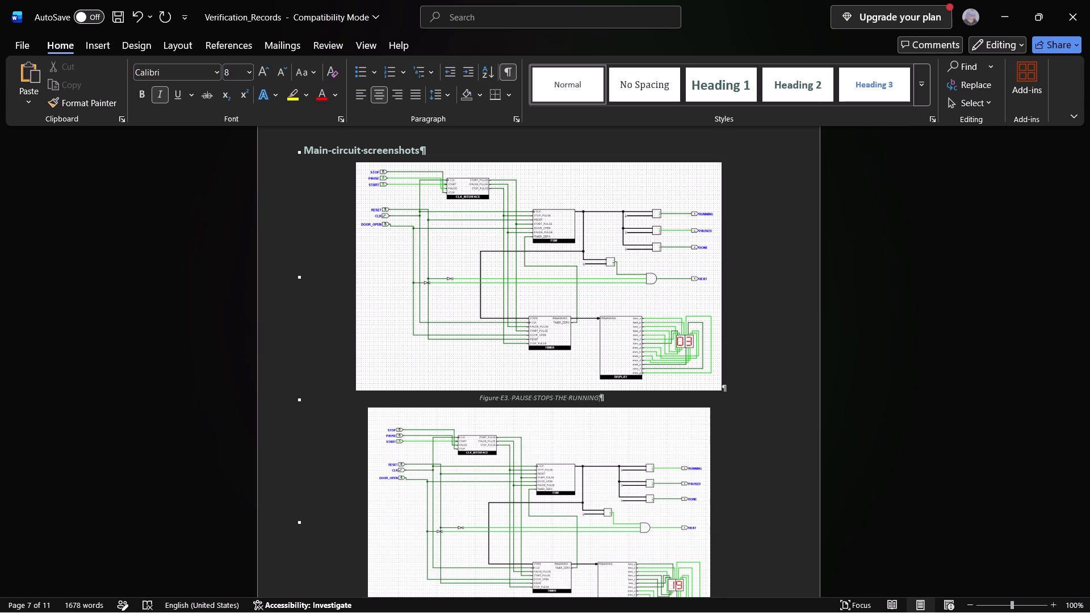
pyautogui.press('Left')
pyautogui.press('Right')
pyautogui.press('c')
pyautogui.press('BackSpace')
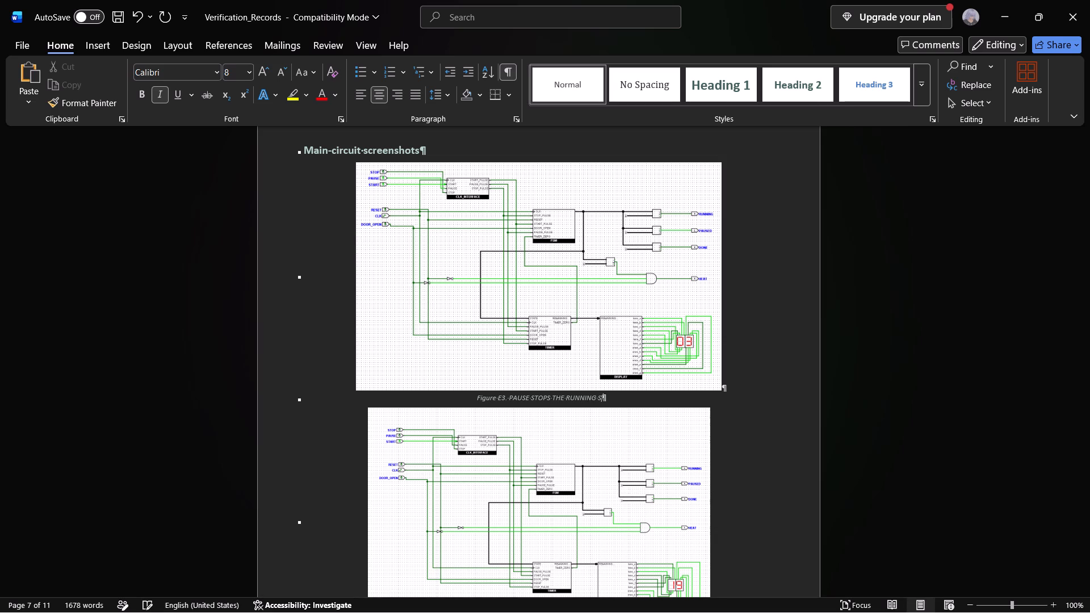
pyautogui.press('BackSpace')
# Replace the Figure E4 caption's description with text beginning "BEFORE STOP IS", keeping the figure label.
pyautogui.scroll(-6, 529, 442)
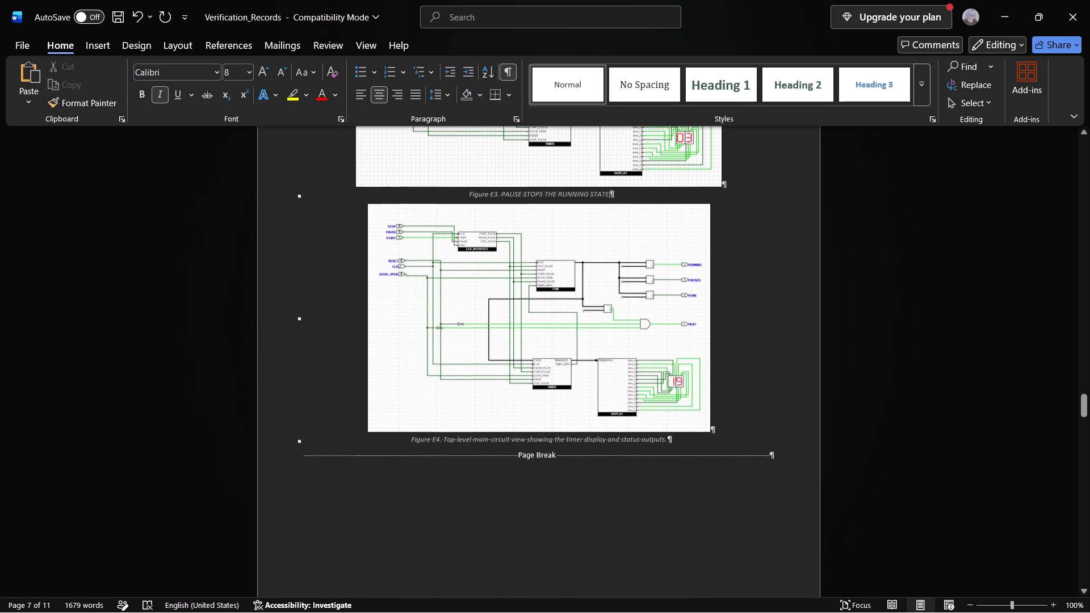
pyautogui.click(549, 443)
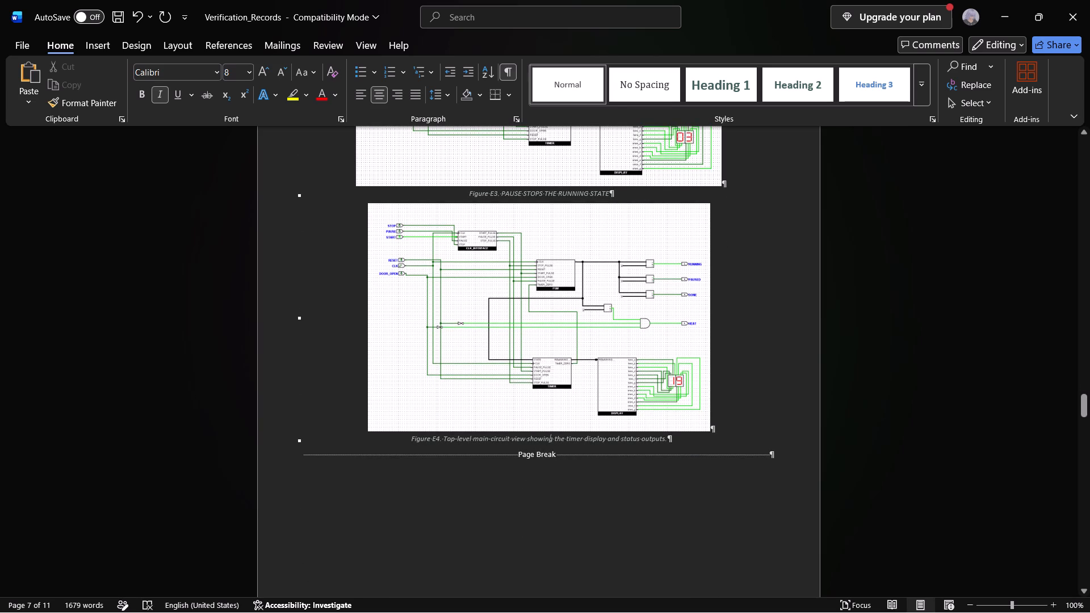
pyautogui.scroll(-13, 673, 421)
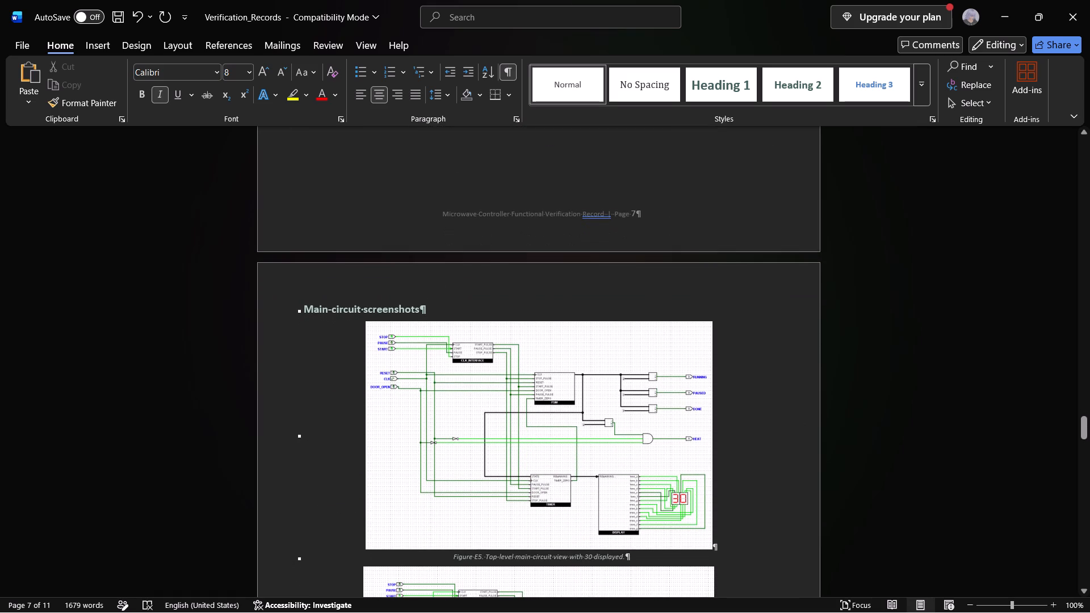
pyautogui.scroll(10, 661, 463)
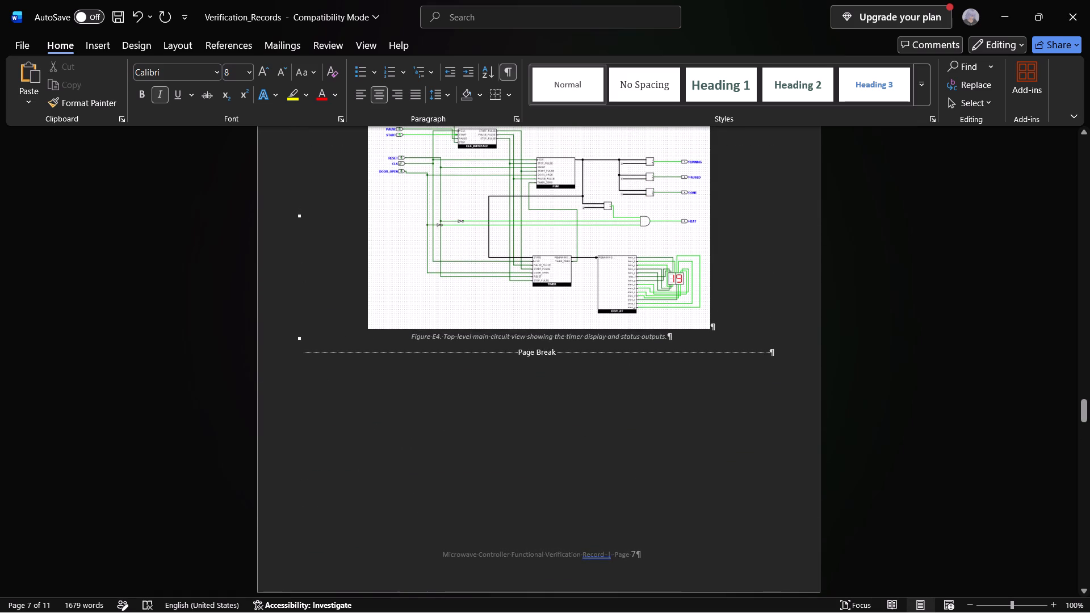
pyautogui.moveTo(678, 334); pyautogui.dragTo(452, 345)
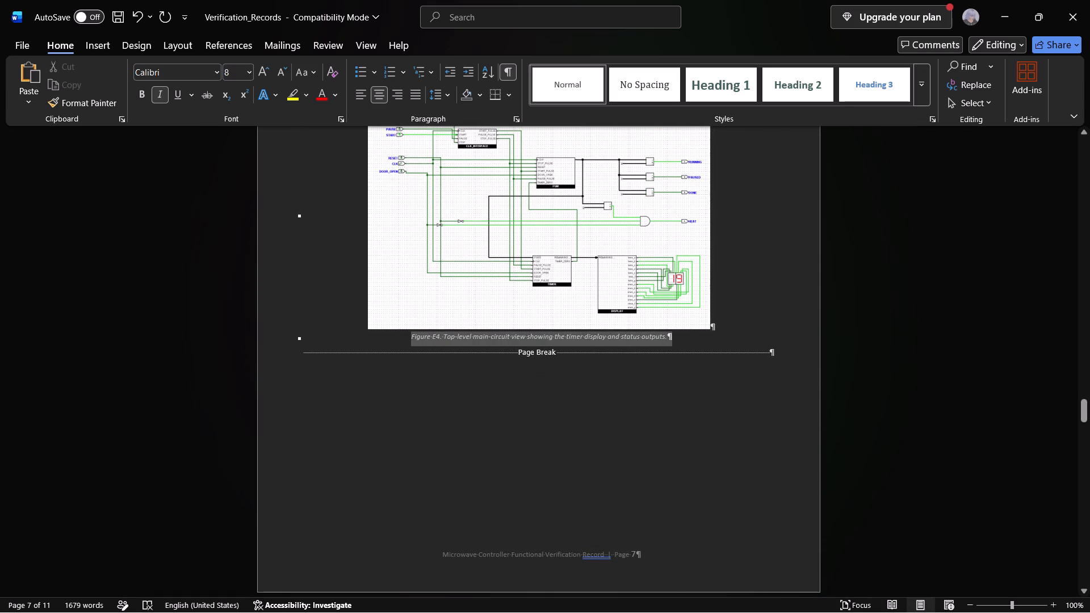
pyautogui.moveTo(452, 345); pyautogui.dragTo(454, 345)
pyautogui.click(451, 339)
pyautogui.moveTo(683, 334); pyautogui.dragTo(521, 346)
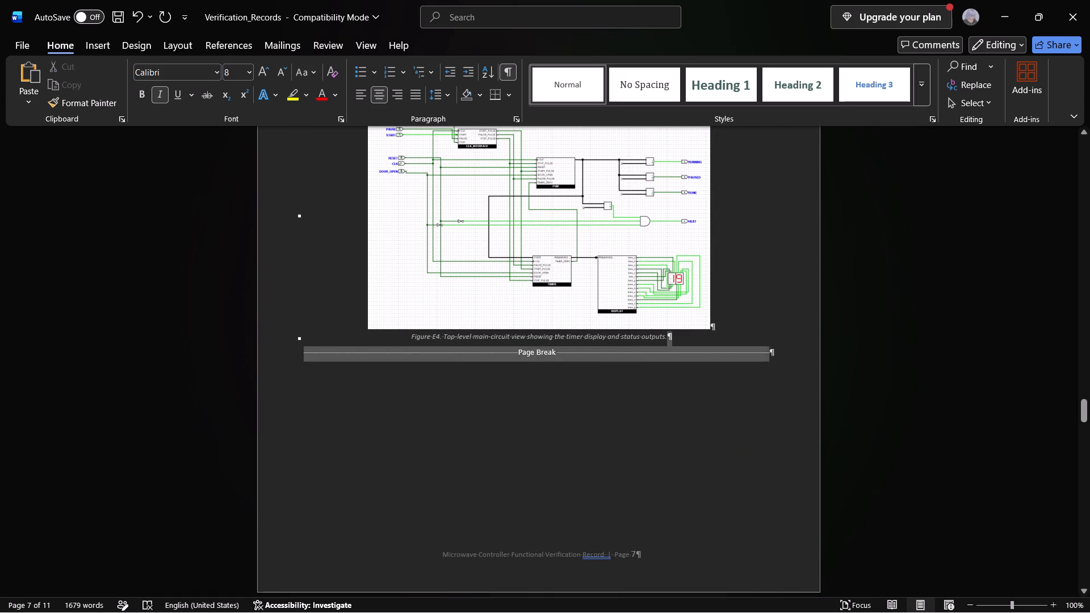
pyautogui.moveTo(521, 346); pyautogui.dragTo(448, 336)
pyautogui.press('BackSpace')
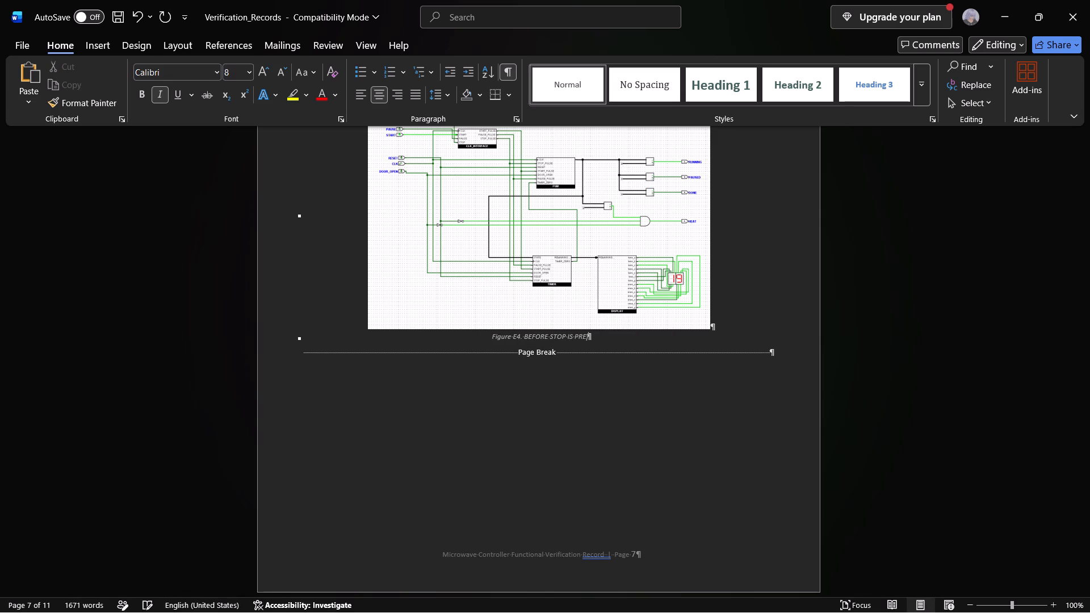
# Replace the Figure E5 caption's description with "AFTER STOP IS PRESSED STATE BECOMES 00 AND TIMER RESETS TO 30", keeping the figure label.
pyautogui.scroll(-8, 694, 372)
pyautogui.scroll(-3, 575, 492)
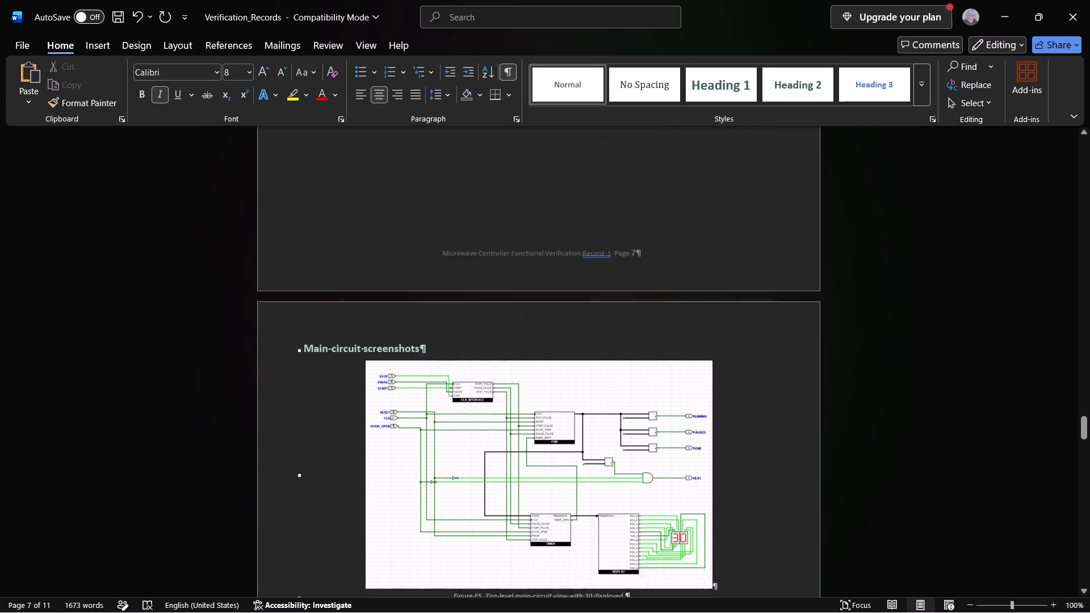
pyautogui.scroll(-2, 577, 480)
pyautogui.moveTo(627, 453); pyautogui.dragTo(519, 456)
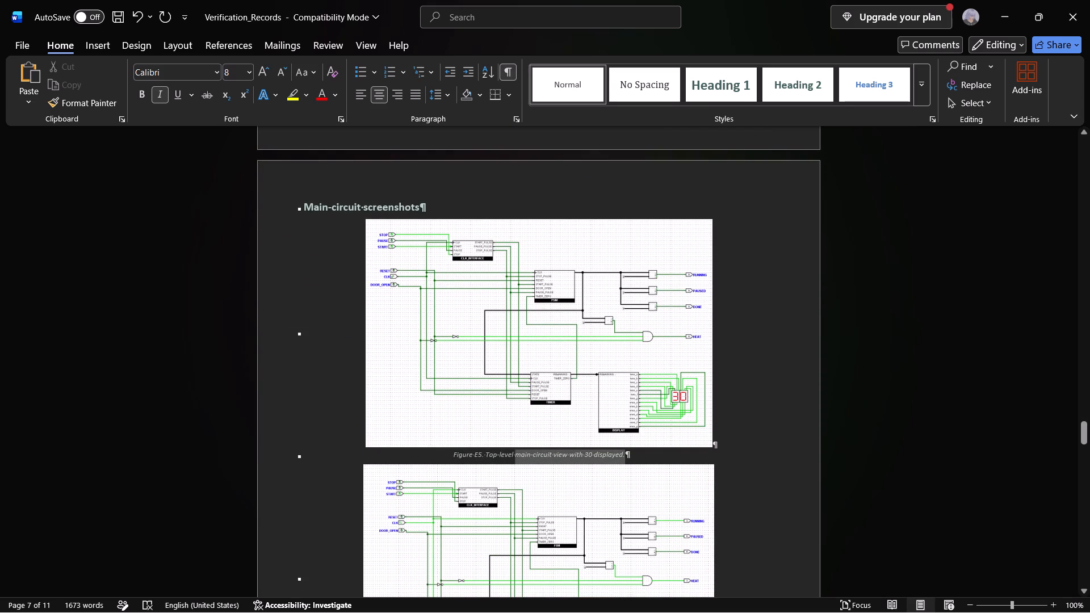
pyautogui.moveTo(519, 456); pyautogui.dragTo(484, 457)
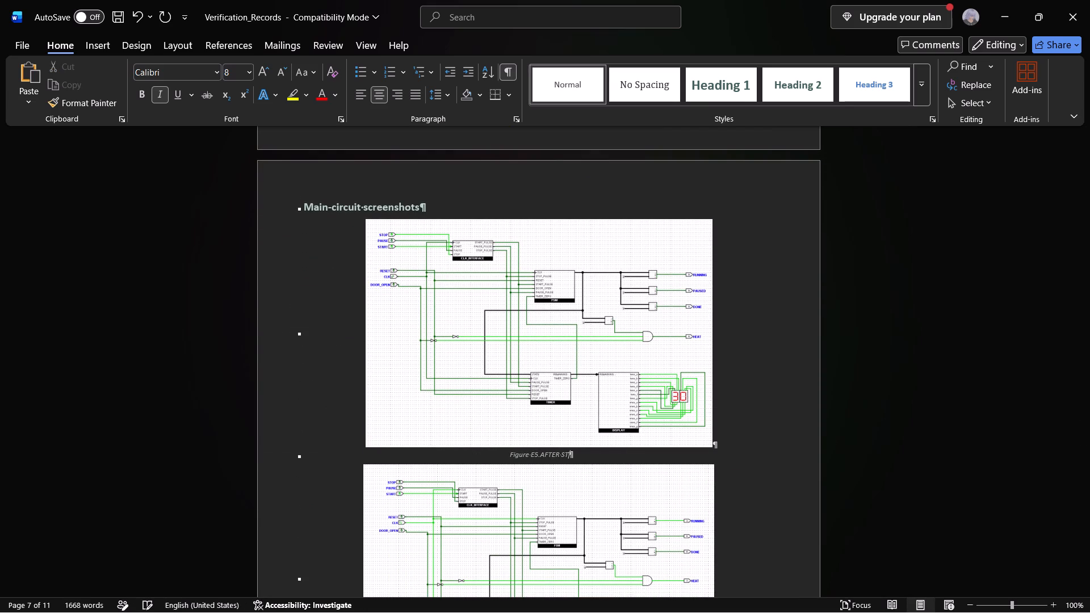
pyautogui.press('BackSpace')
pyautogui.press('BackSpace')
pyautogui.write('IS PRESSED STATE BECOMES 00 AND')
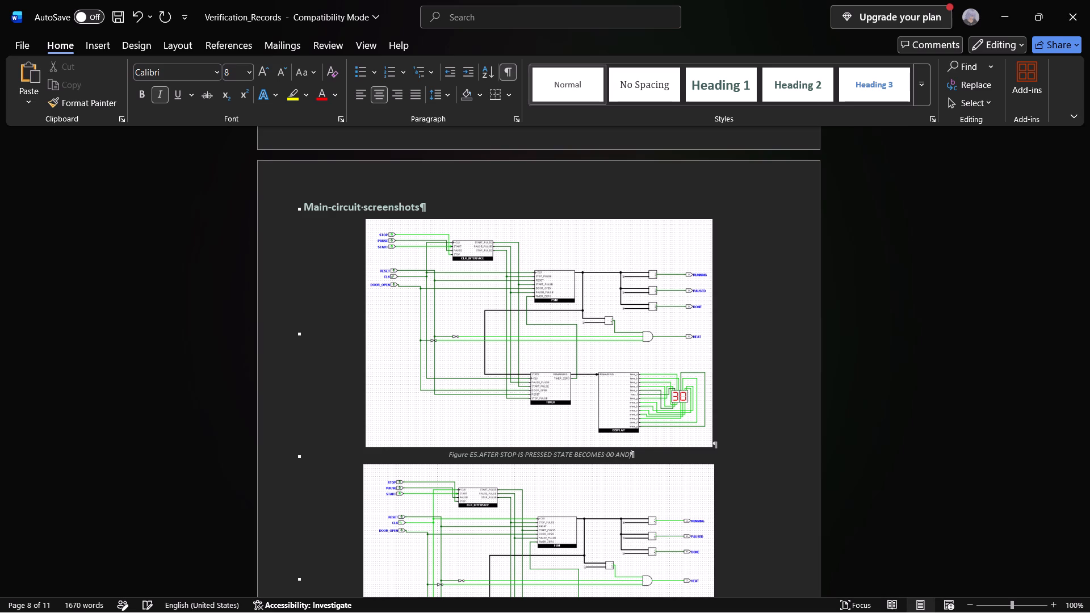
pyautogui.press('space')
pyautogui.write('TIMER RESETS OT')
pyautogui.press('BackSpace')
pyautogui.press('BackSpace')
pyautogui.write('TO')
pyautogui.press('space')
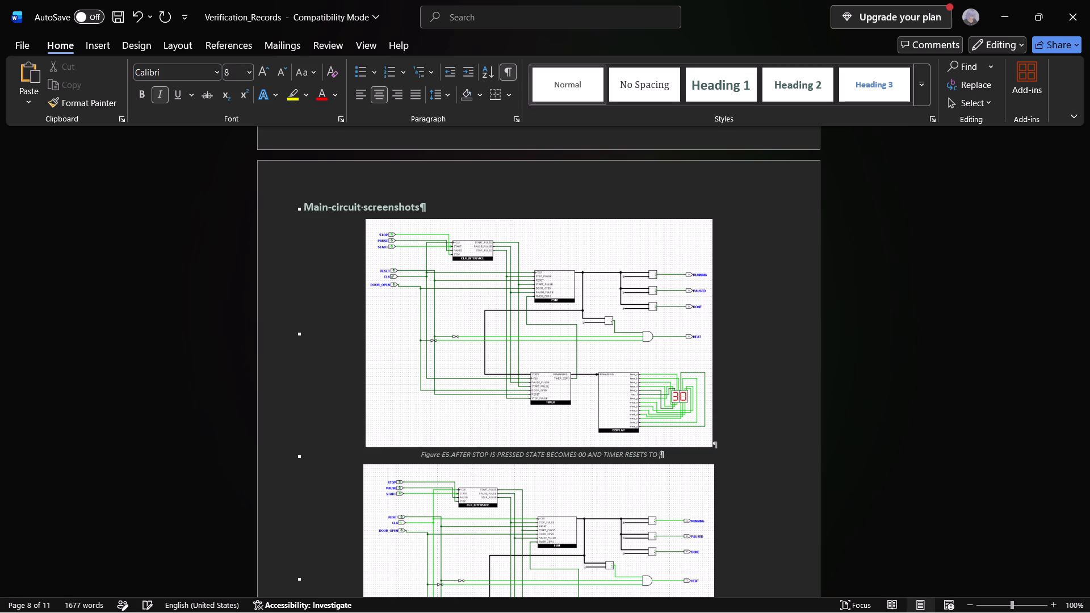
# Replace the Figure E6 caption's description with "BEFORE RESET", keeping the figure label.
pyautogui.scroll(-2, 710, 435)
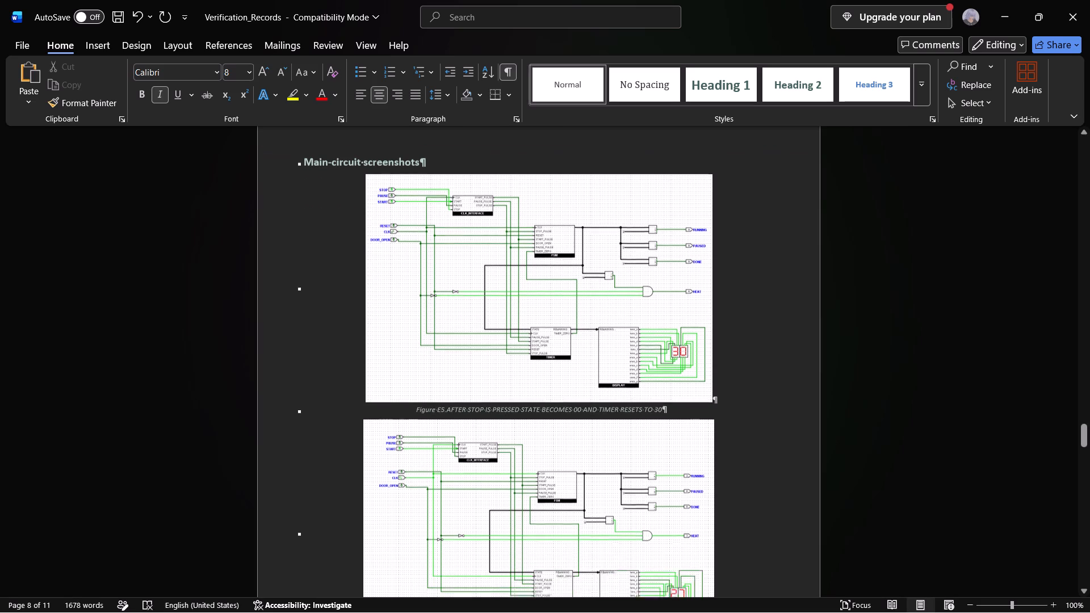
pyautogui.scroll(-4, 708, 436)
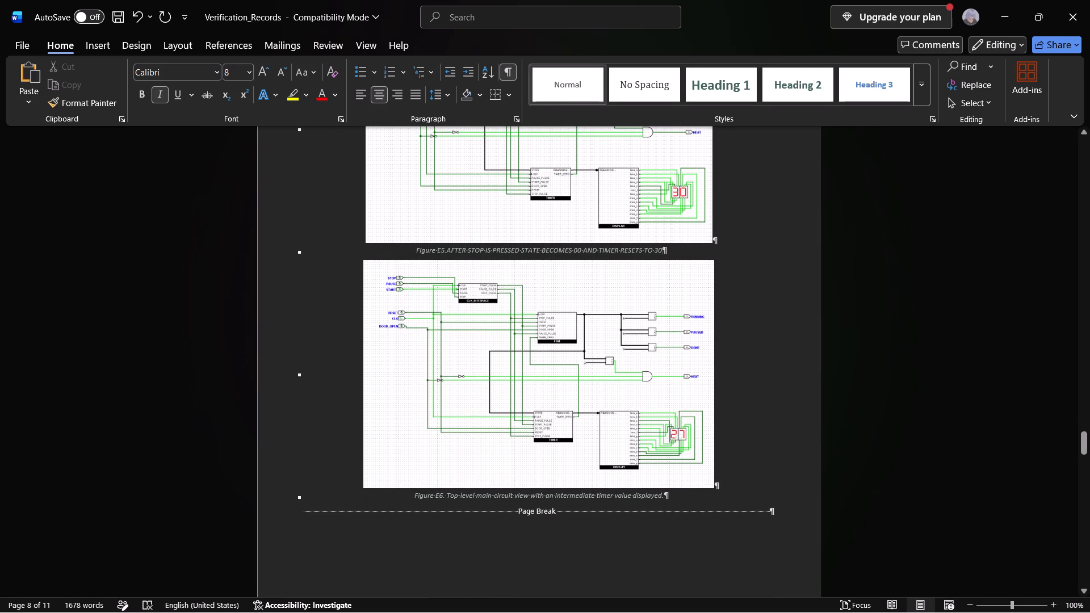
pyautogui.scroll(-5, 670, 505)
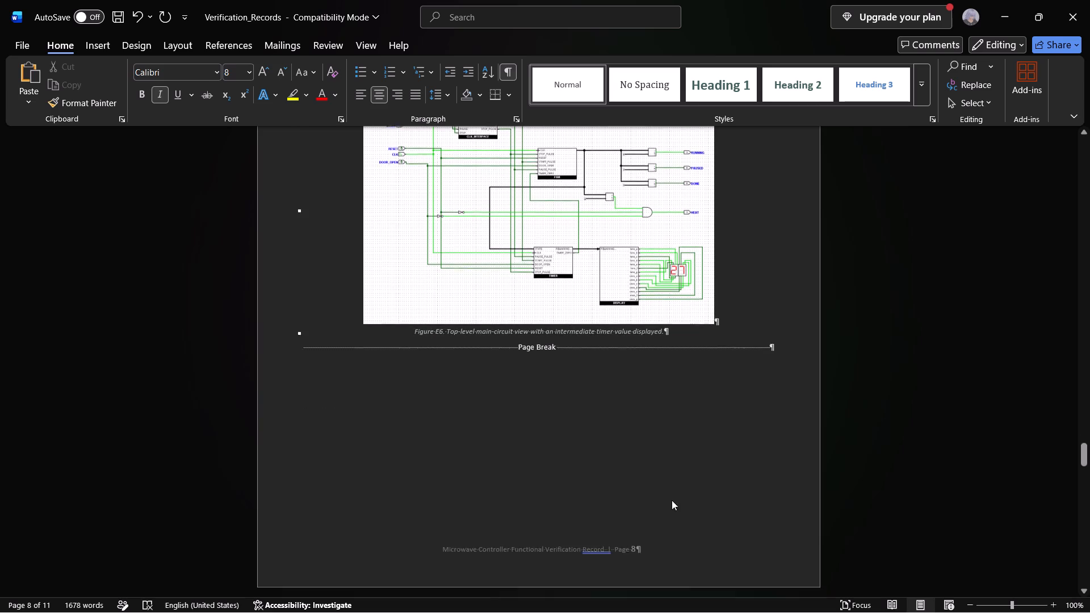
pyautogui.scroll(-5, 672, 500)
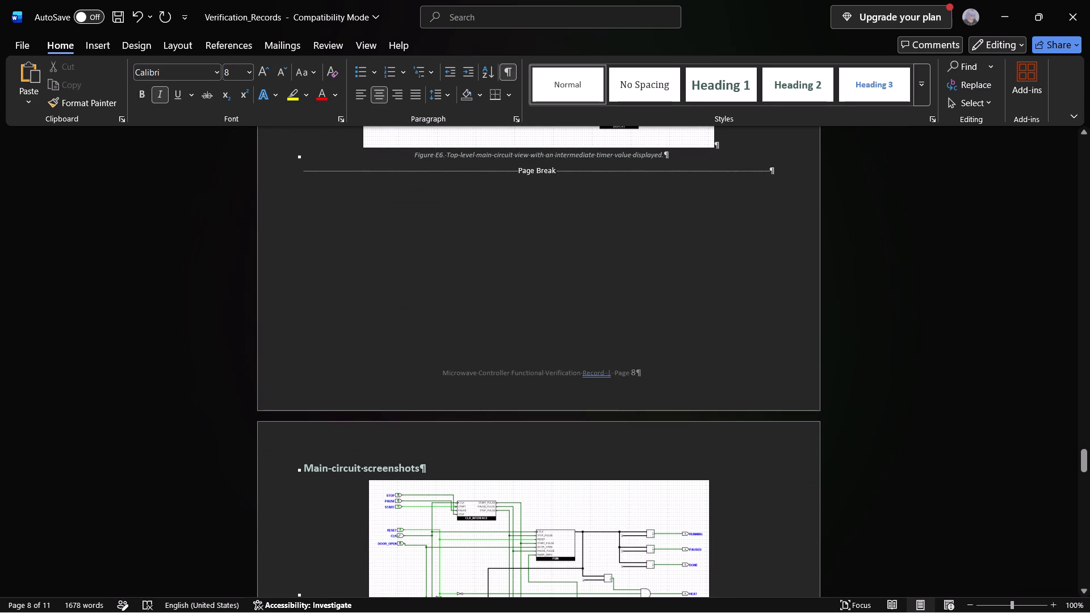
pyautogui.scroll(5, 672, 510)
pyautogui.moveTo(669, 325); pyautogui.dragTo(456, 322)
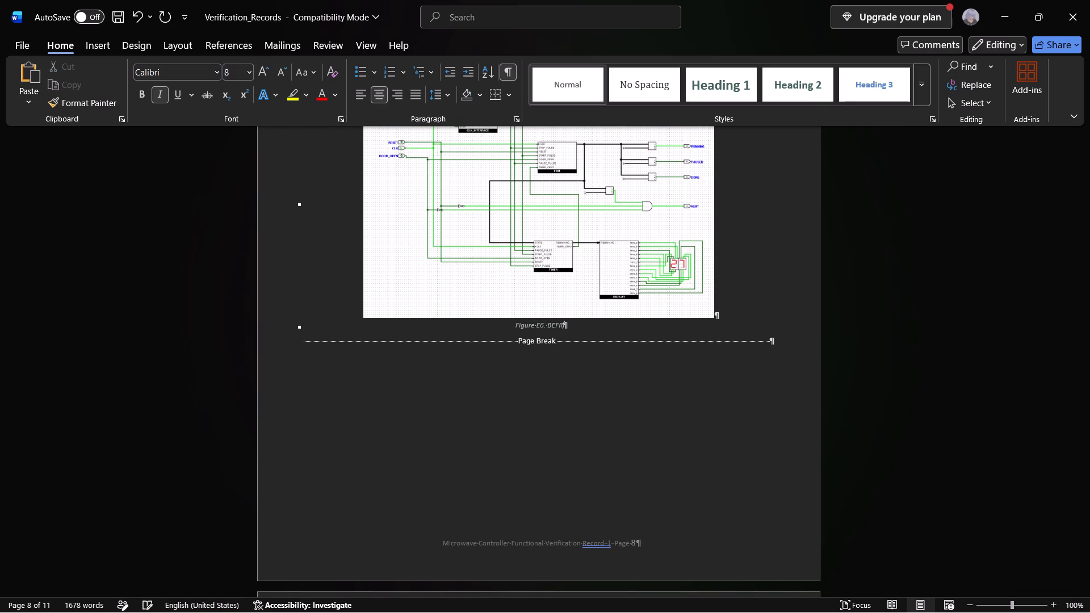
pyautogui.press('BackSpace')
pyautogui.write('ORE RESET')
# Replace the Figure E7 caption's description with "AFTER RESET TIMER RESETS TO 30 AND STATE BECOMES 00", keeping the figure label.
pyautogui.scroll(-12, 482, 319)
pyautogui.moveTo(640, 474); pyautogui.dragTo(487, 472)
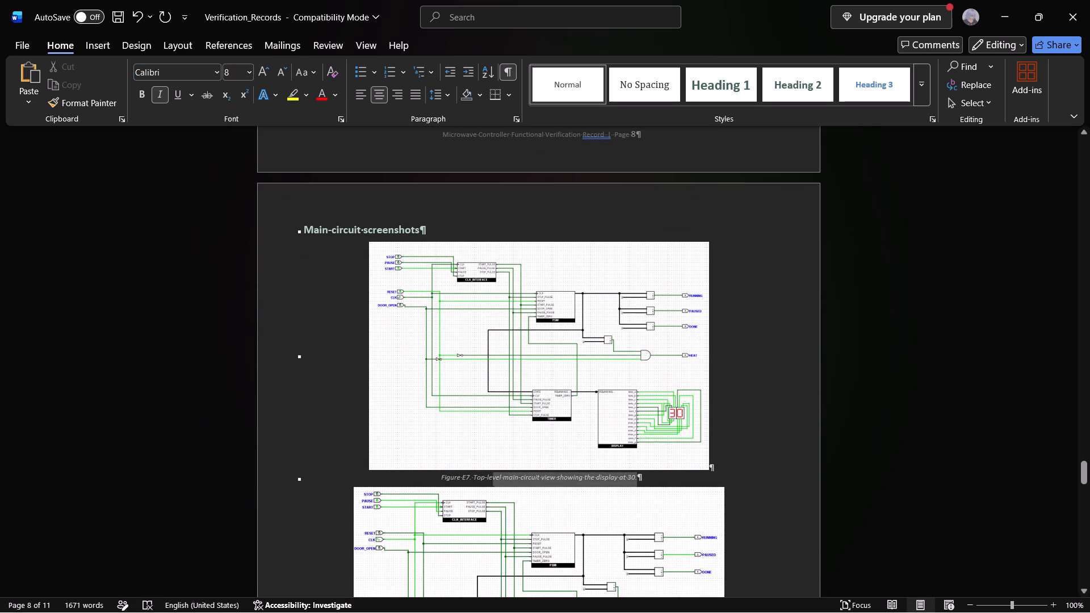
pyautogui.moveTo(487, 472); pyautogui.dragTo(474, 472)
pyautogui.press('BackSpace')
pyautogui.write('AFTER RESET')
pyautogui.press('space')
pyautogui.write('TIMER RESETS TO 30')
pyautogui.press('space')
pyautogui.write('AND STATE BECONES')
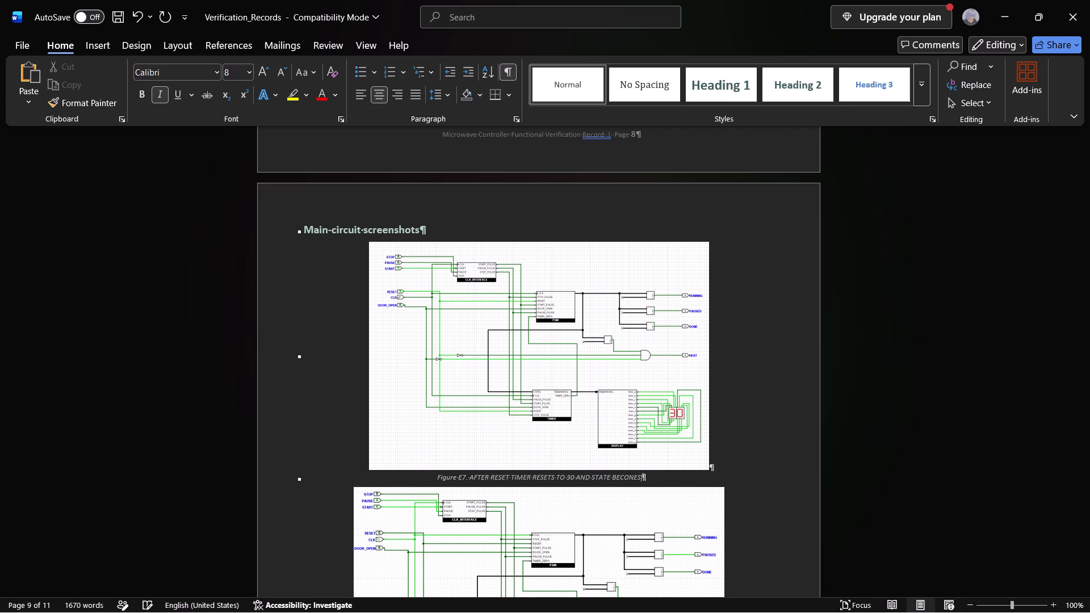
pyautogui.press('BackSpace')
pyautogui.press('BackSpace')
pyautogui.press('BackSpace')
pyautogui.write('MES 00')
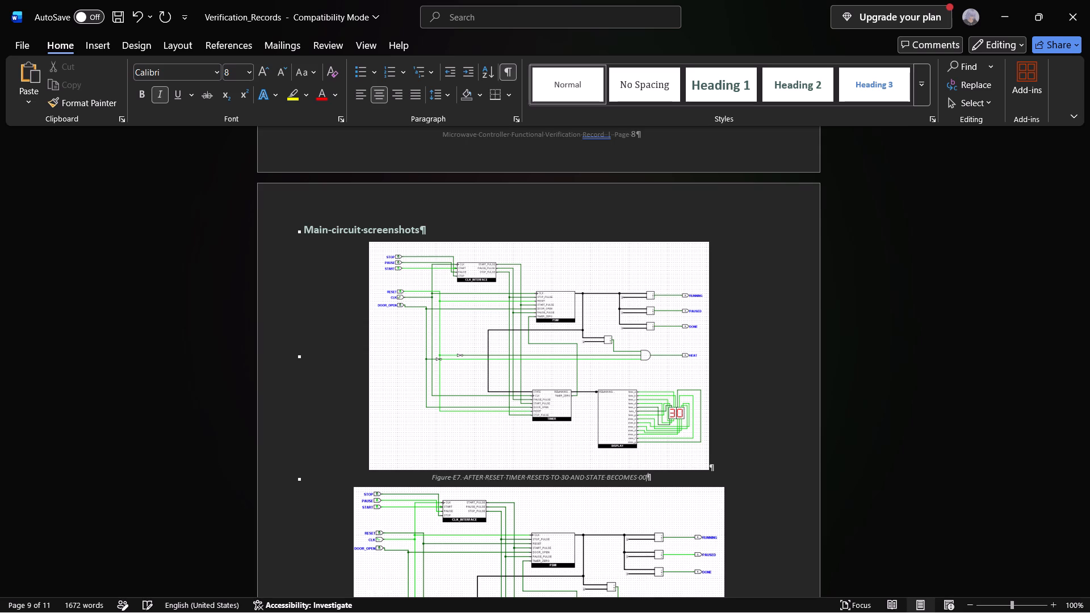
# Replace the Figure E8 caption's description with "BEFORE PRESSING PAUSE", keeping the figure label.
pyautogui.scroll(-9, 518, 481)
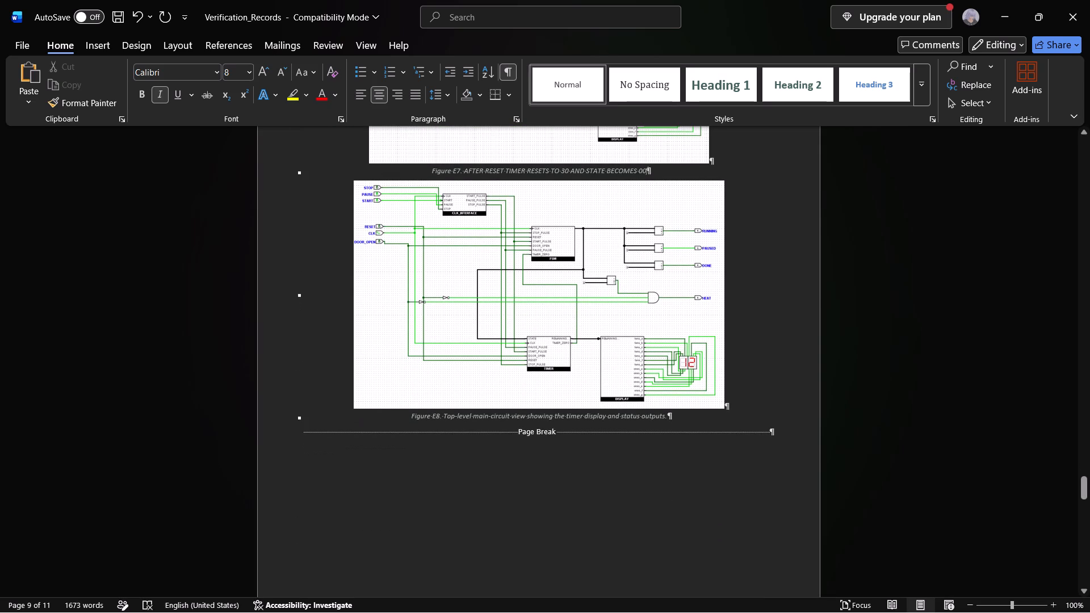
pyautogui.scroll(-12, 661, 423)
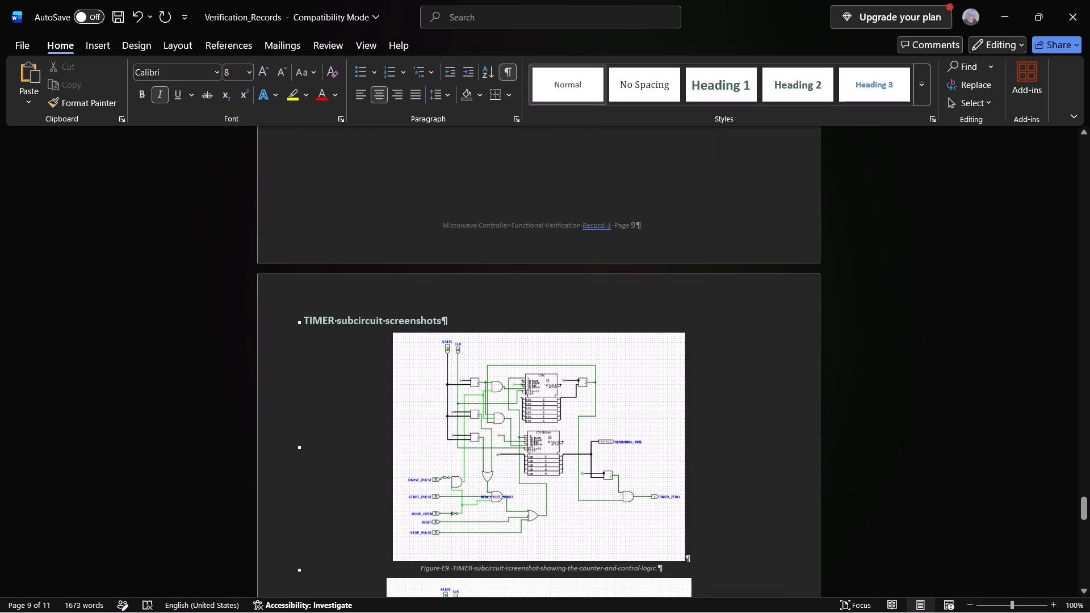
pyautogui.scroll(7, 670, 455)
pyautogui.scroll(1, 664, 265)
pyautogui.moveTo(676, 276); pyautogui.dragTo(511, 283)
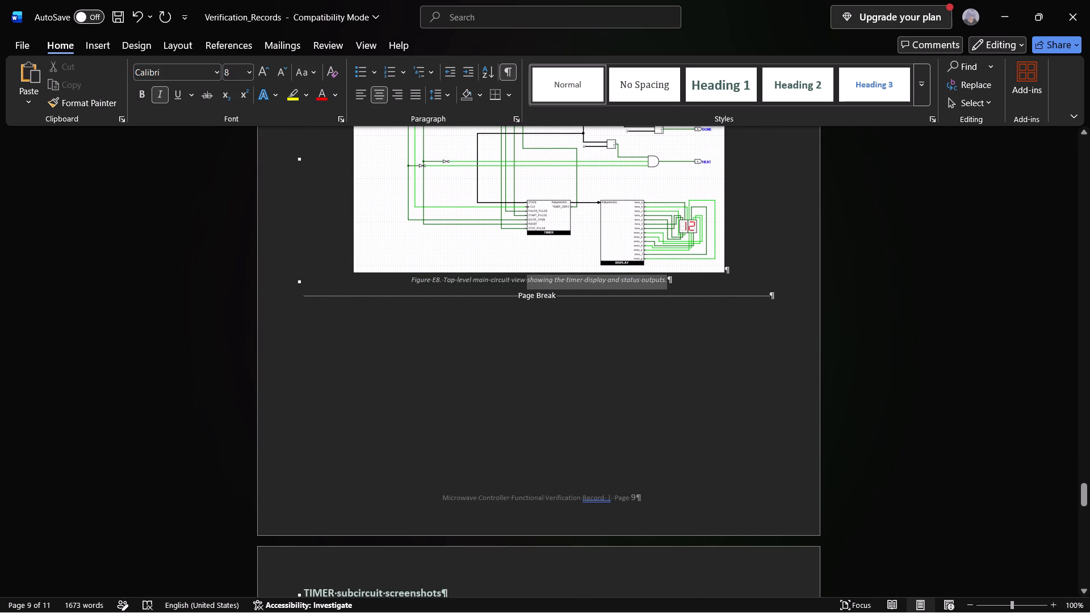
pyautogui.moveTo(511, 283); pyautogui.dragTo(452, 280)
pyautogui.press('BackSpace')
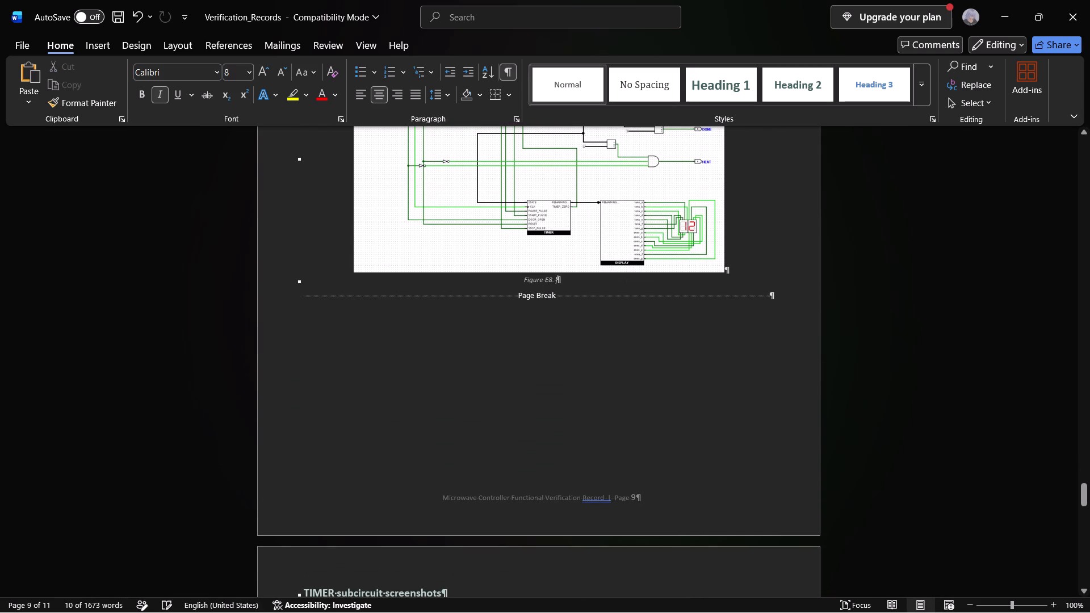
pyautogui.press('BackSpace')
pyautogui.write('EFR')
pyautogui.press('BackSpace')
pyautogui.write('ORE PRESSING PAUSE AT')
pyautogui.press('space')
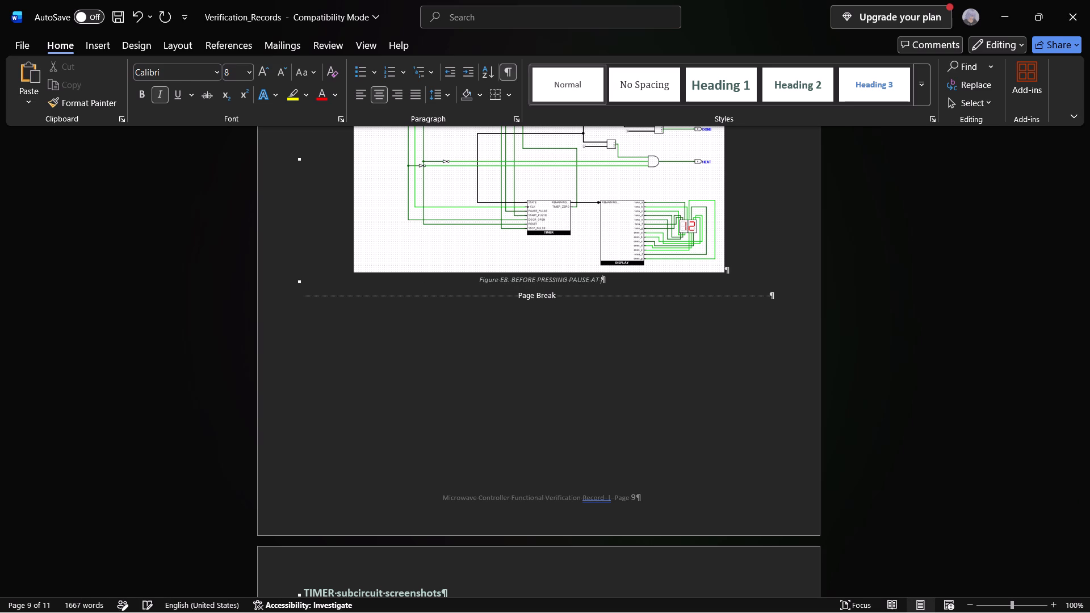
pyautogui.press('BackSpace')
pyautogui.press('BackSpace')
pyautogui.press('BackSpace')
# Examine the TIMER subcircuit figures E9, E10 and E11 and their captions, comparing them with main-circuit Figure E8.
pyautogui.scroll(-12, 690, 236)
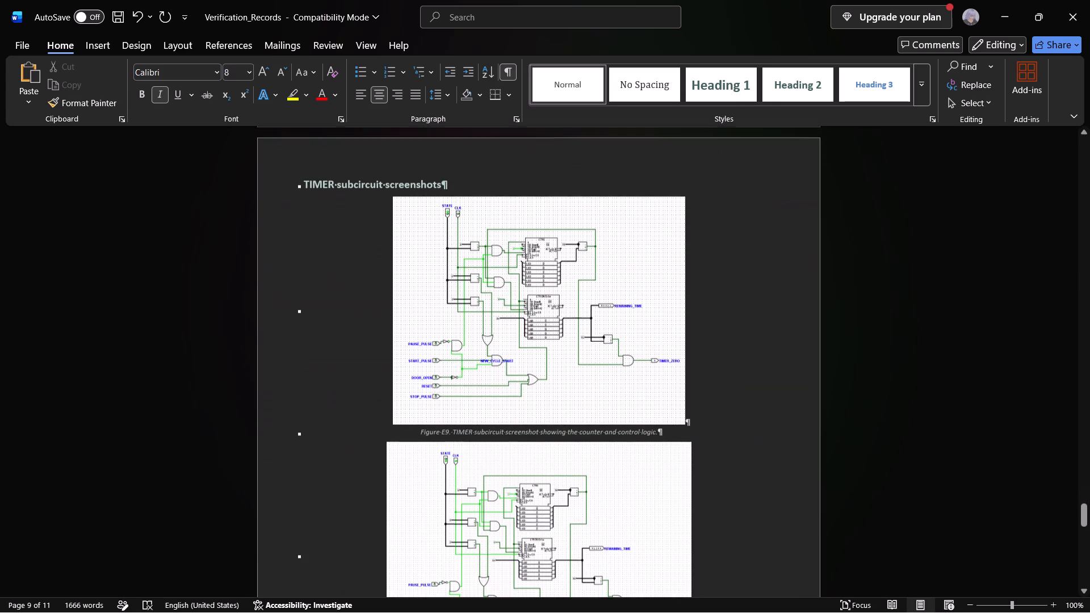
pyautogui.moveTo(664, 436); pyautogui.dragTo(584, 434)
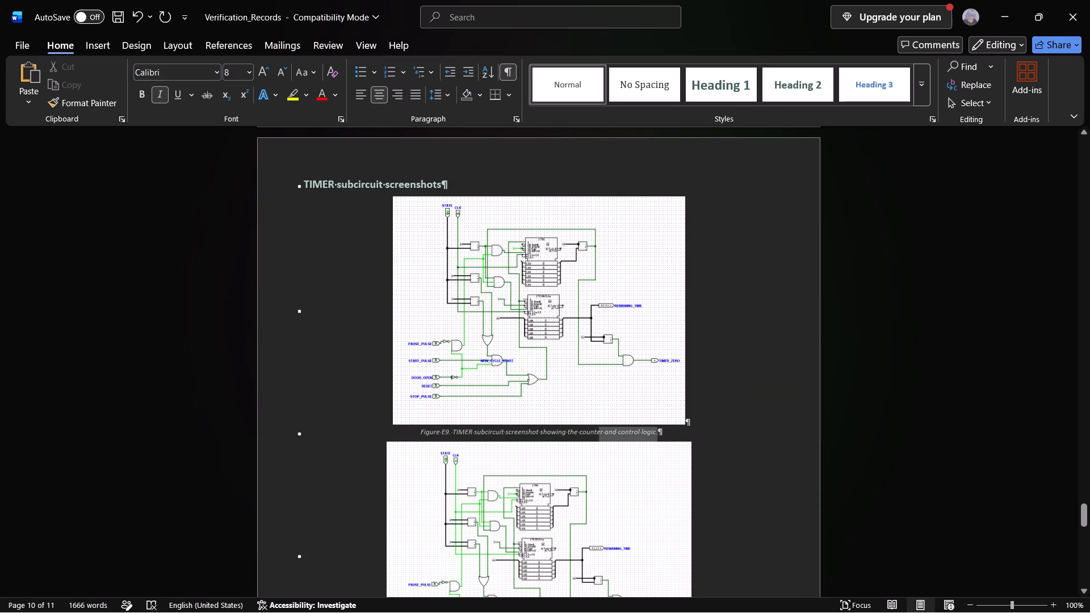
pyautogui.moveTo(584, 434); pyautogui.dragTo(455, 433)
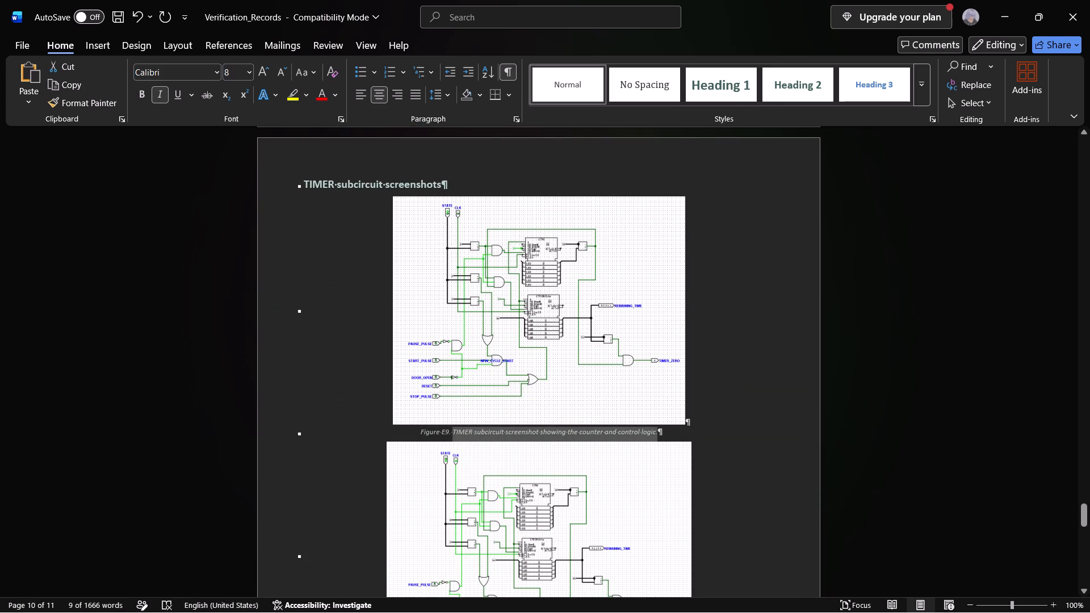
pyautogui.keyDown('ctrl'); pyautogui.scroll(2, 514, 326); pyautogui.keyUp('ctrl')
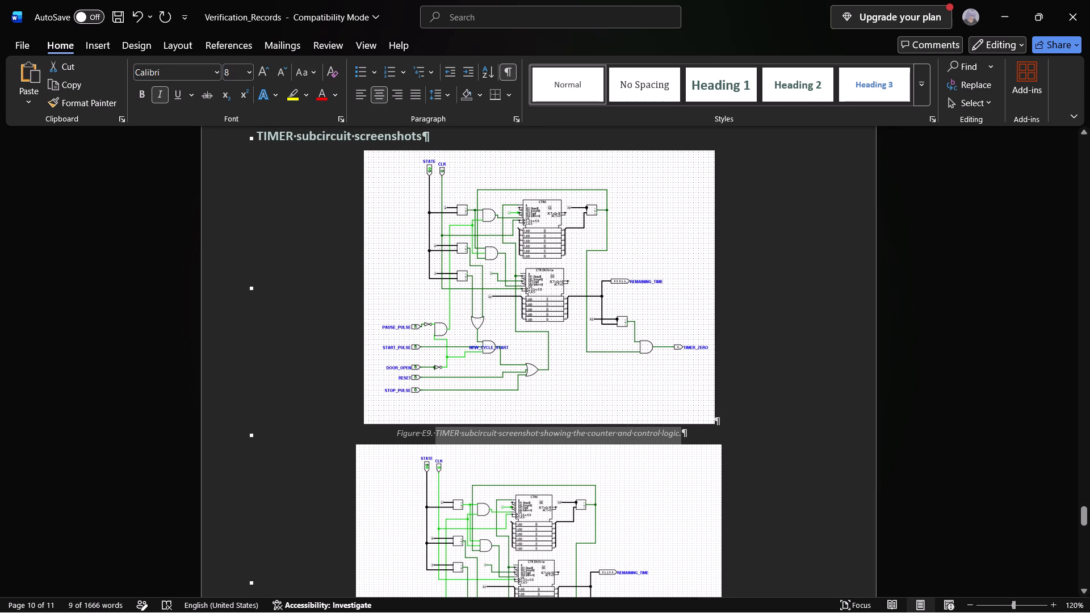
pyautogui.scroll(18, 666, 349)
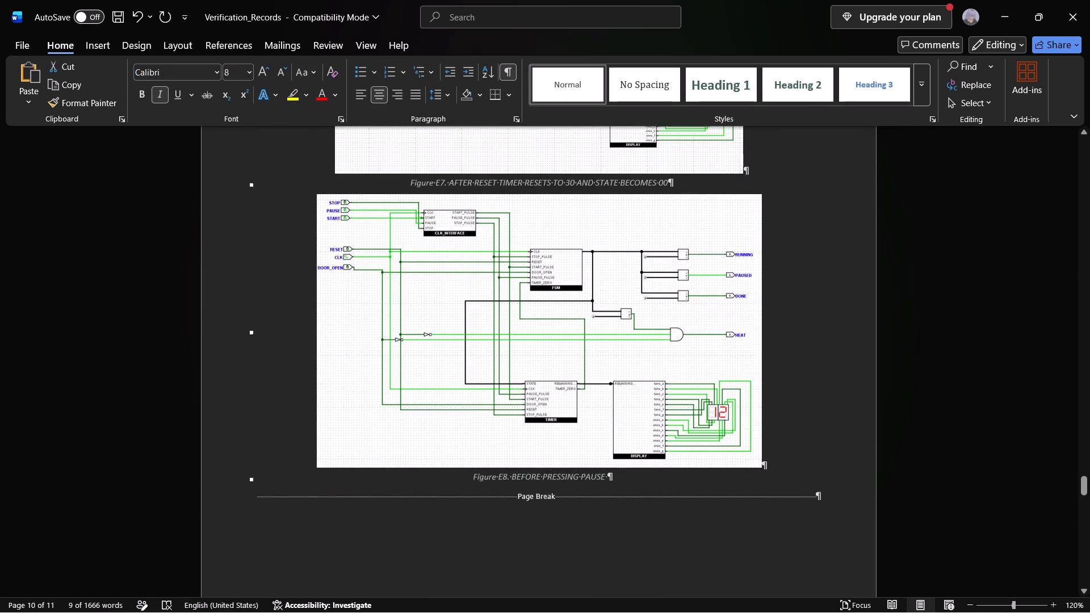
pyautogui.scroll(-16, 656, 444)
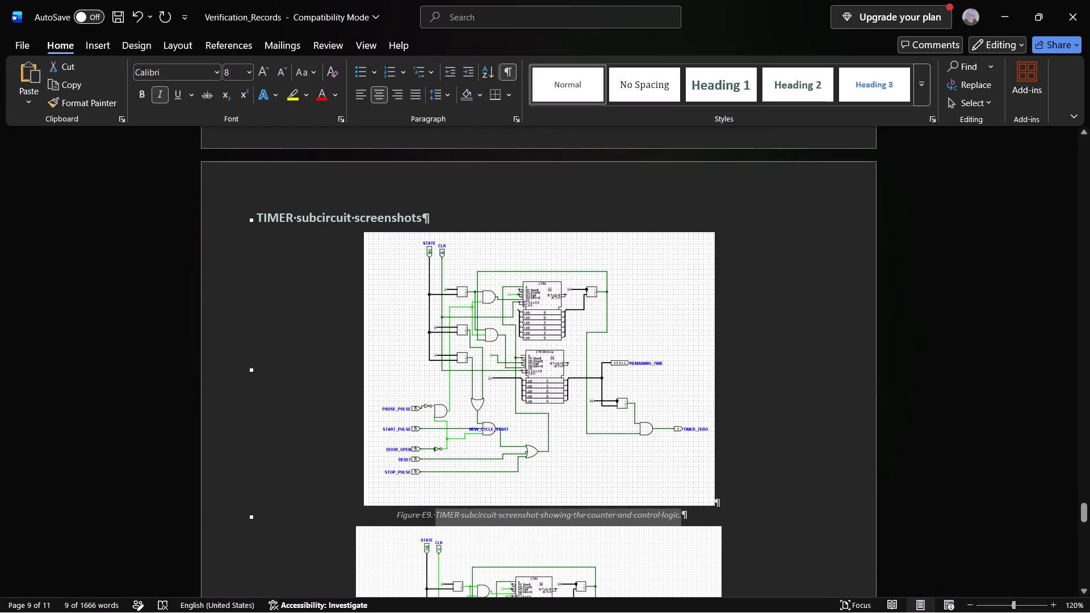
pyautogui.scroll(-5, 645, 480)
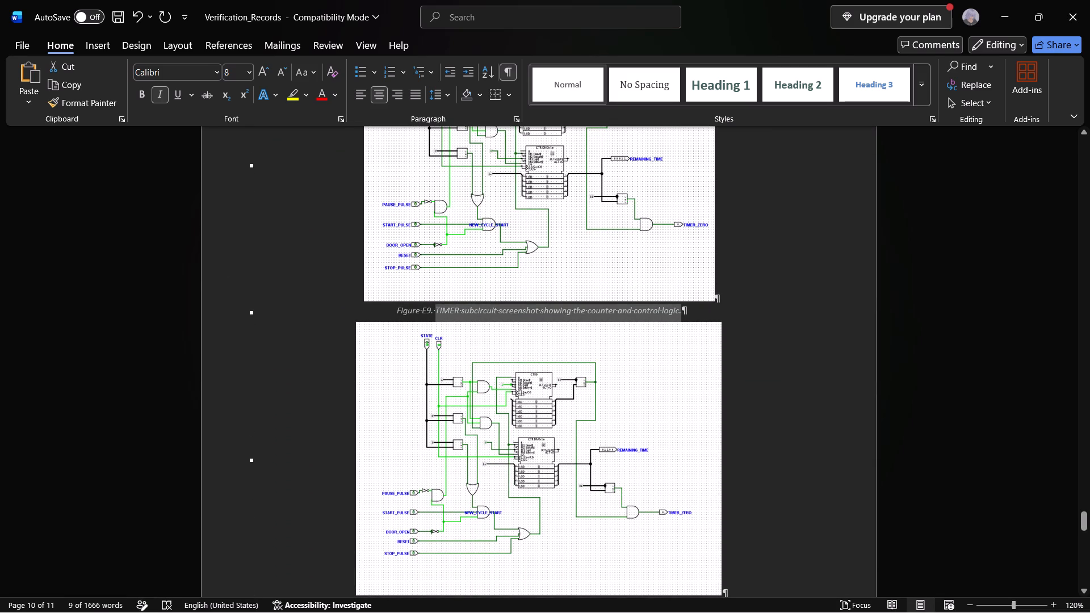
pyautogui.scroll(-11, 650, 483)
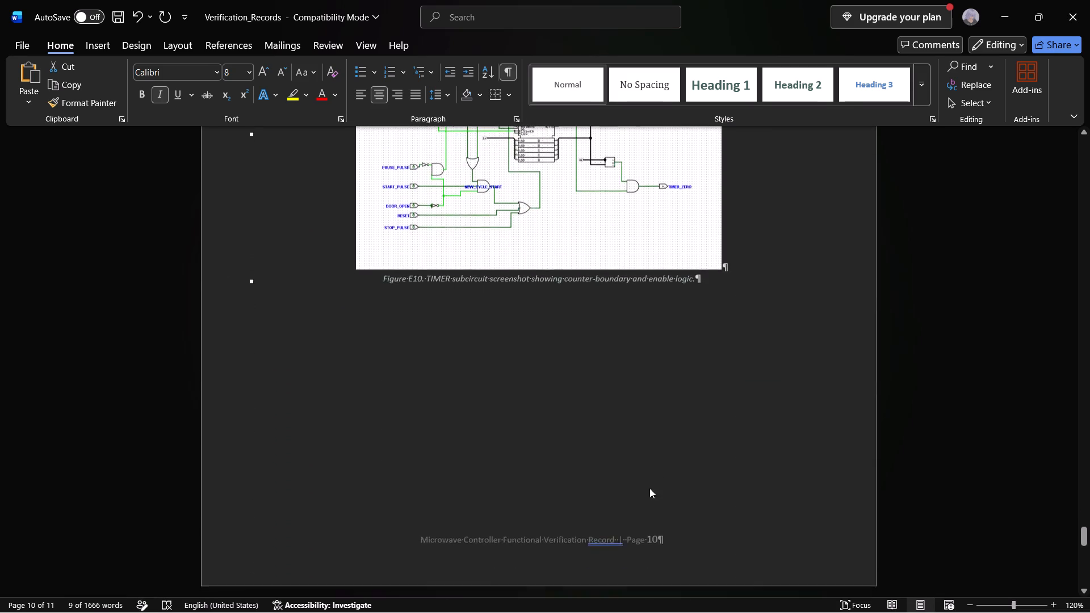
pyautogui.scroll(-2, 649, 488)
pyautogui.scroll(2, 652, 488)
pyautogui.scroll(-8, 654, 476)
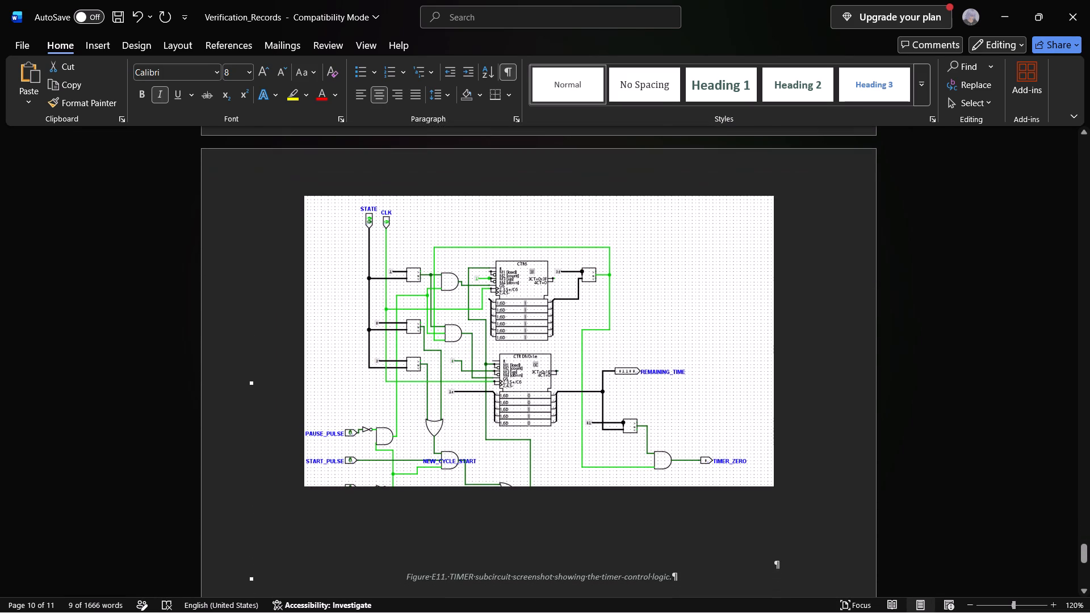
pyautogui.keyDown('ctrl'); pyautogui.scroll(1, 652, 323); pyautogui.keyUp('ctrl')
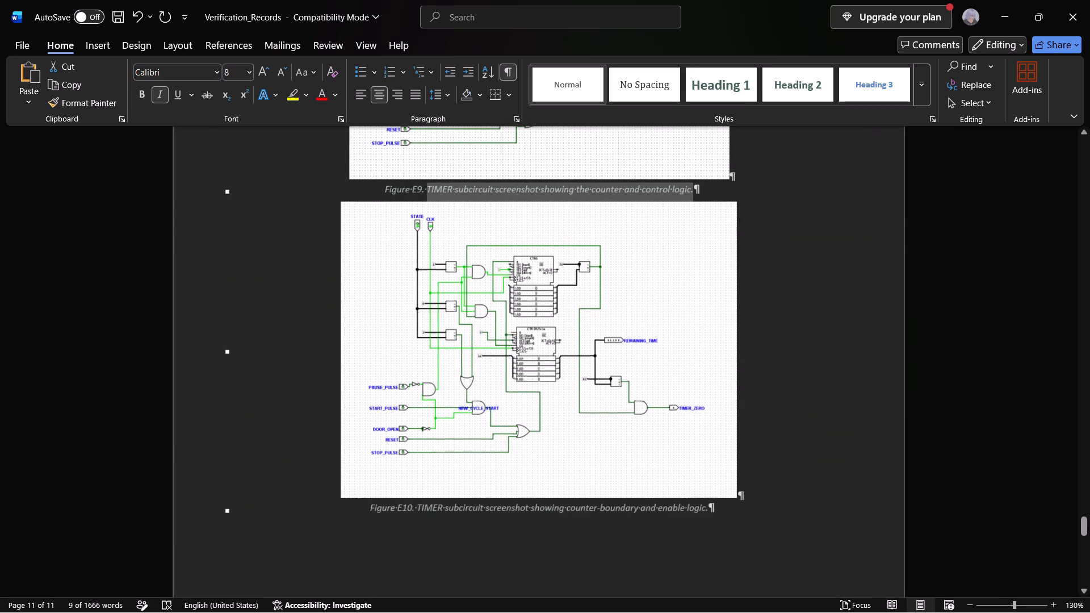
pyautogui.keyDown('ctrl'); pyautogui.scroll(1, 644, 345); pyautogui.keyUp('ctrl')
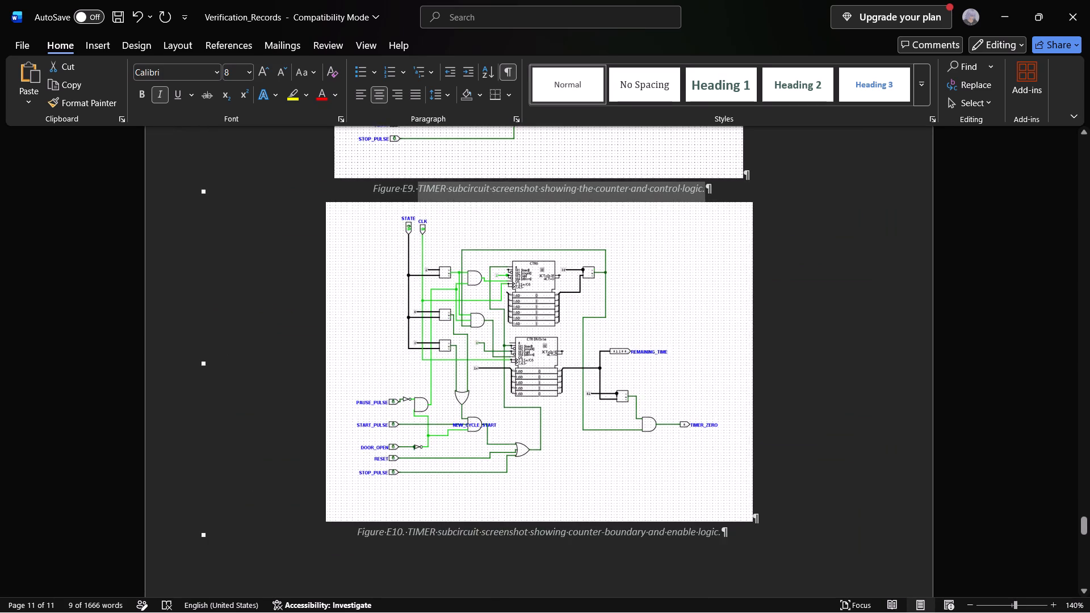
pyautogui.keyDown('ctrl'); pyautogui.scroll(-2, 644, 345); pyautogui.keyUp('ctrl')
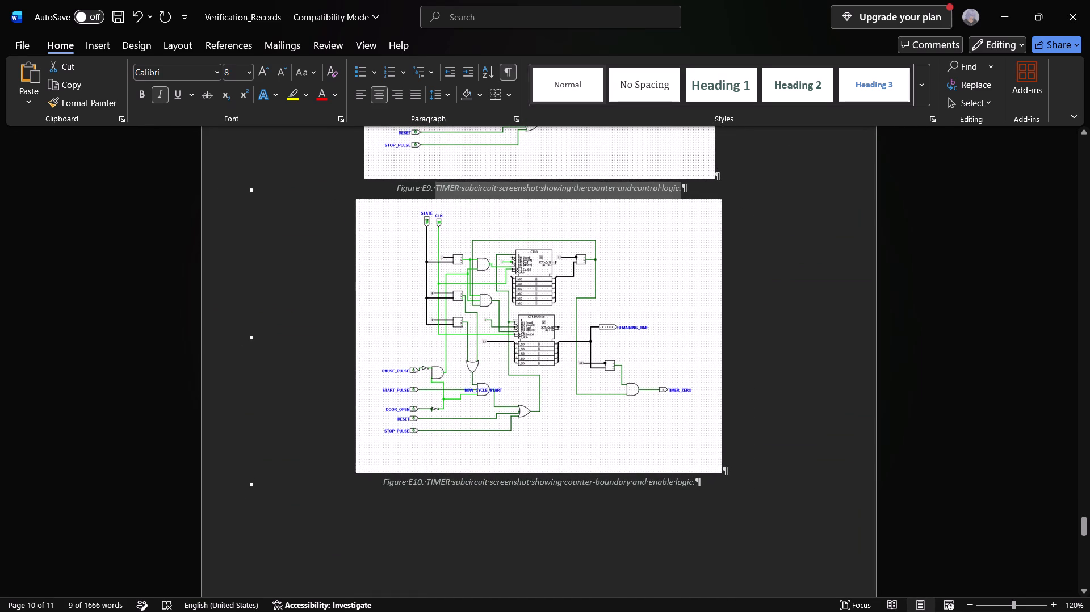
pyautogui.scroll(-10, 794, 325)
pyautogui.scroll(-15, 754, 385)
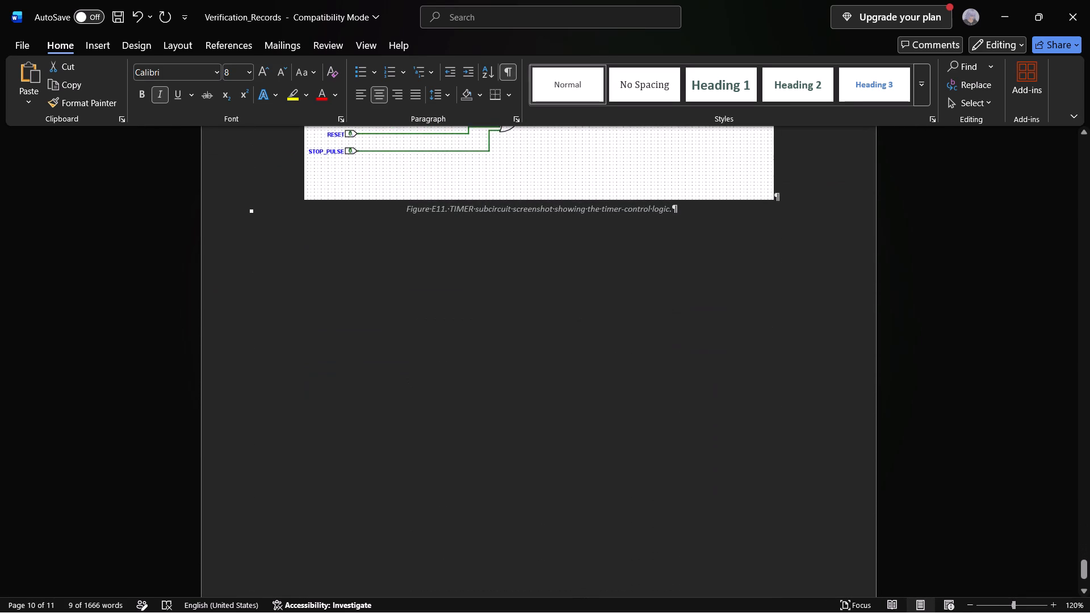
pyautogui.scroll(5, 670, 290)
pyautogui.keyDown('ctrl'); pyautogui.scroll(-1, 668, 349); pyautogui.keyUp('ctrl')
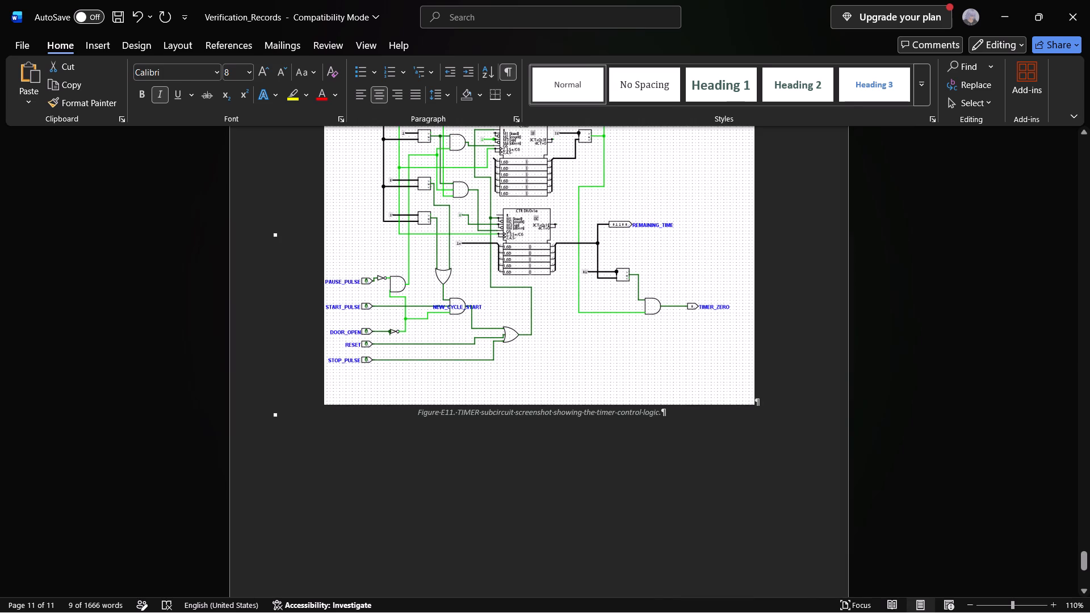
pyautogui.keyDown('ctrl'); pyautogui.scroll(-2, 676, 410); pyautogui.keyUp('ctrl')
pyautogui.scroll(10, 677, 419)
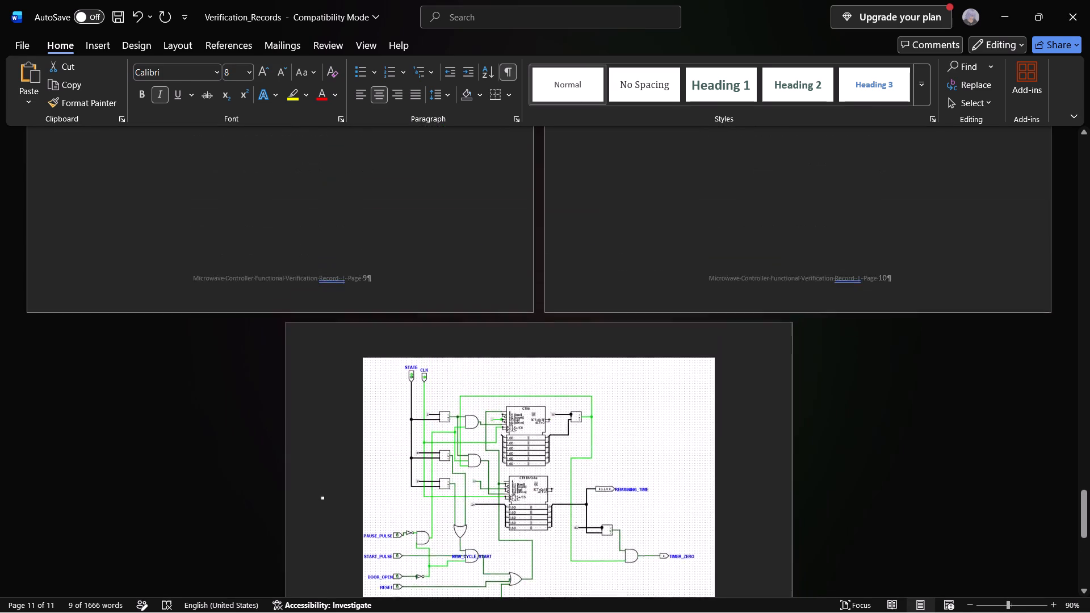
pyautogui.scroll(17, 646, 376)
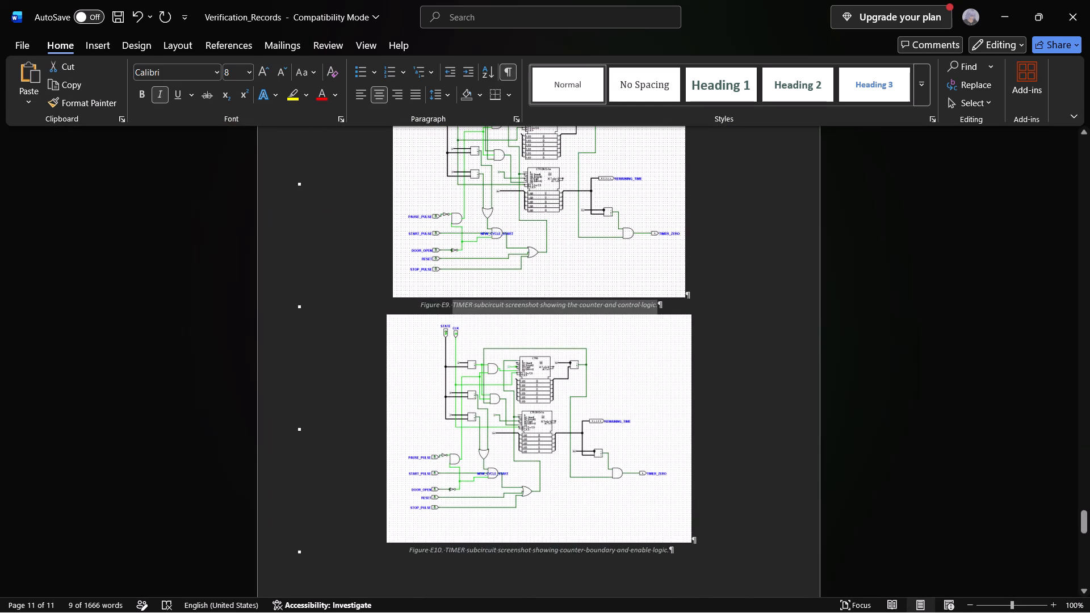
pyautogui.scroll(3, 591, 448)
pyautogui.keyDown('ctrl'); pyautogui.scroll(2, 540, 473); pyautogui.keyUp('ctrl')
pyautogui.scroll(-3, 567, 495)
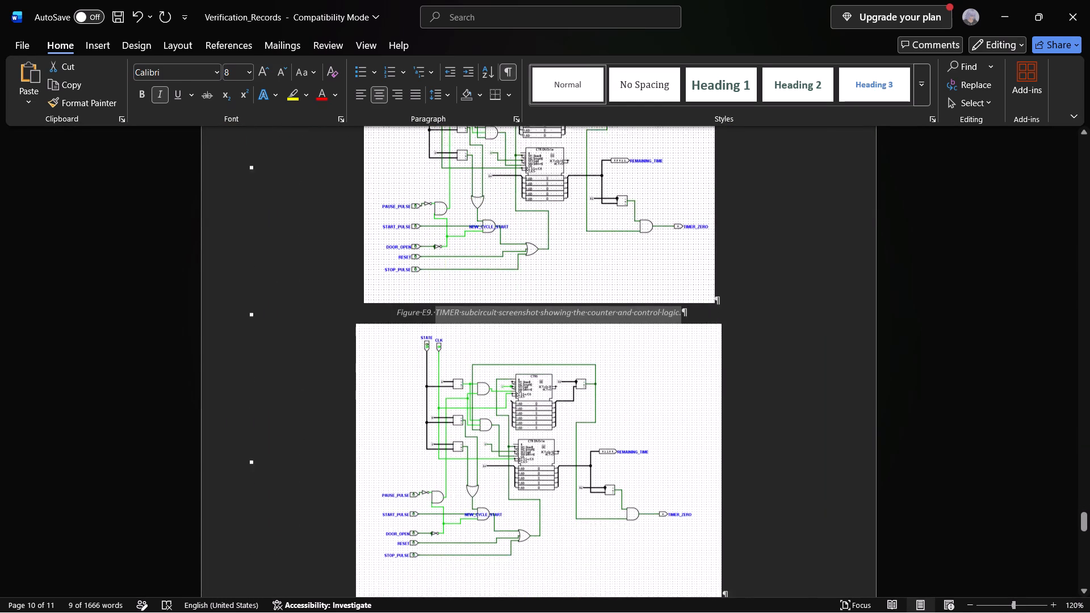
pyautogui.keyDown('ctrl'); pyautogui.scroll(1, 575, 426); pyautogui.keyUp('ctrl')
pyautogui.scroll(-8, 572, 429)
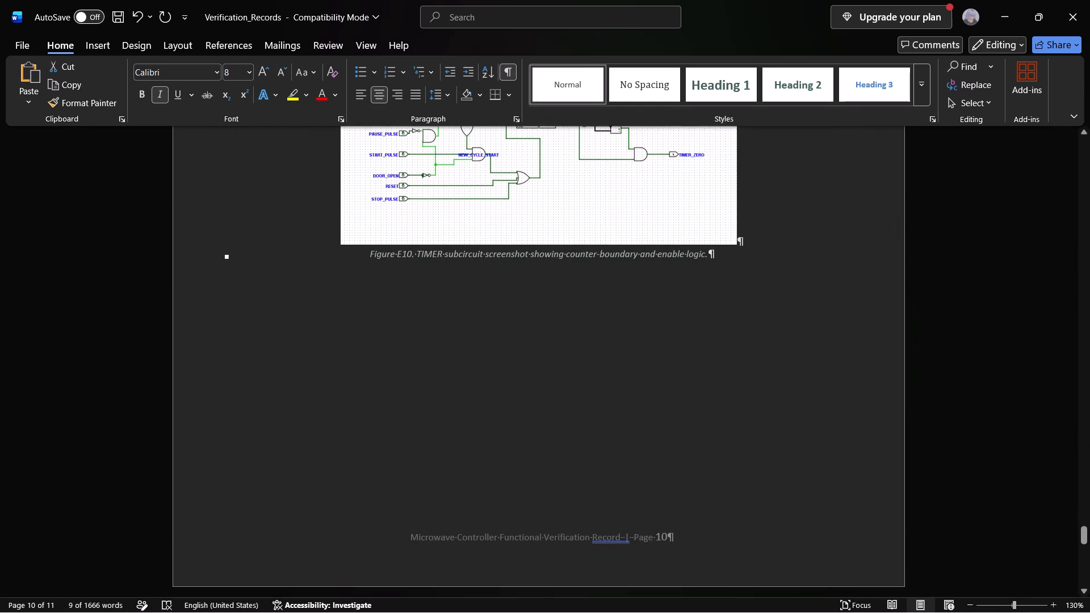
pyautogui.scroll(12, 707, 279)
pyautogui.scroll(-5, 664, 358)
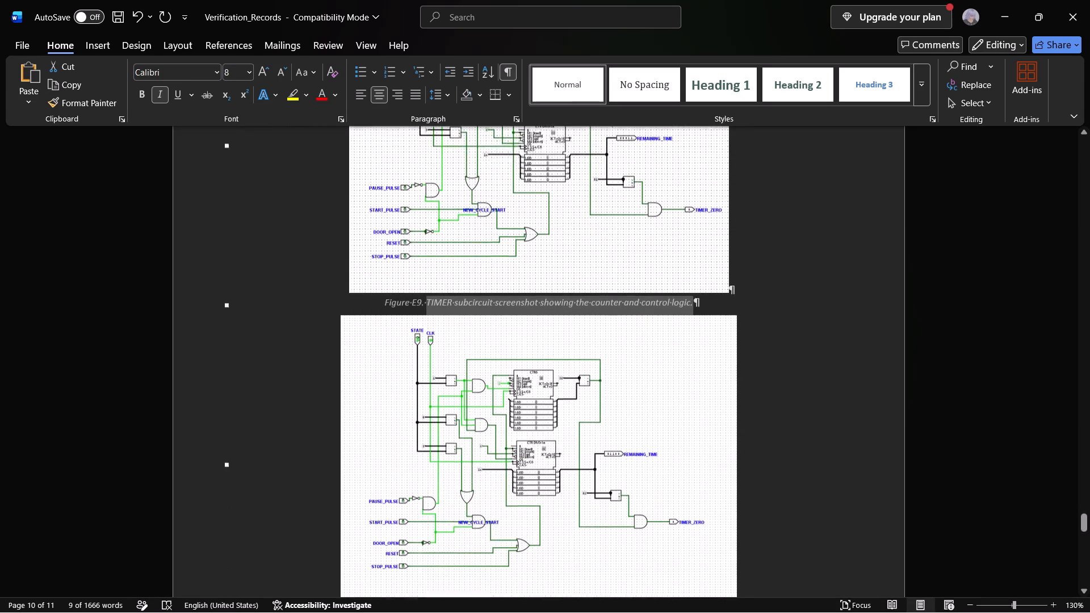
pyautogui.scroll(-3, 657, 471)
pyautogui.scroll(17, 662, 449)
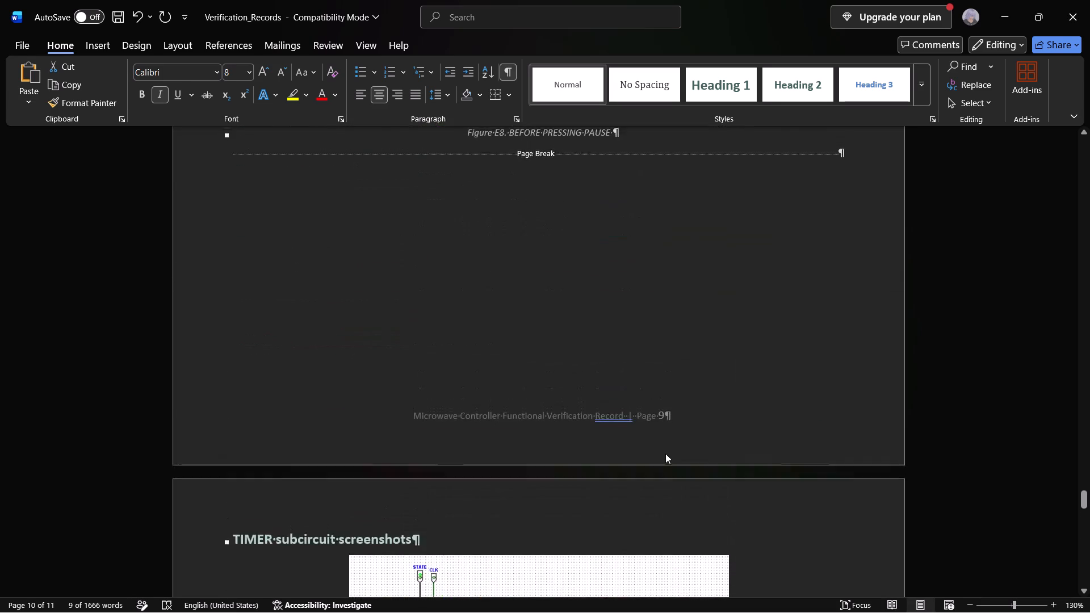
pyautogui.scroll(4, 666, 455)
pyautogui.scroll(-19, 666, 455)
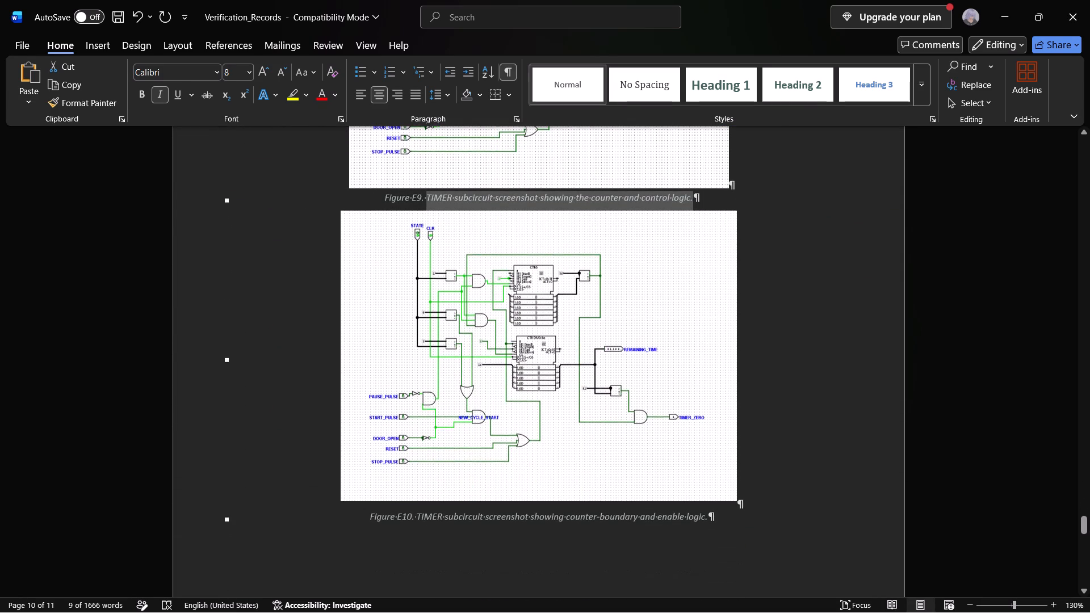
# Replace the Figure E10 caption's description with "BEFORE PRESSING PAUSE", keeping the figure label, and save the document.
pyautogui.moveTo(721, 513); pyautogui.dragTo(414, 518)
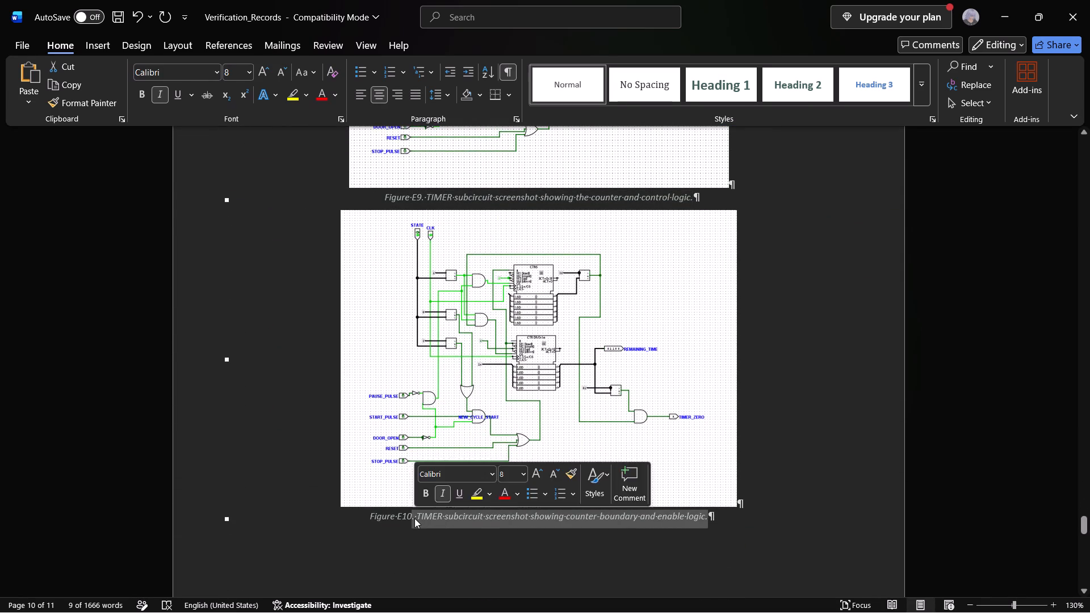
pyautogui.press('BackSpace')
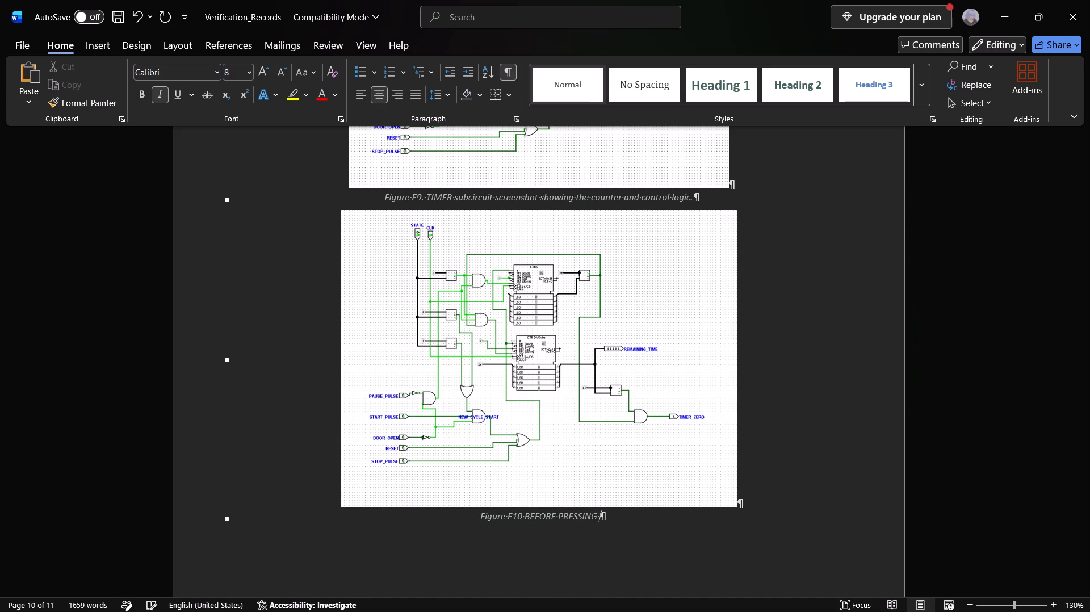
pyautogui.hotkey('ctrl', 's')
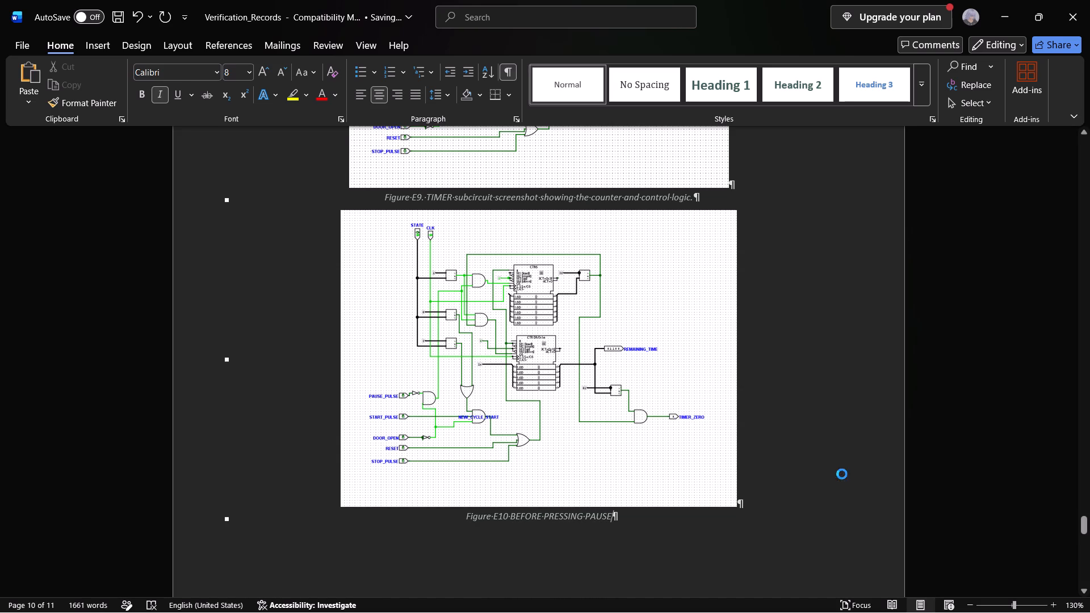
# Replace the Figure E11 caption's description with "AFTER PRESSING PAUSE THE REMAINING TIME IS 12 AND CRT6 IS 3F", keeping the figure label.
pyautogui.scroll(-18, 785, 466)
pyautogui.scroll(-3, 663, 464)
pyautogui.moveTo(690, 398); pyautogui.dragTo(443, 392)
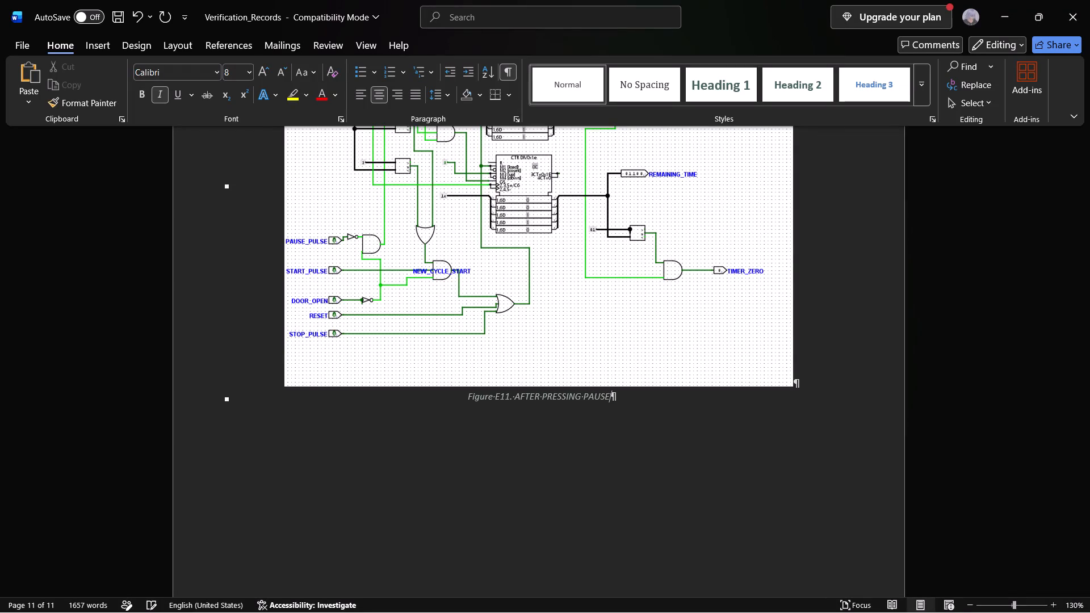
pyautogui.scroll(1, 443, 393)
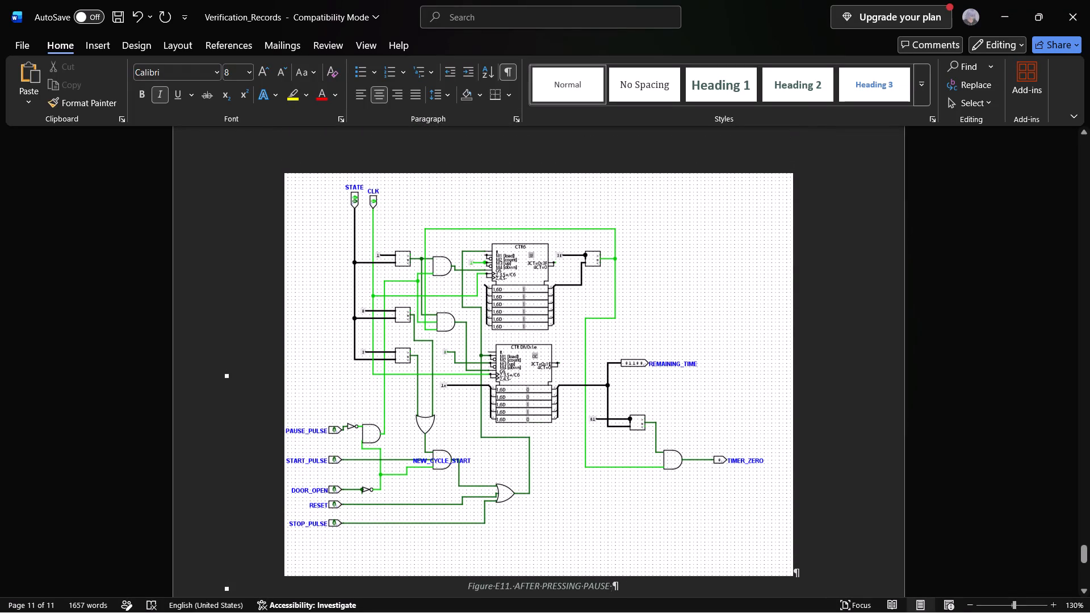
pyautogui.write('THE TIME IS')
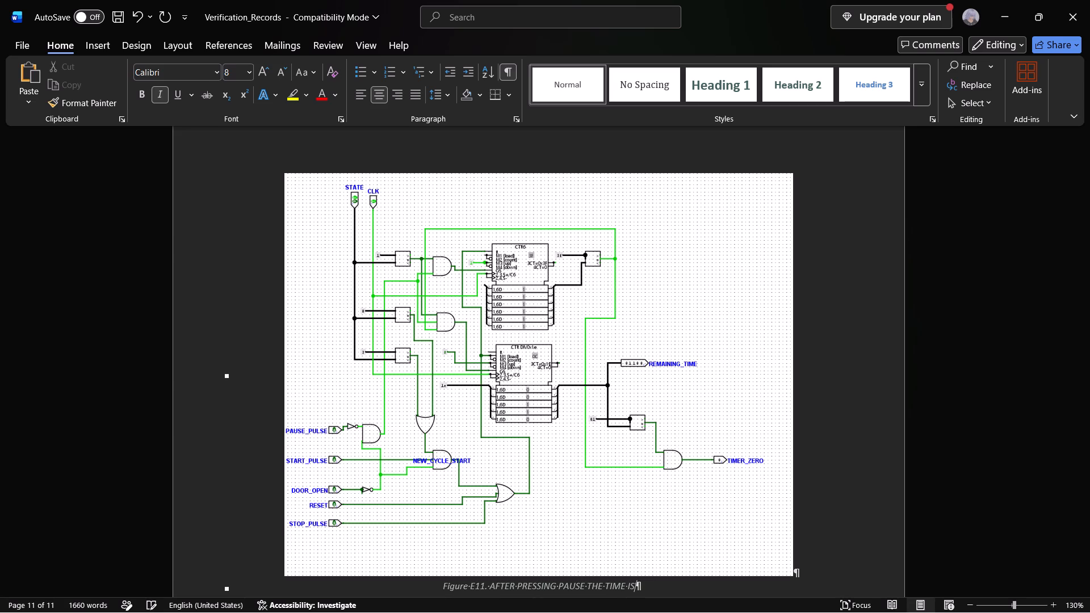
pyautogui.press('BackSpace')
pyautogui.press('BackSpace')
pyautogui.press('BackSpace')
pyautogui.press('BackSpace')
pyautogui.press('BackSpace')
pyautogui.press('BackSpace')
pyautogui.press('BackSpace')
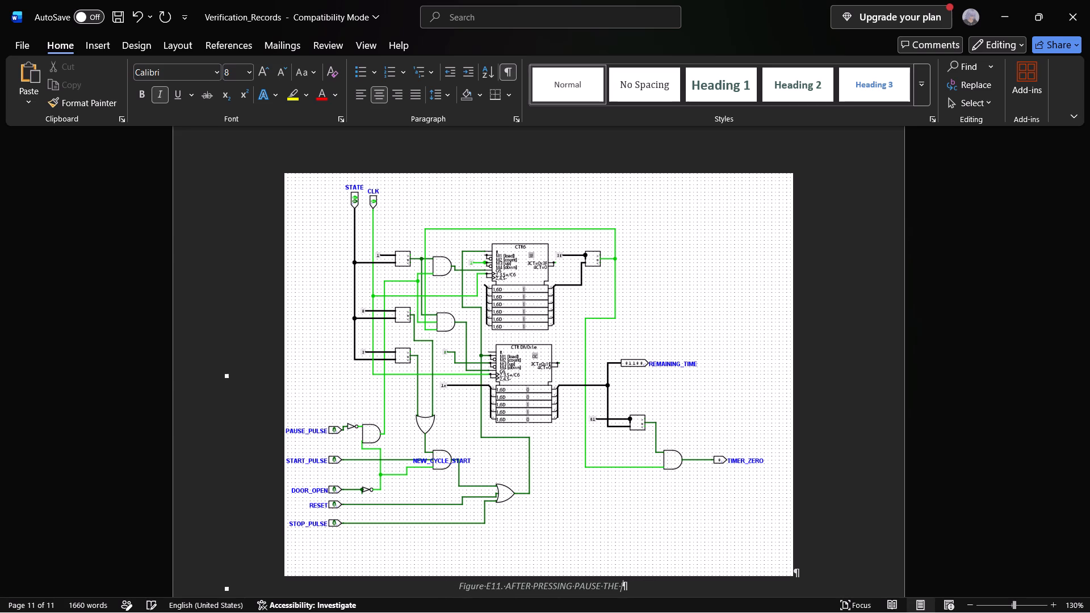
pyautogui.write('REMAINING TIME IS 13')
pyautogui.press('BackSpace')
pyautogui.write('2 AND')
pyautogui.press('space')
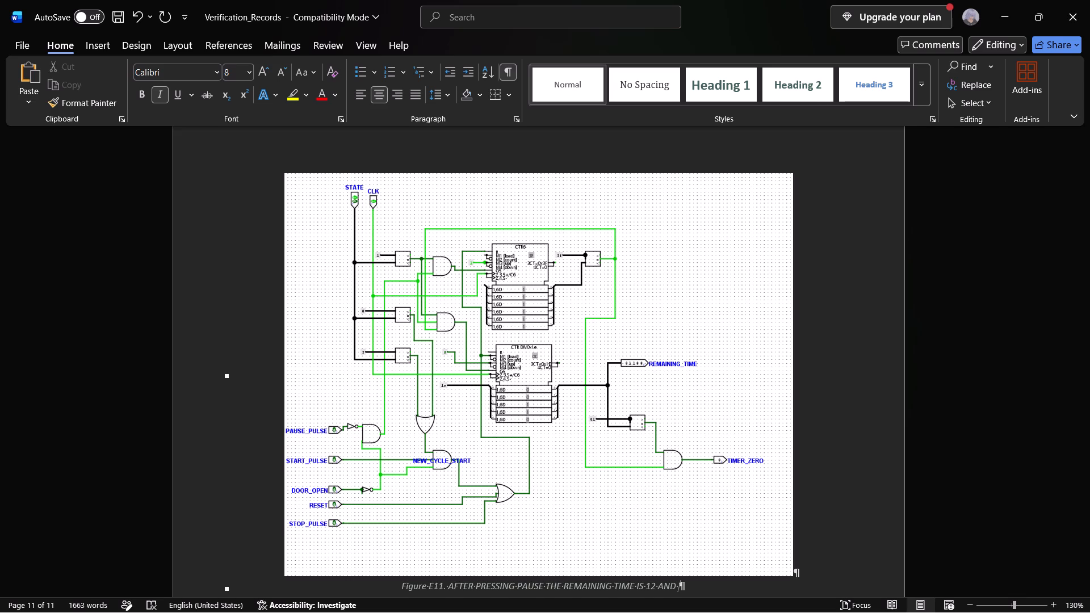
pyautogui.write('CRT6 IS 3G')
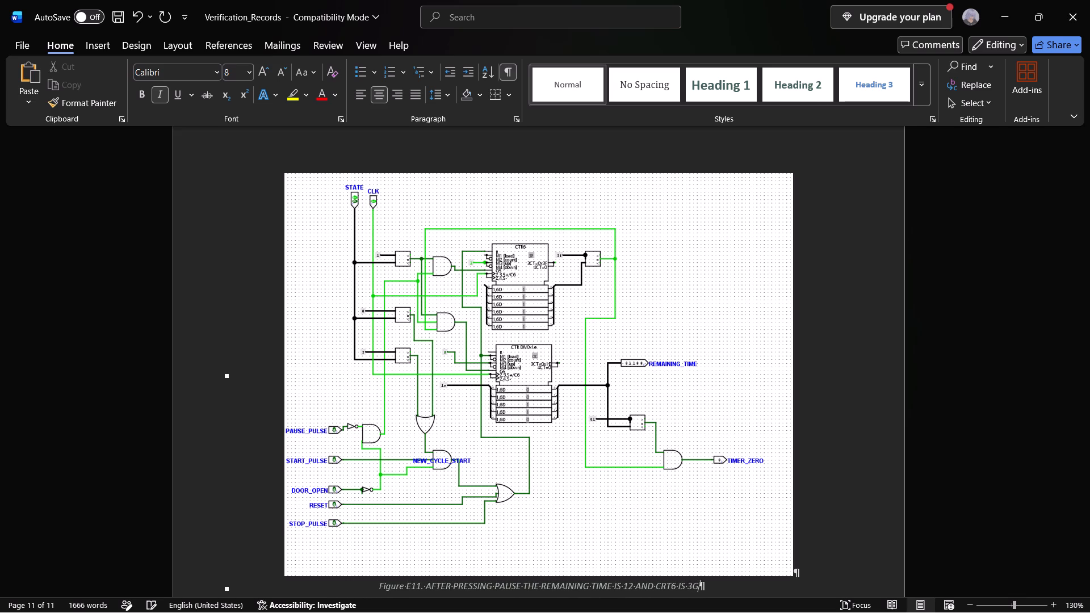
pyautogui.press('BackSpace')
pyautogui.press('f')
# Review the figures and captions from Figure E10 back to Figure E5.
pyautogui.scroll(10, 726, 369)
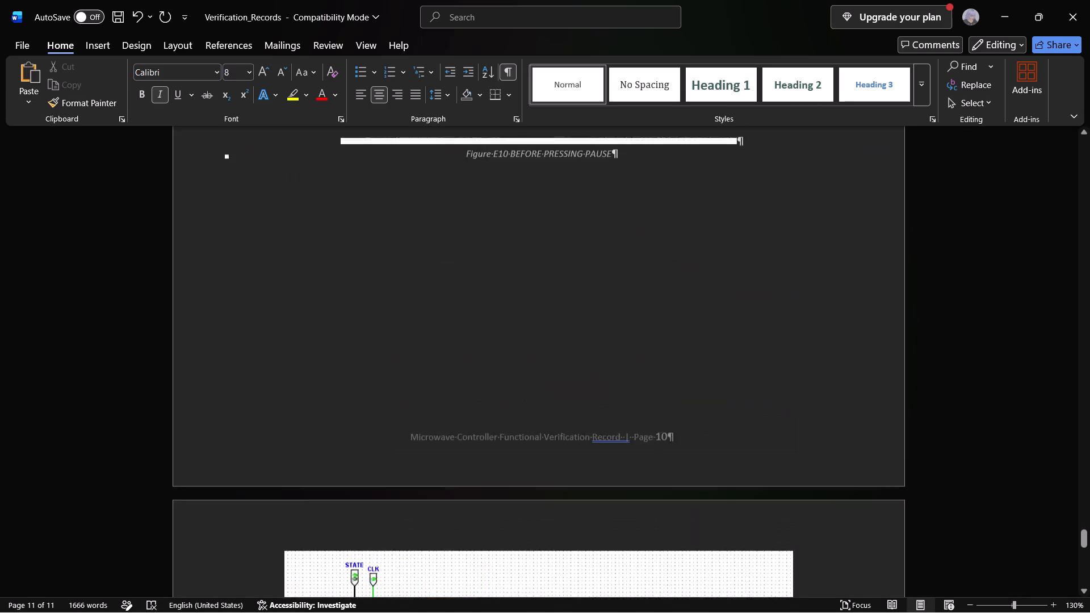
pyautogui.scroll(18, 703, 410)
pyautogui.scroll(4, 677, 469)
pyautogui.scroll(-9, 678, 469)
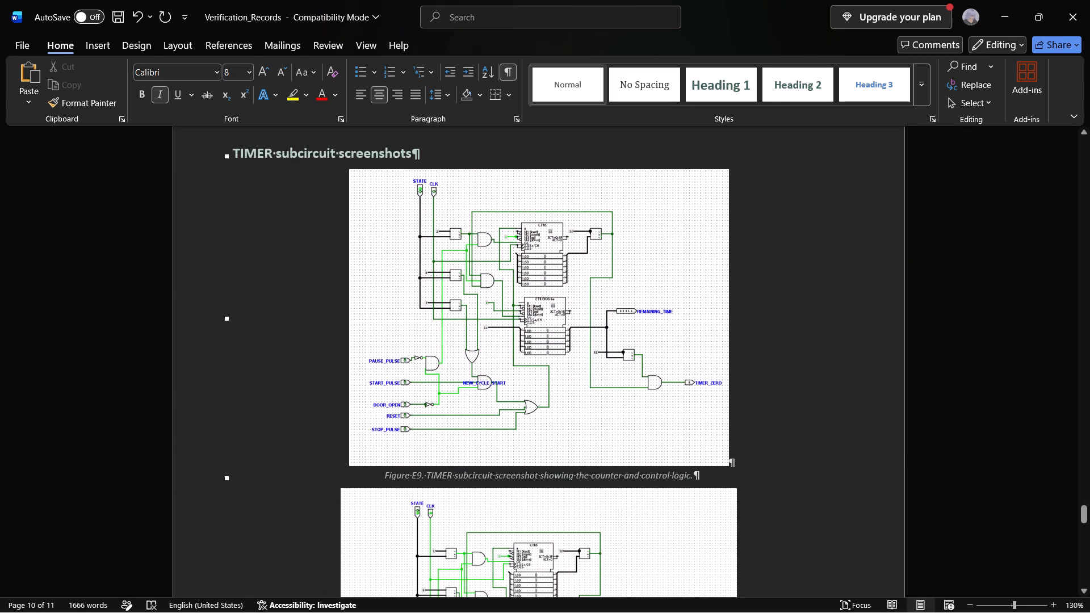
pyautogui.scroll(9, 719, 461)
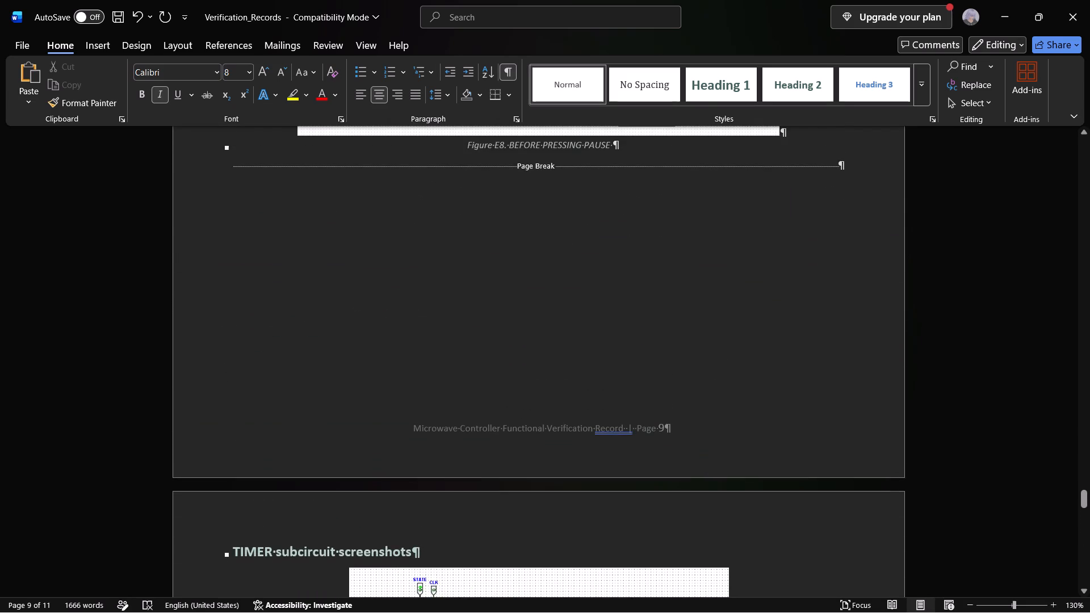
pyautogui.scroll(4, 688, 489)
pyautogui.scroll(-4, 699, 482)
pyautogui.scroll(12, 698, 484)
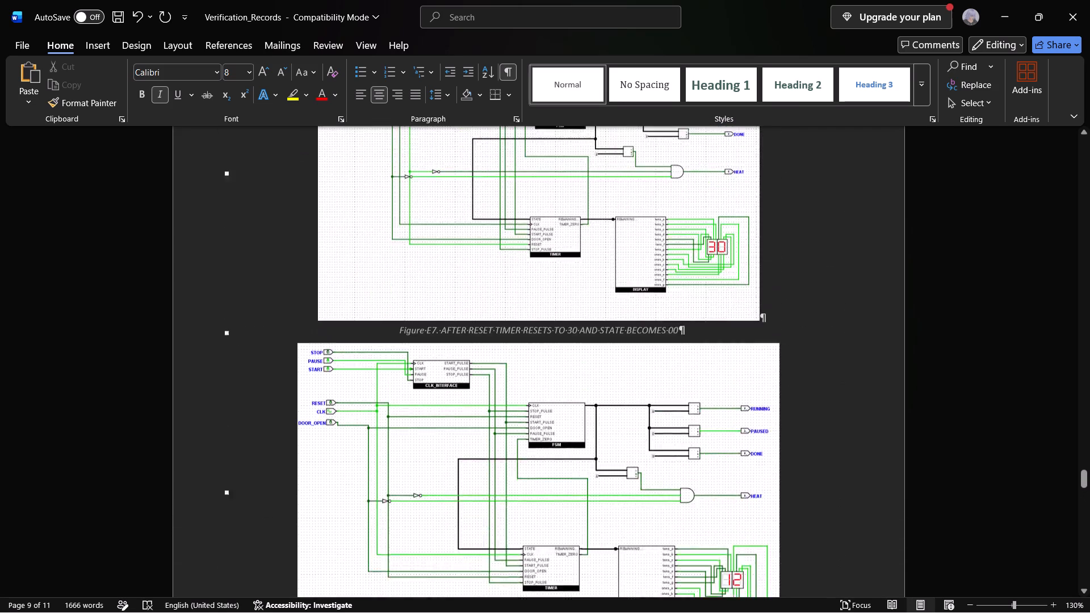
pyautogui.scroll(16, 696, 481)
pyautogui.scroll(5, 722, 478)
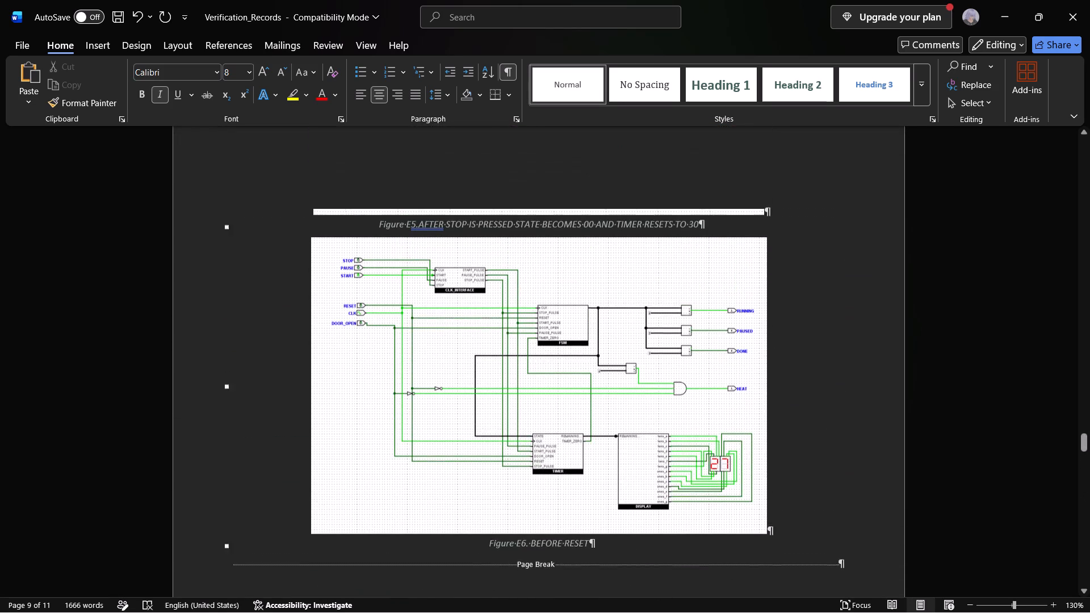
# Review the main-circuit and TIMER figures and their captions from Figure E3 through Figure E9.
pyautogui.scroll(7, 727, 490)
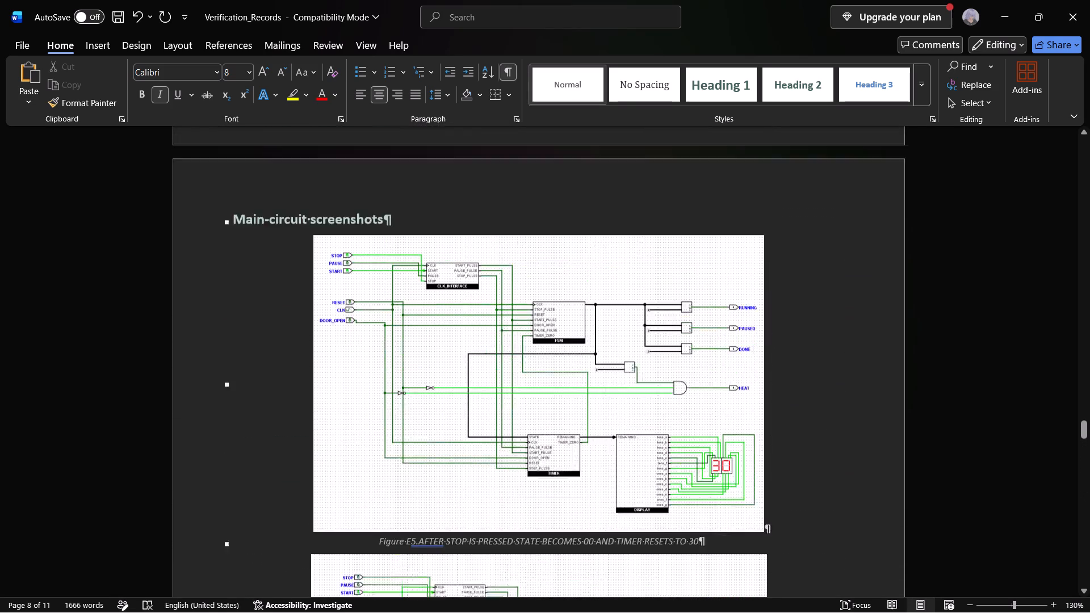
pyautogui.scroll(13, 729, 484)
pyautogui.scroll(10, 716, 488)
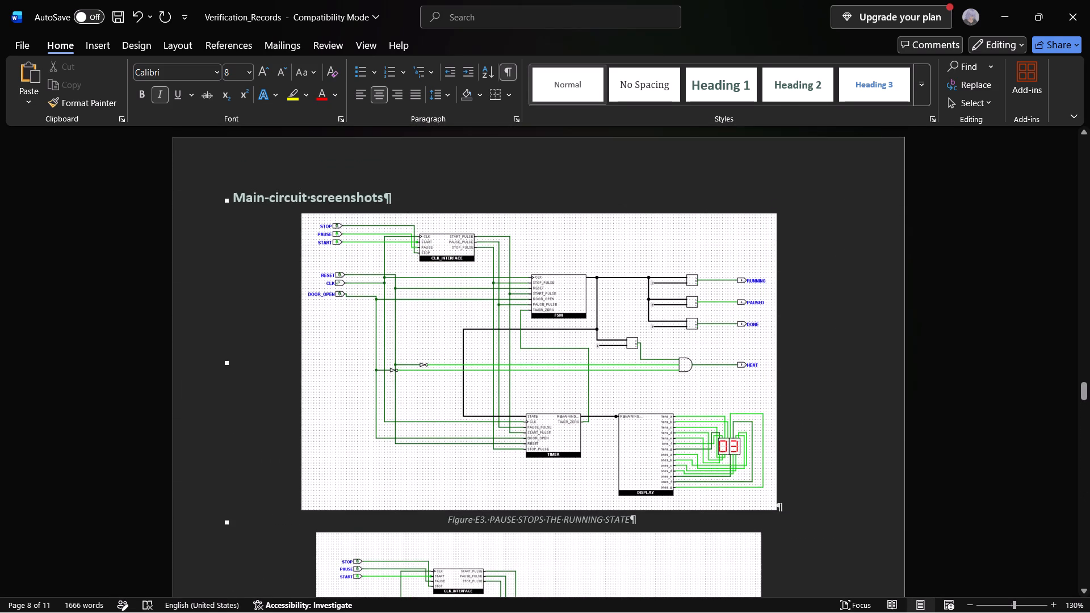
pyautogui.scroll(-4, 832, 436)
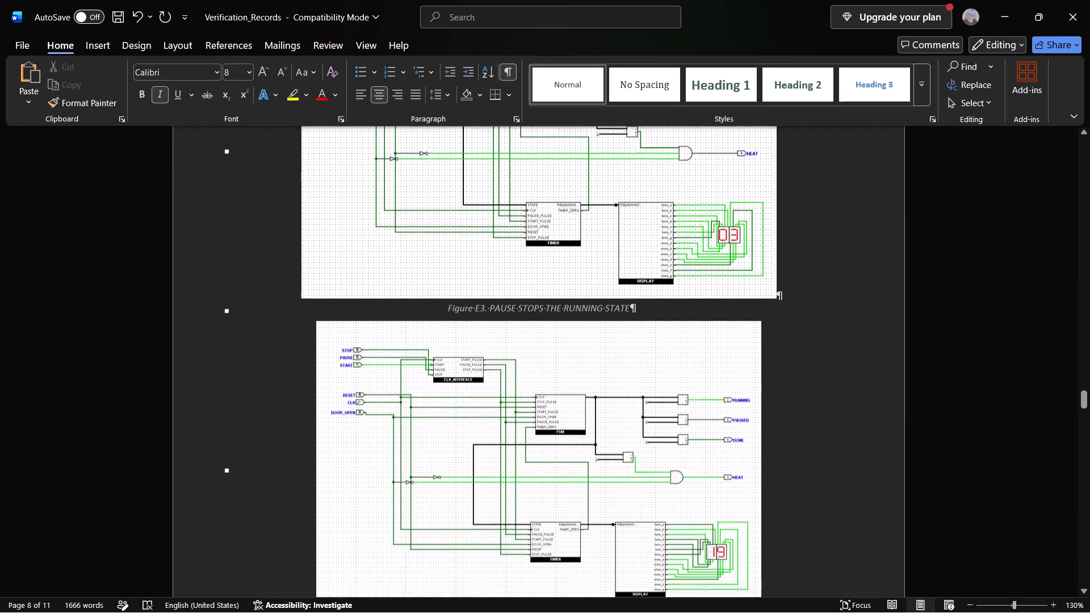
pyautogui.scroll(-3, 827, 440)
pyautogui.scroll(-20, 828, 439)
pyautogui.scroll(-13, 828, 439)
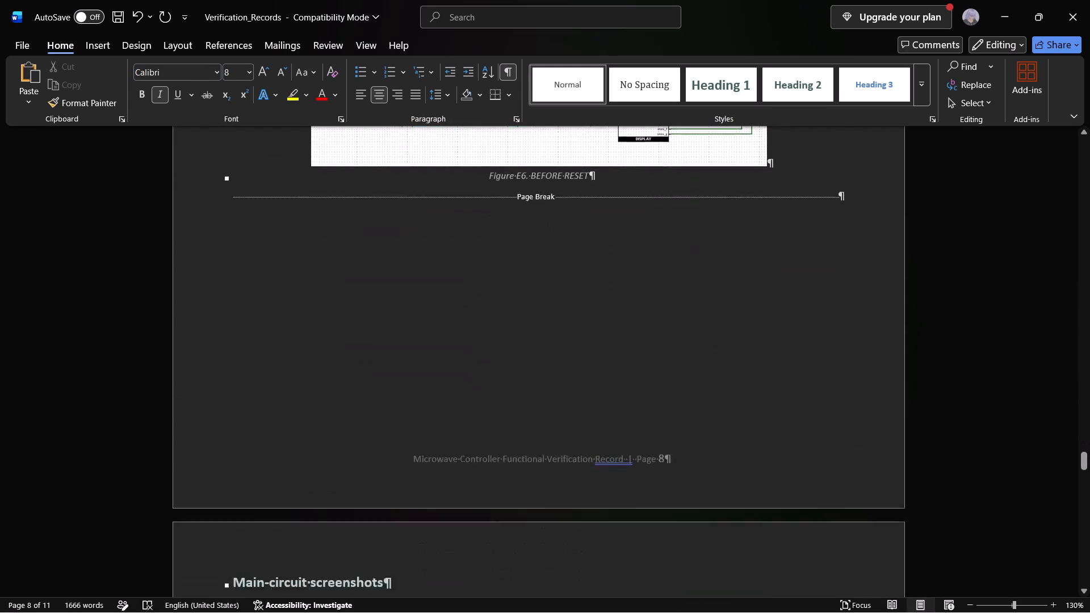
pyautogui.scroll(-20, 741, 451)
pyautogui.scroll(-12, 741, 451)
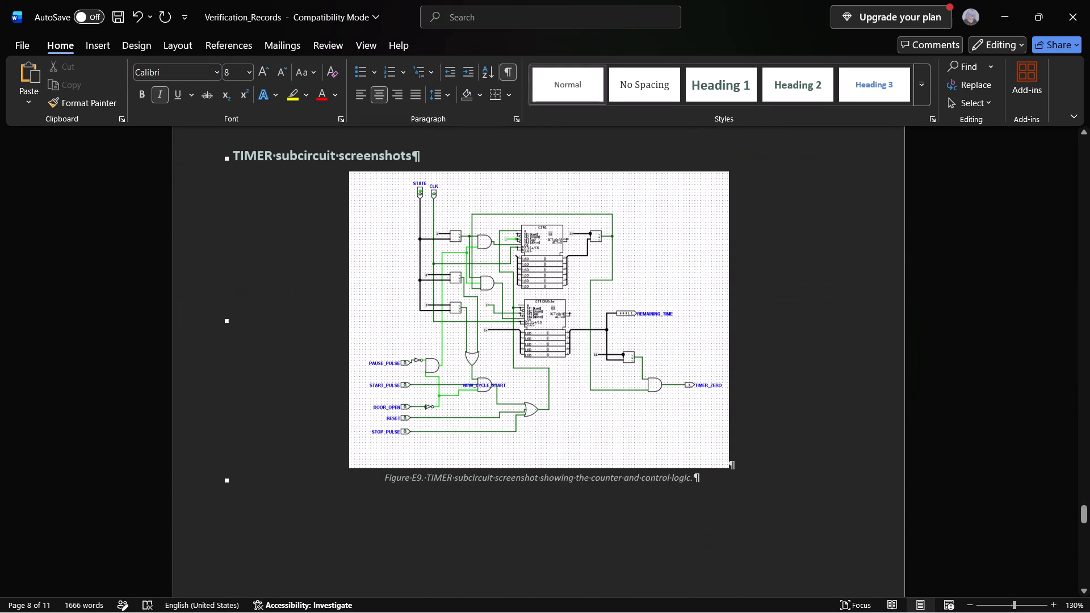
pyautogui.scroll(-5, 674, 436)
pyautogui.scroll(4, 668, 443)
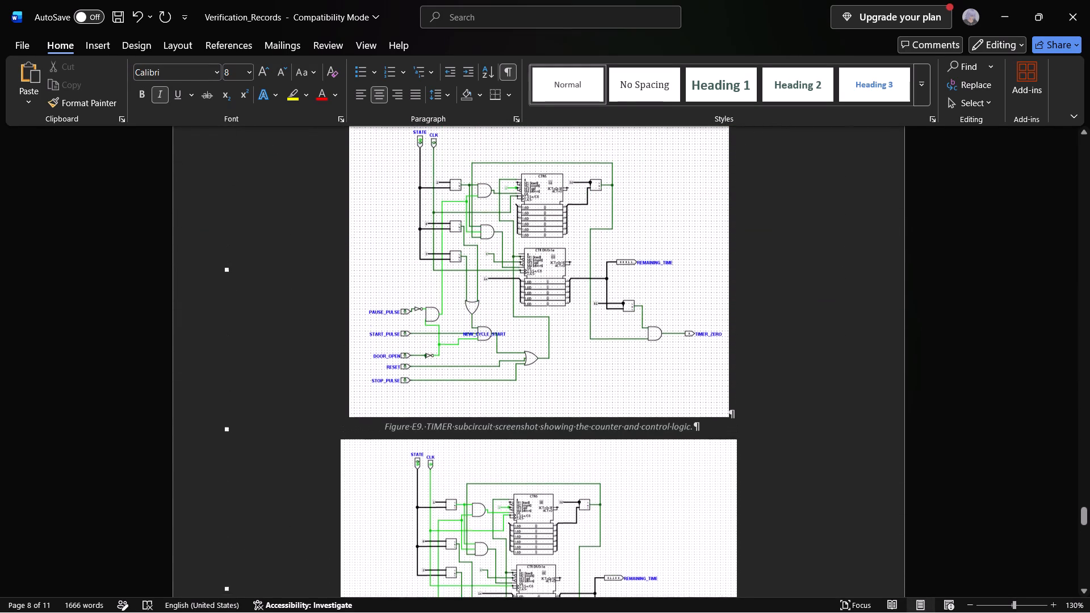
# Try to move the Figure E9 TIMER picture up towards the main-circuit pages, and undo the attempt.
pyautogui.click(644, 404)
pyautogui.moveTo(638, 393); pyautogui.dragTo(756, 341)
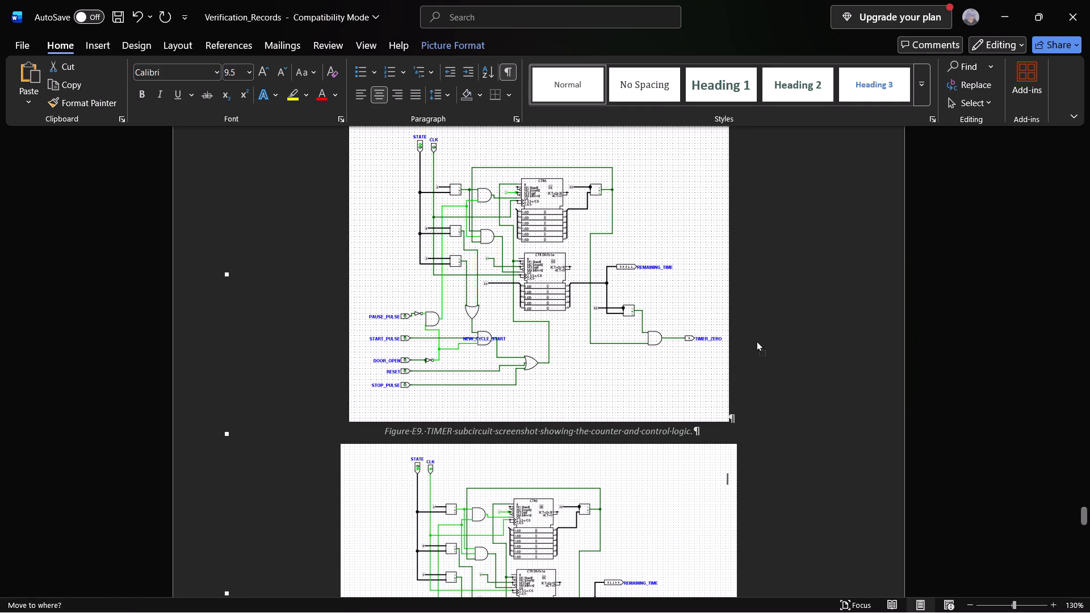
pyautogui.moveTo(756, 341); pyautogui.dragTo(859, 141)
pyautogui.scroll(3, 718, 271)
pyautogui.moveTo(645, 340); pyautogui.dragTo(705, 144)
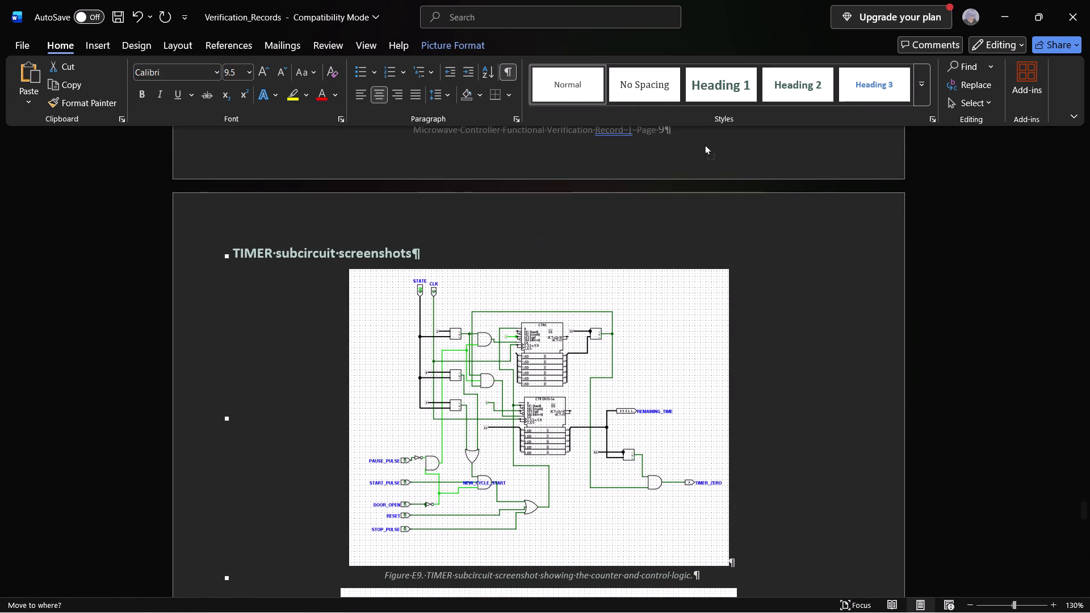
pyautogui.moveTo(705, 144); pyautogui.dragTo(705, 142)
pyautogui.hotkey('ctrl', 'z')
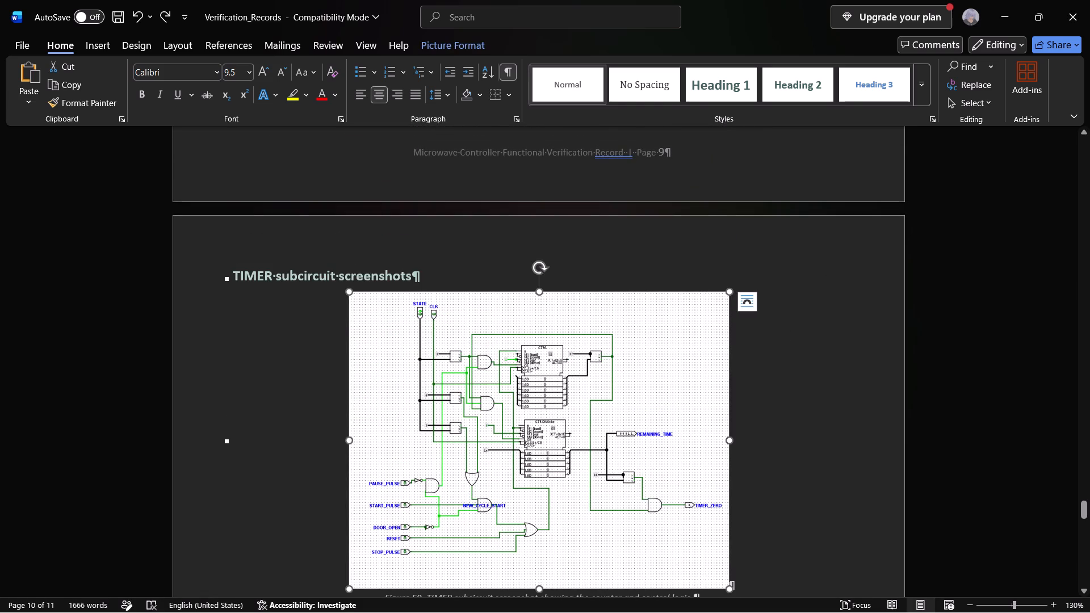
# Cut the Figure E9 picture from the start of the TIMER subcircuit screenshots section.
pyautogui.hotkey('ctrl', 'x')
pyautogui.click(626, 302)
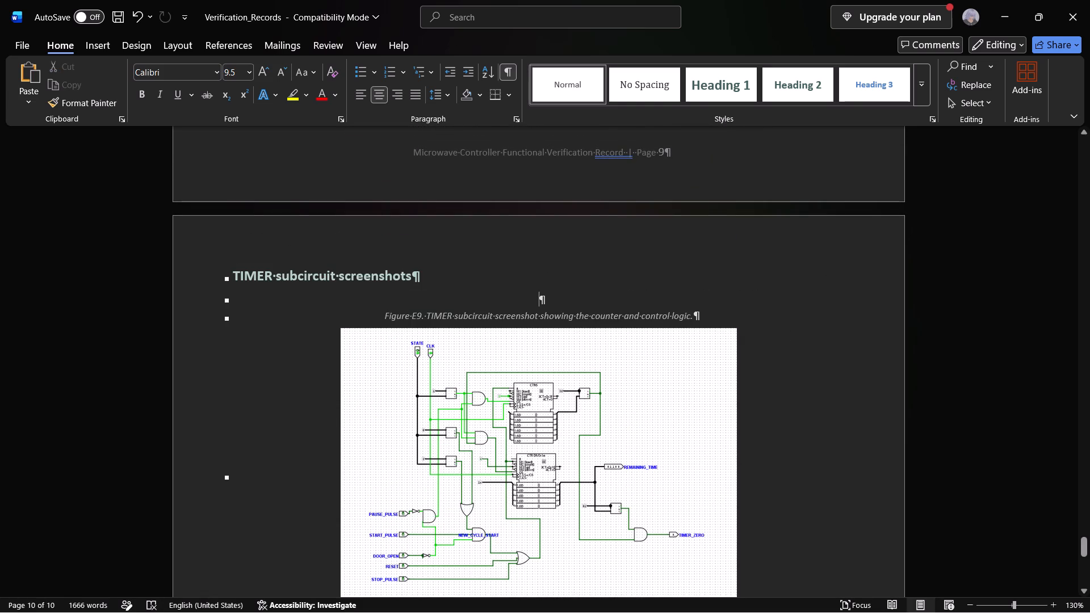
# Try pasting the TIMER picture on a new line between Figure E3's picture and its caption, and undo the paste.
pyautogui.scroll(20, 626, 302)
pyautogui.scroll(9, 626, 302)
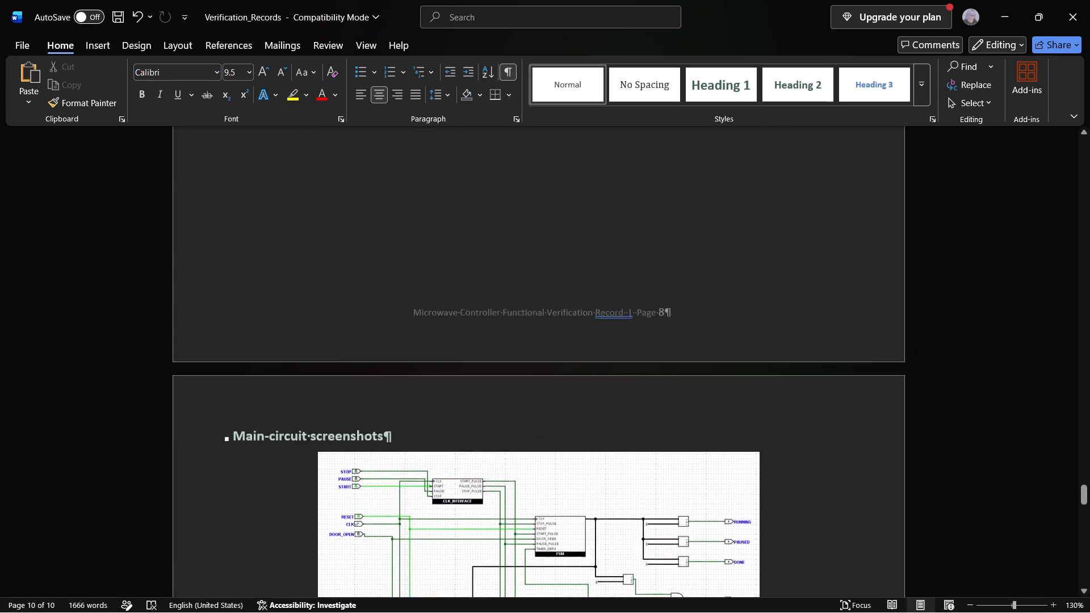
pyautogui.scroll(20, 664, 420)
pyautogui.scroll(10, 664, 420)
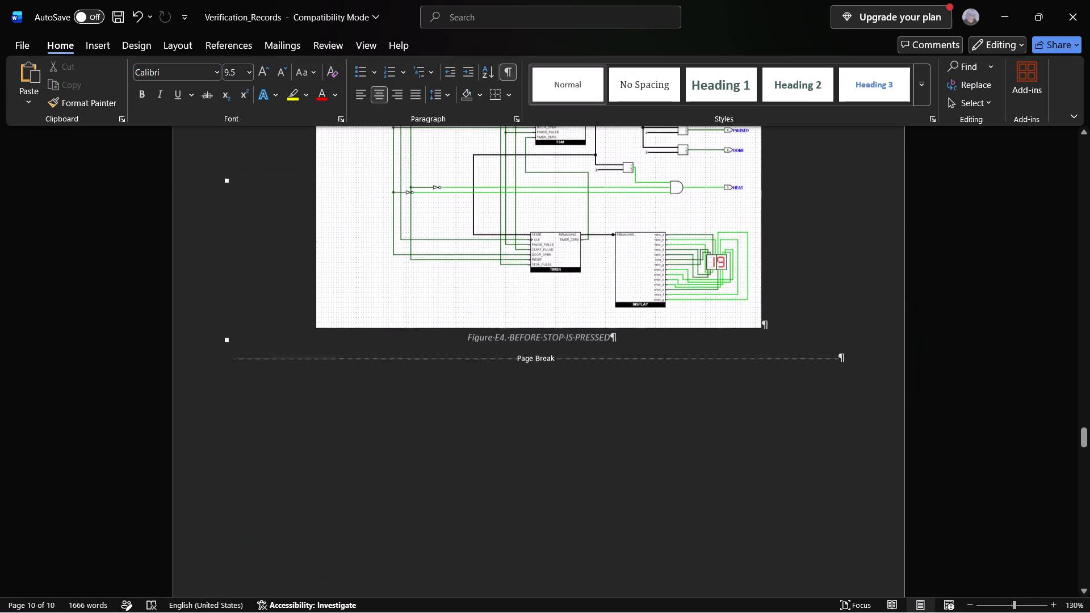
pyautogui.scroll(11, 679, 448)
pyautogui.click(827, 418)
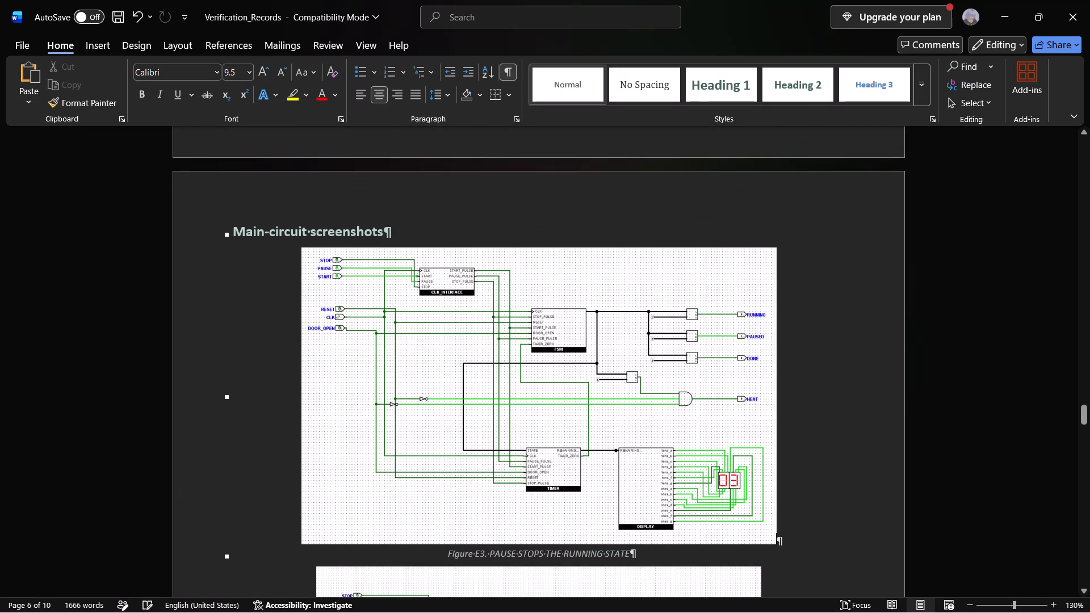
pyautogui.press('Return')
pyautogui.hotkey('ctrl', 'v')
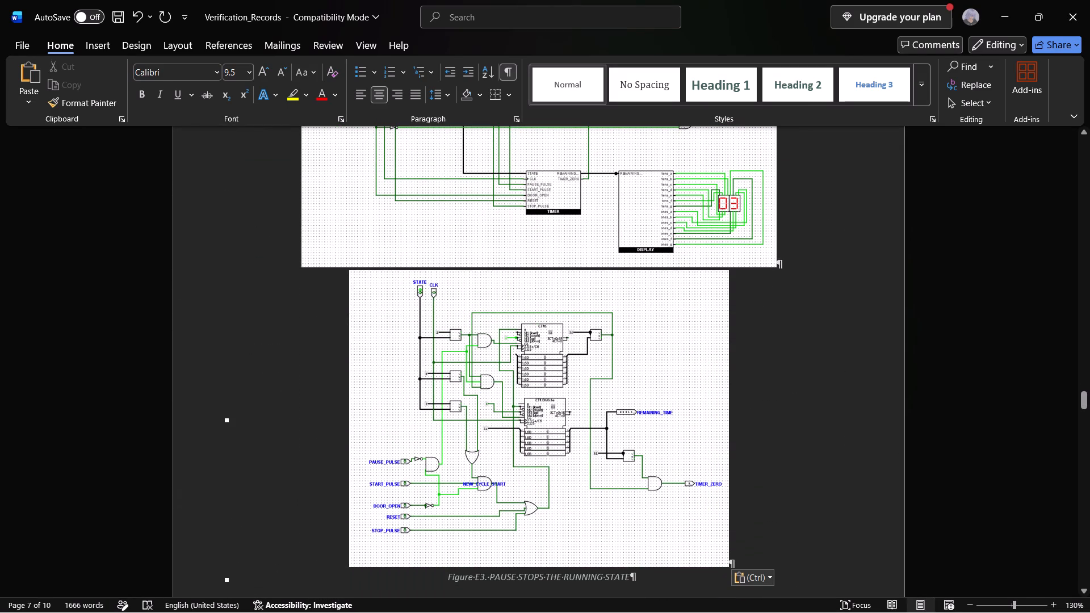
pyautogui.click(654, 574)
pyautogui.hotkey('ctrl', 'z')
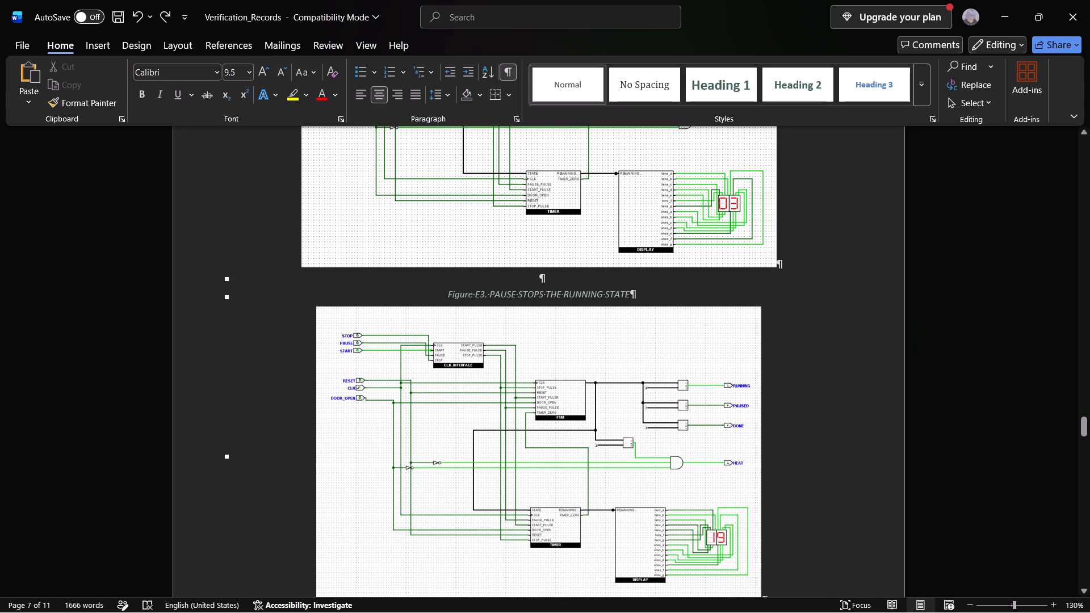
# Paste the cut TIMER picture on a new line directly below the Figure E3 caption.
pyautogui.click(686, 297)
pyautogui.press('Return')
pyautogui.hotkey('ctrl', 'v')
pyautogui.scroll(-3, 687, 320)
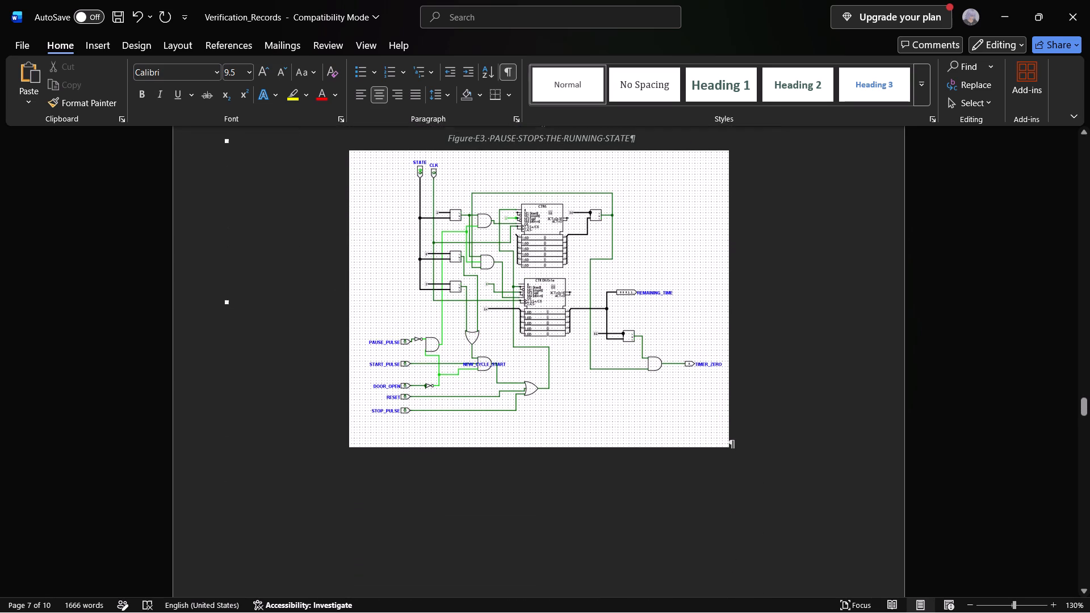
# Add the caption "FIGURE E4 - PAUSE RETAINS THE CRT6 VALUE WHICH IN THIS CASE IS 14" below the pasted TIMER picture, and save.
pyautogui.click(574, 452)
pyautogui.scroll(1, 574, 451)
pyautogui.click(558, 491)
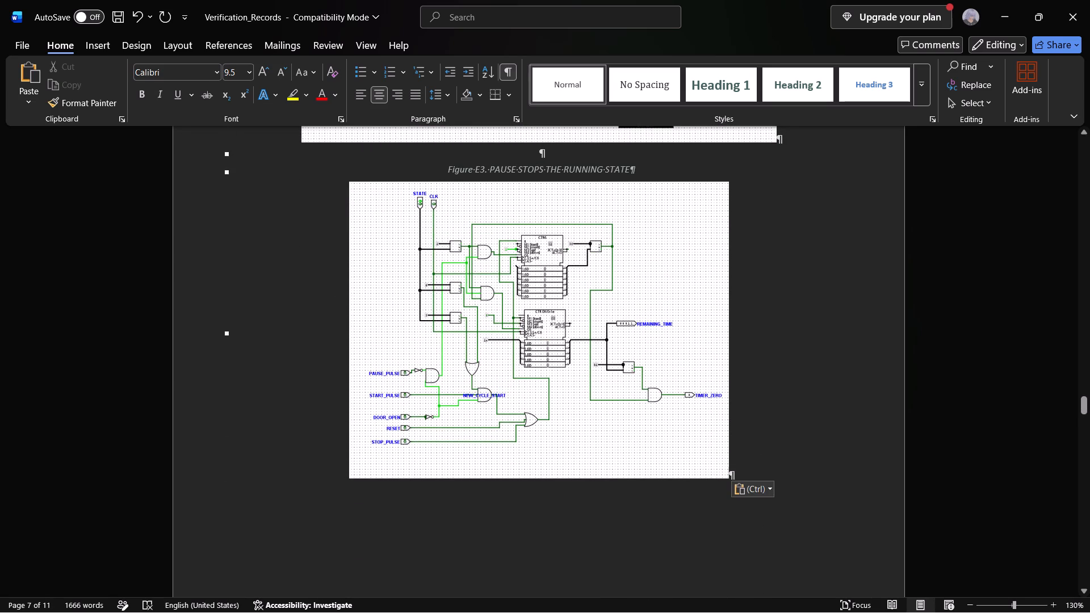
pyautogui.press('Return')
pyautogui.write('IGURE')
pyautogui.press('space')
pyautogui.write('E4')
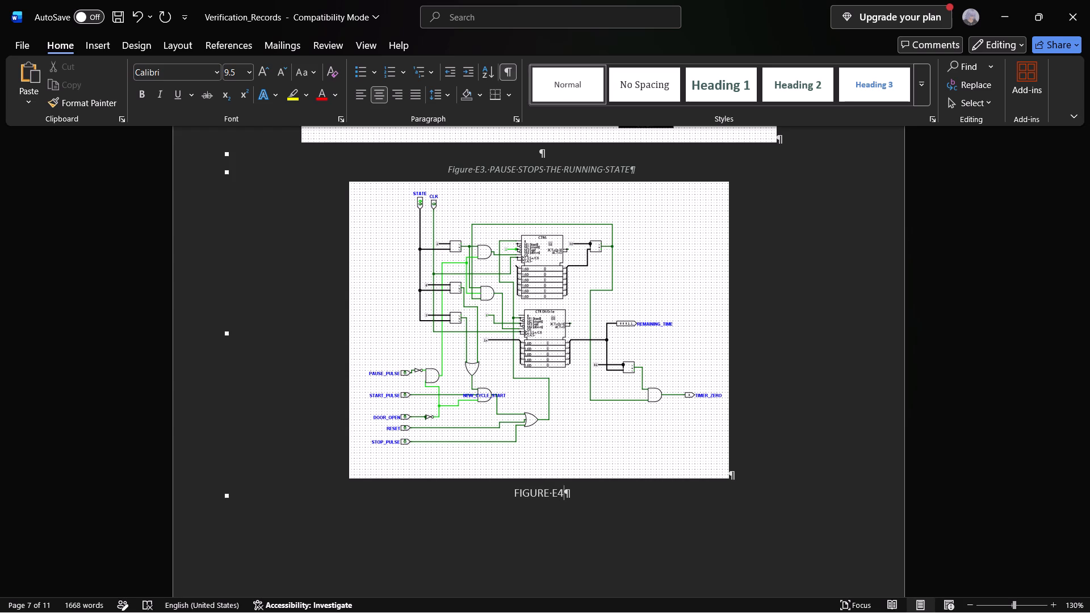
pyautogui.press('space')
pyautogui.write(';')
pyautogui.press('BackSpace')
pyautogui.write('-')
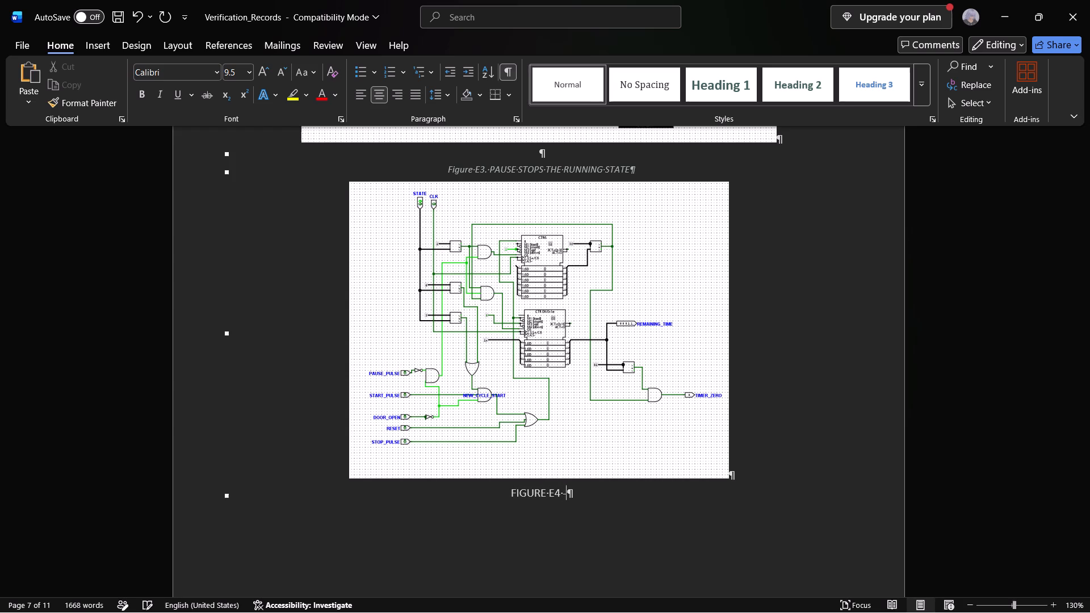
pyautogui.press('space')
pyautogui.write('PA')
pyautogui.write('USE')
pyautogui.press('space')
pyautogui.write('RETAINS')
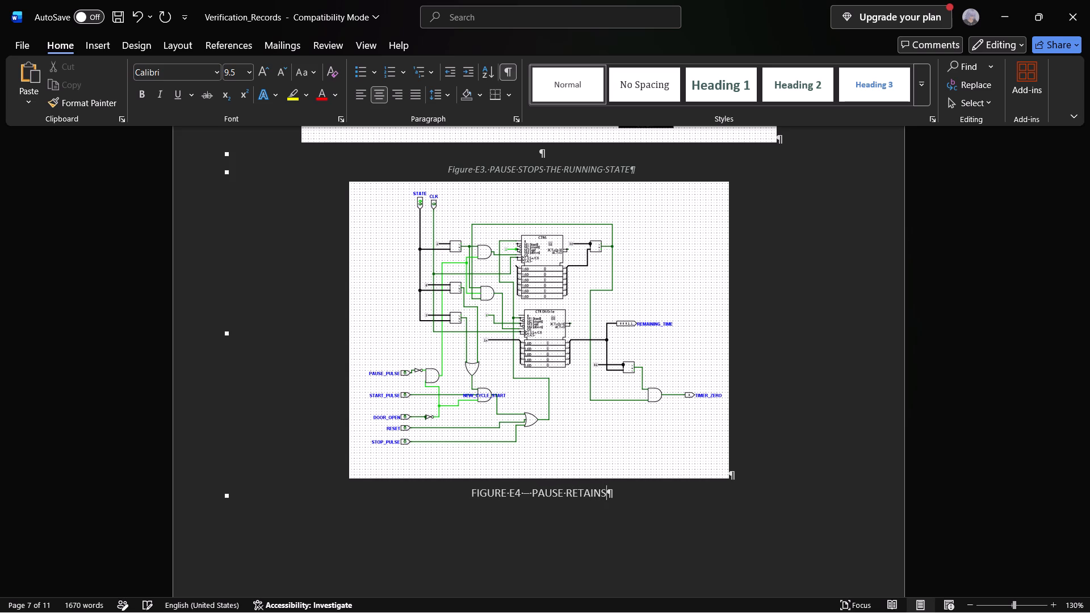
pyautogui.press('space')
pyautogui.write('THE')
pyautogui.press('space')
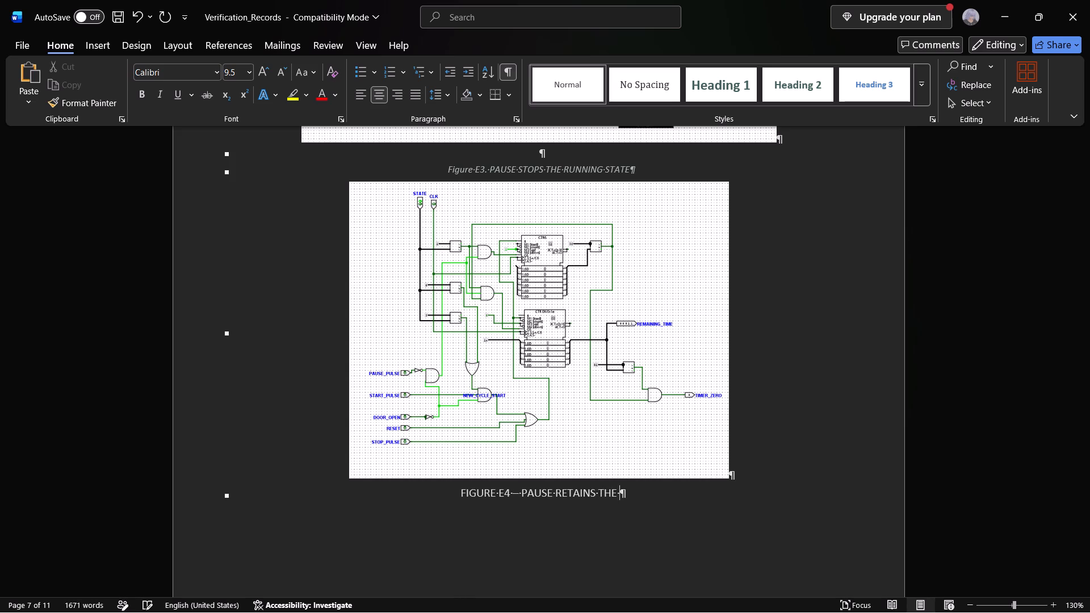
pyautogui.write('CRT6')
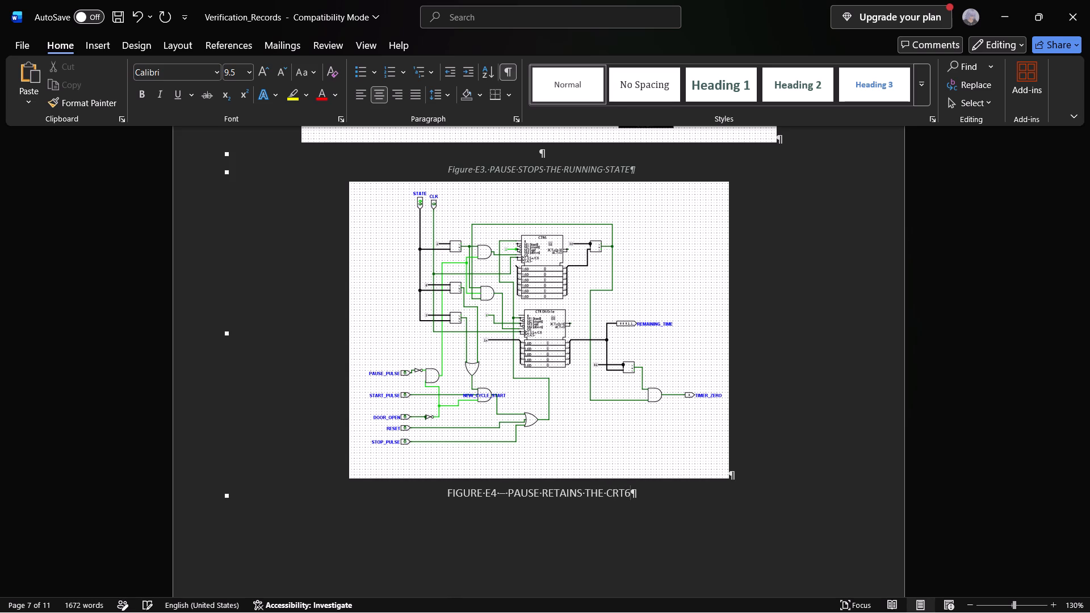
pyautogui.press('space')
pyautogui.write('VALUE')
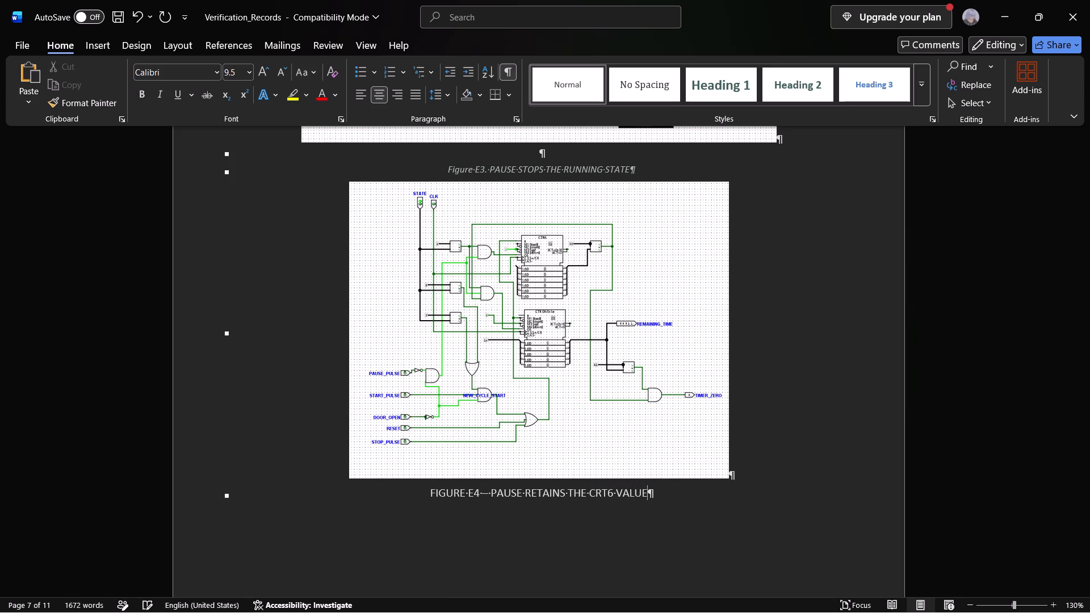
pyautogui.press('space')
pyautogui.write('WHICH IN THIS CASE IS 14')
pyautogui.scroll(-5, 816, 449)
pyautogui.hotkey('ctrl', 's')
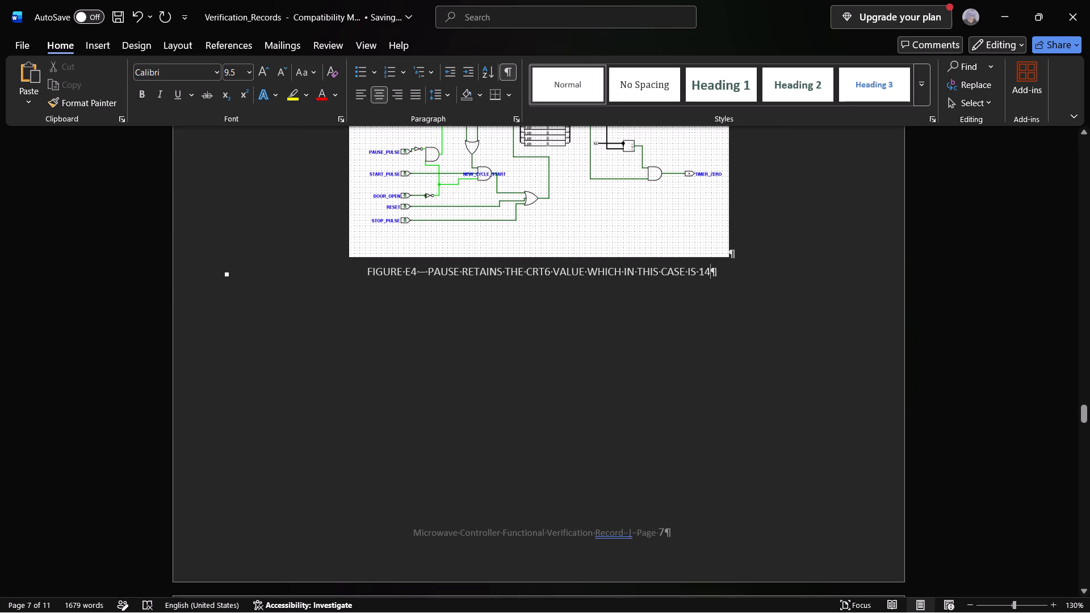
# Renumber the "BEFORE STOP IS PRESSED" caption as Figure E5.
pyautogui.scroll(-15, 744, 354)
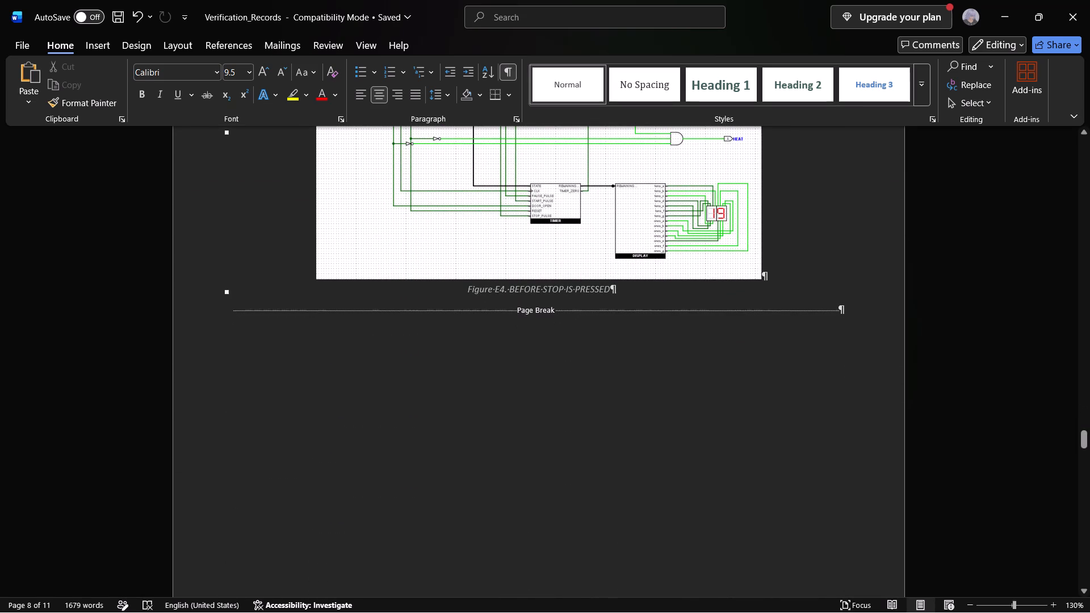
pyautogui.click(504, 293)
pyautogui.press('BackSpace')
pyautogui.press('5')
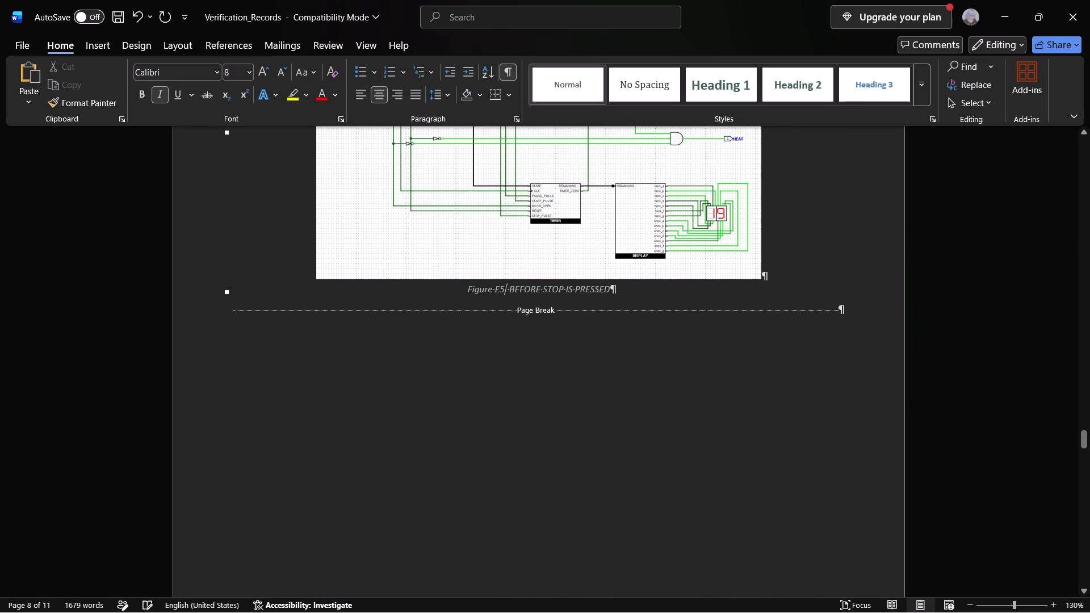
# Renumber the "AFTER STOP IS PRESSED STATE BECOMES 00 AND TIMER RESETS TO 30" caption as Figure E6.
pyautogui.scroll(-15, 816, 307)
pyautogui.scroll(5, 495, 444)
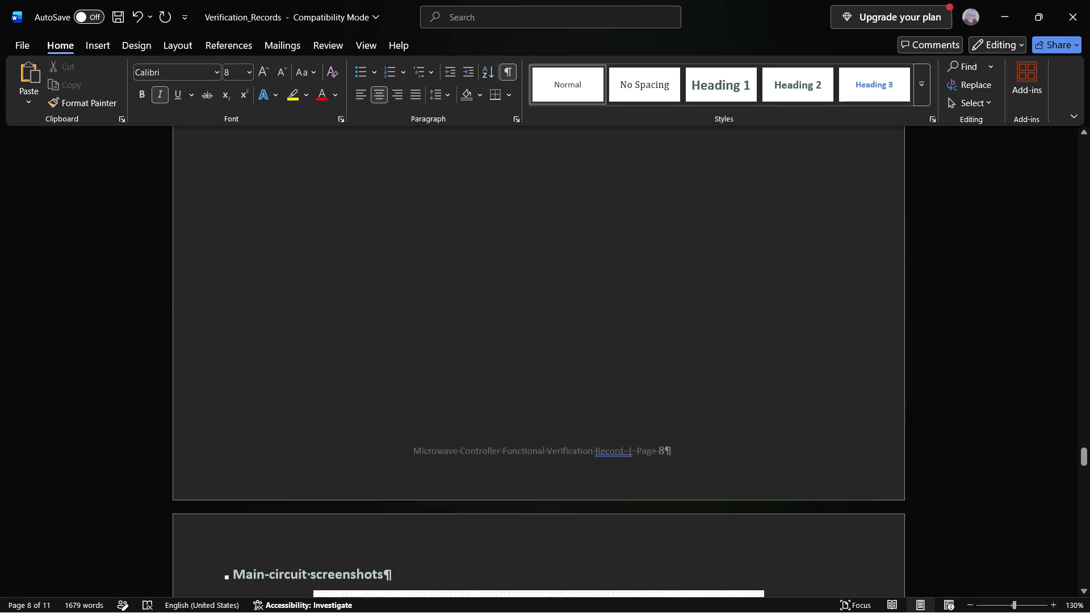
pyautogui.scroll(13, 506, 443)
pyautogui.scroll(-20, 591, 457)
pyautogui.scroll(-6, 591, 457)
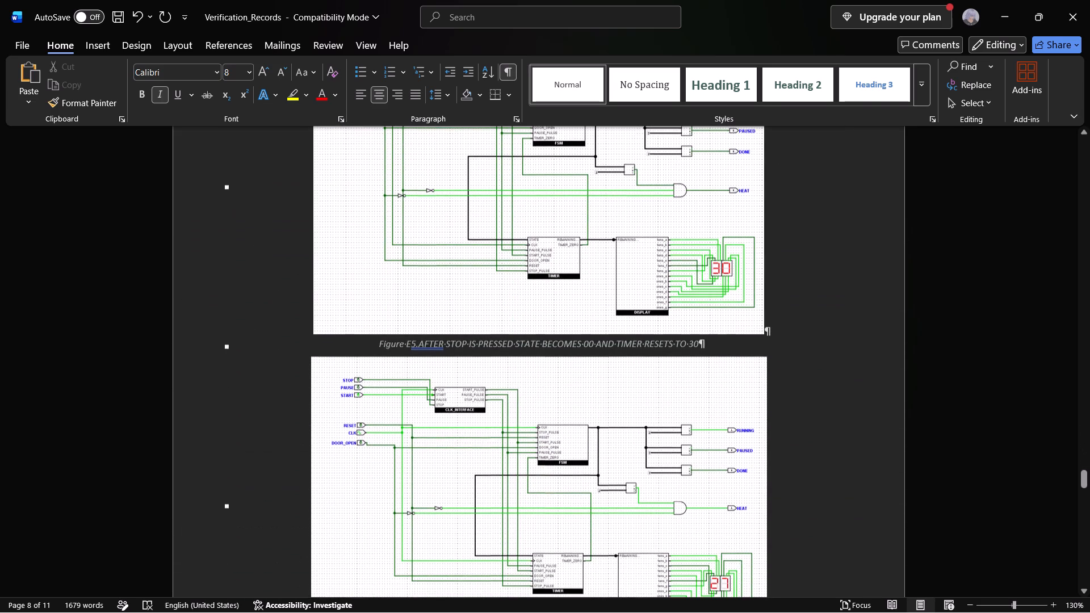
pyautogui.click(414, 344)
pyautogui.press('Right')
pyautogui.press('BackSpace')
pyautogui.press('5')
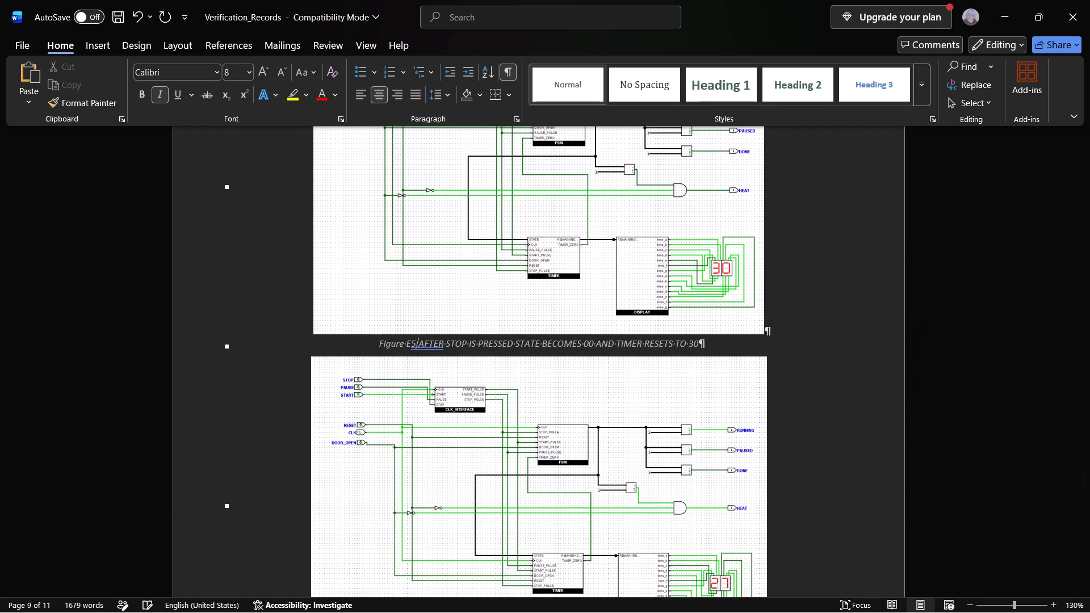
pyautogui.press('BackSpace')
pyautogui.press('6')
# Renumber the "BEFORE RESET" caption as Figure E7.
pyautogui.scroll(-10, 538, 393)
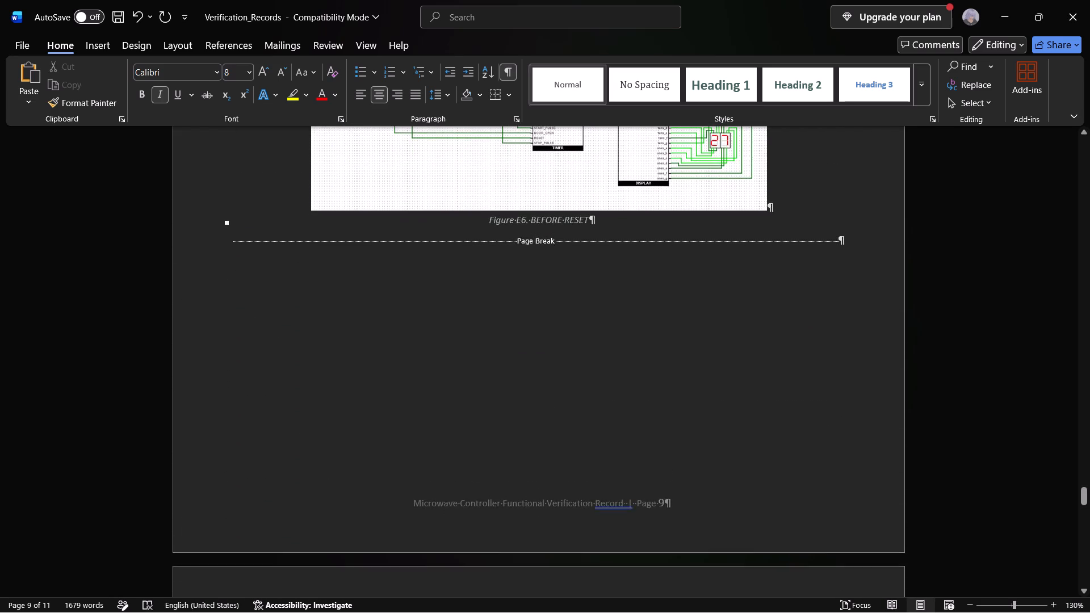
pyautogui.scroll(-9, 467, 319)
pyautogui.scroll(16, 400, 365)
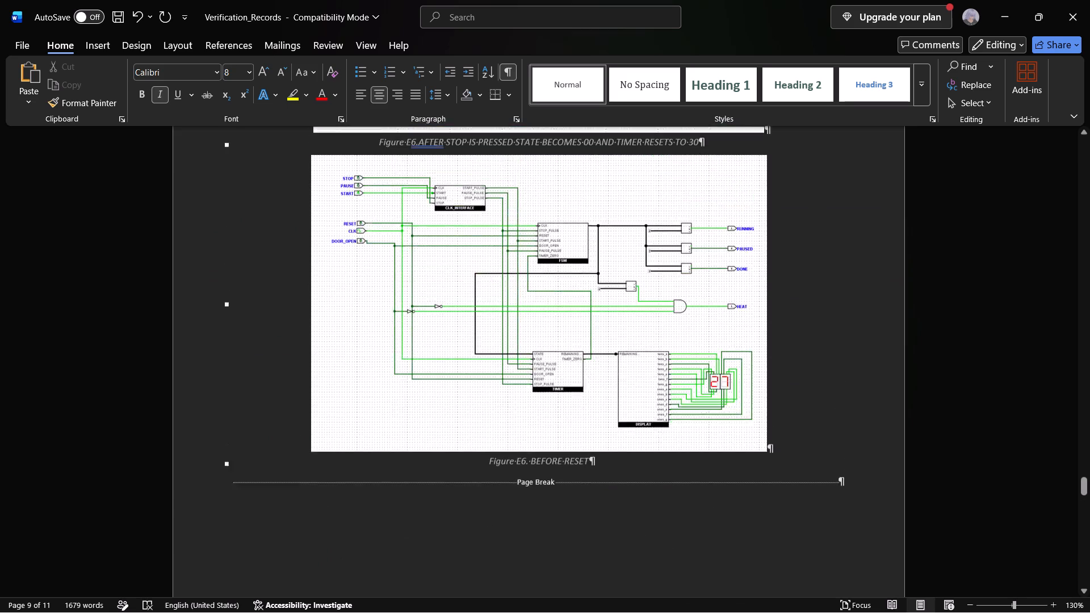
pyautogui.scroll(3, 548, 384)
pyautogui.scroll(-7, 570, 391)
pyautogui.click(526, 354)
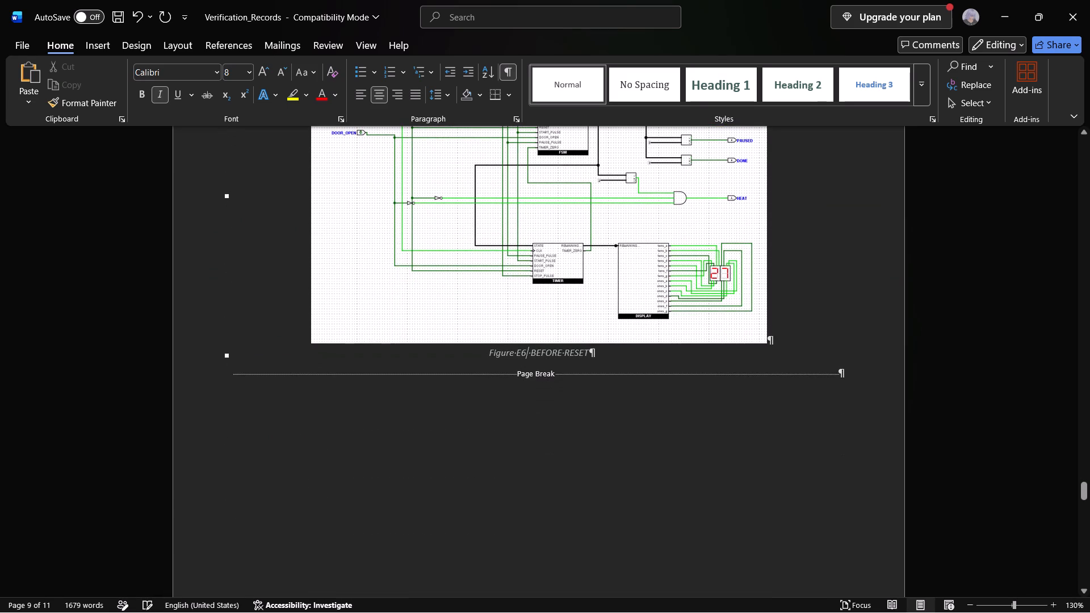
pyautogui.press('BackSpace')
pyautogui.press('7')
# Renumber the "AFTER RESET TIMER RESETS TO 30 AND STATE BECOMES 00" caption as Figure E8.
pyautogui.scroll(-15, 542, 323)
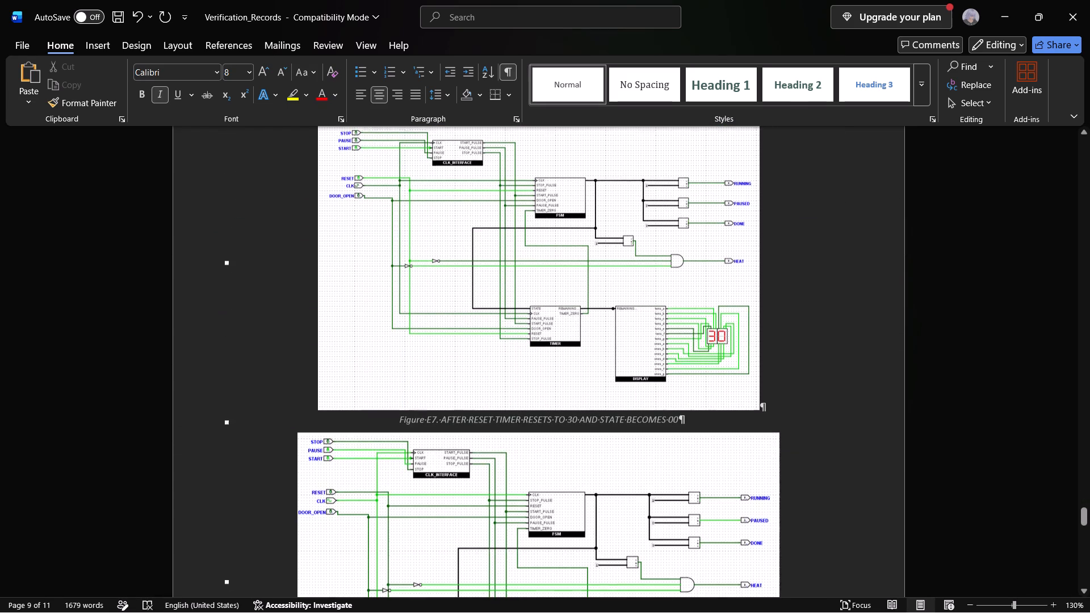
pyautogui.click(435, 417)
pyautogui.press('BackSpace')
pyautogui.press('8')
pyautogui.scroll(-6, 450, 373)
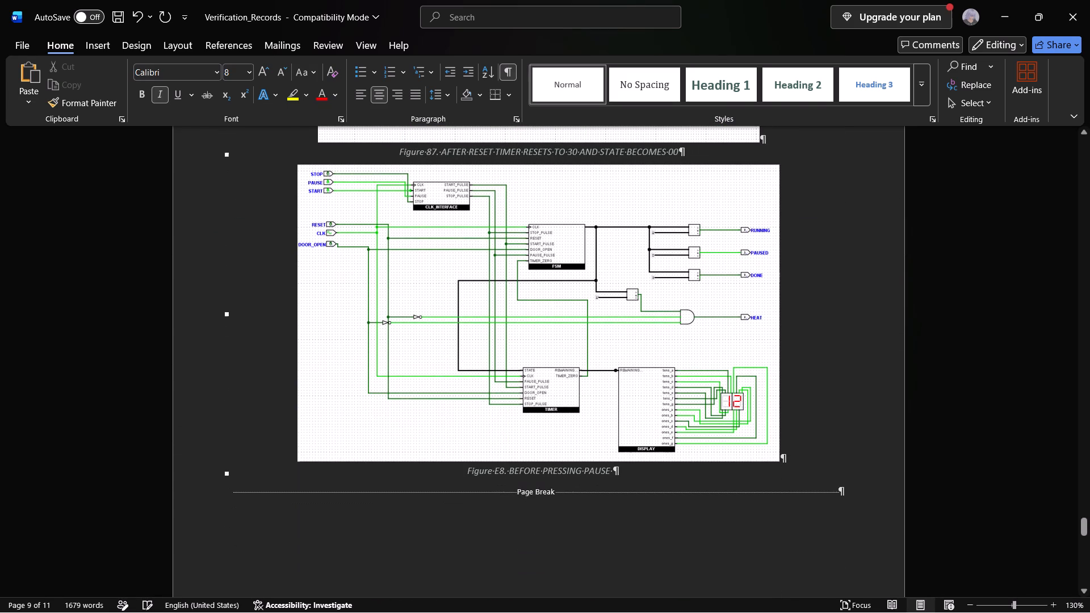
pyautogui.press('BackSpace')
pyautogui.press('BackSpace')
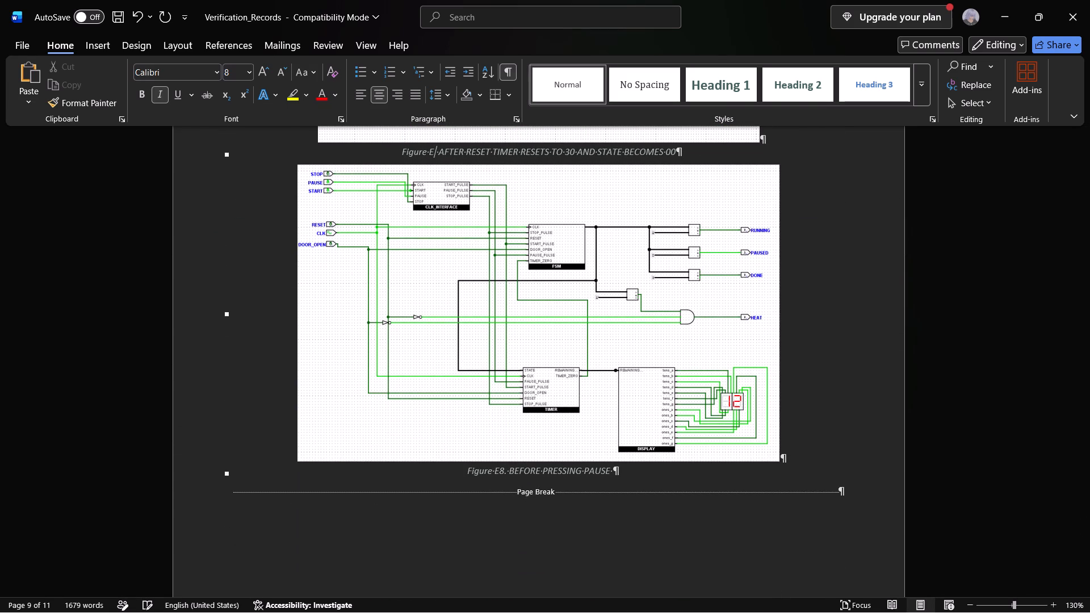
pyautogui.press('8')
# Renumber the "BEFORE PRESSING PAUSE" caption under the last main-circuit screenshot as Figure E9.
pyautogui.scroll(-9, 508, 384)
pyautogui.scroll(-4, 480, 433)
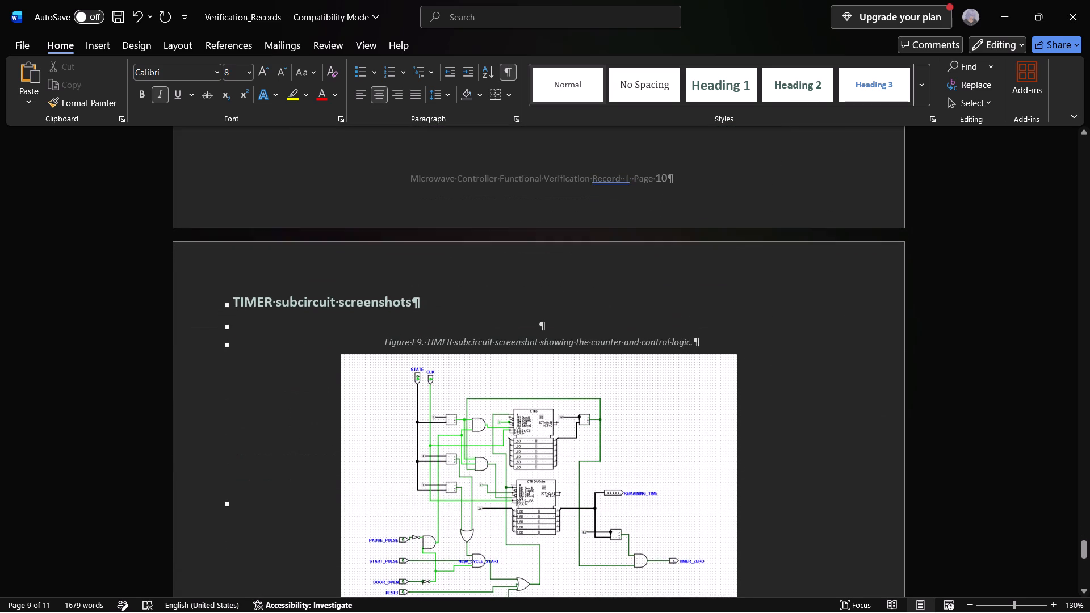
pyautogui.scroll(11, 428, 349)
pyautogui.click(506, 388)
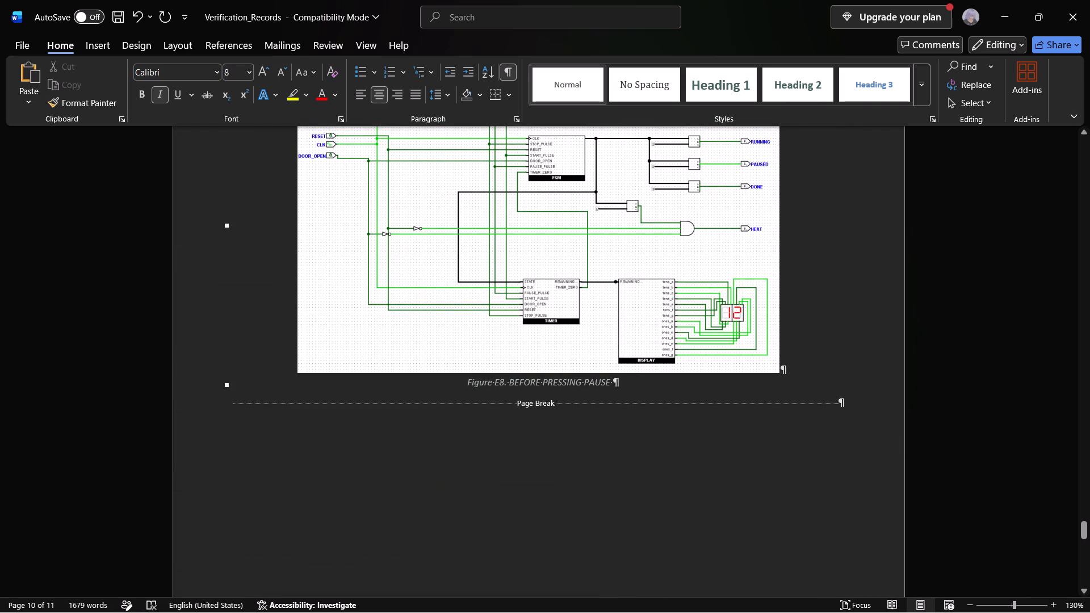
pyautogui.press('BackSpace')
pyautogui.press('9')
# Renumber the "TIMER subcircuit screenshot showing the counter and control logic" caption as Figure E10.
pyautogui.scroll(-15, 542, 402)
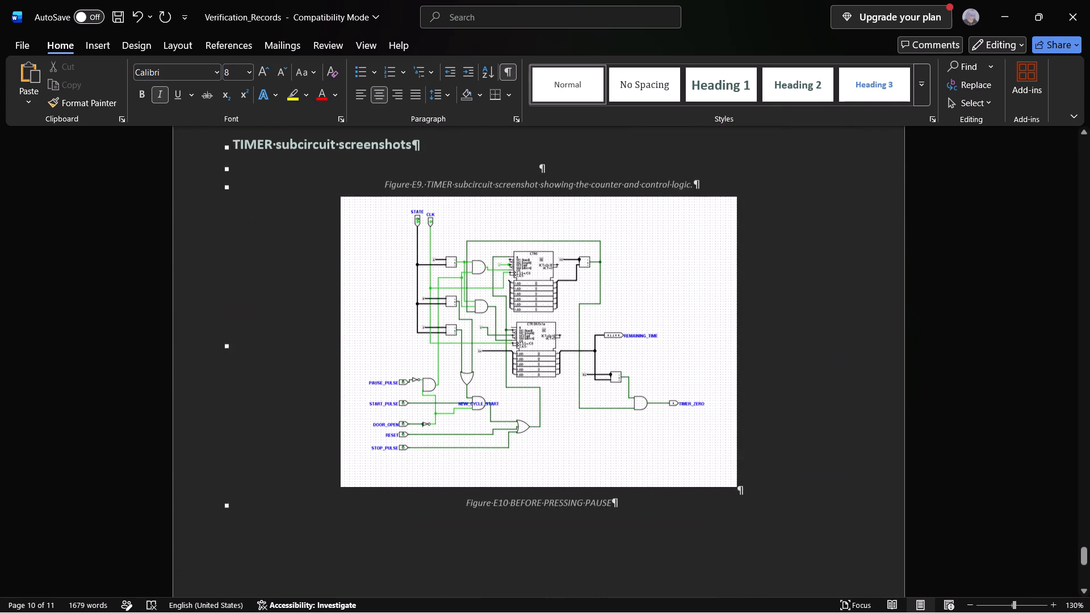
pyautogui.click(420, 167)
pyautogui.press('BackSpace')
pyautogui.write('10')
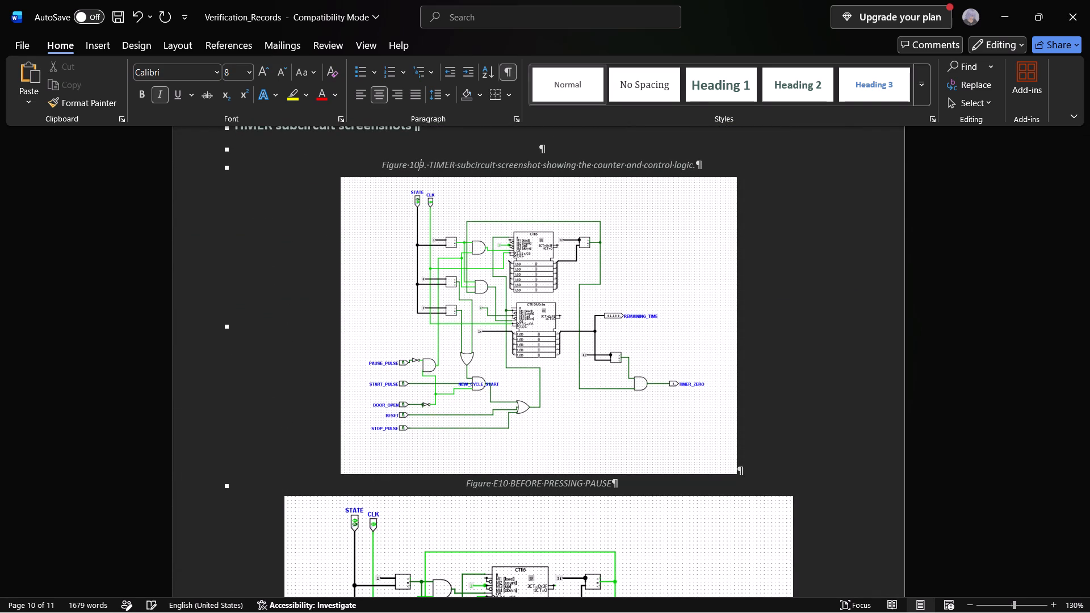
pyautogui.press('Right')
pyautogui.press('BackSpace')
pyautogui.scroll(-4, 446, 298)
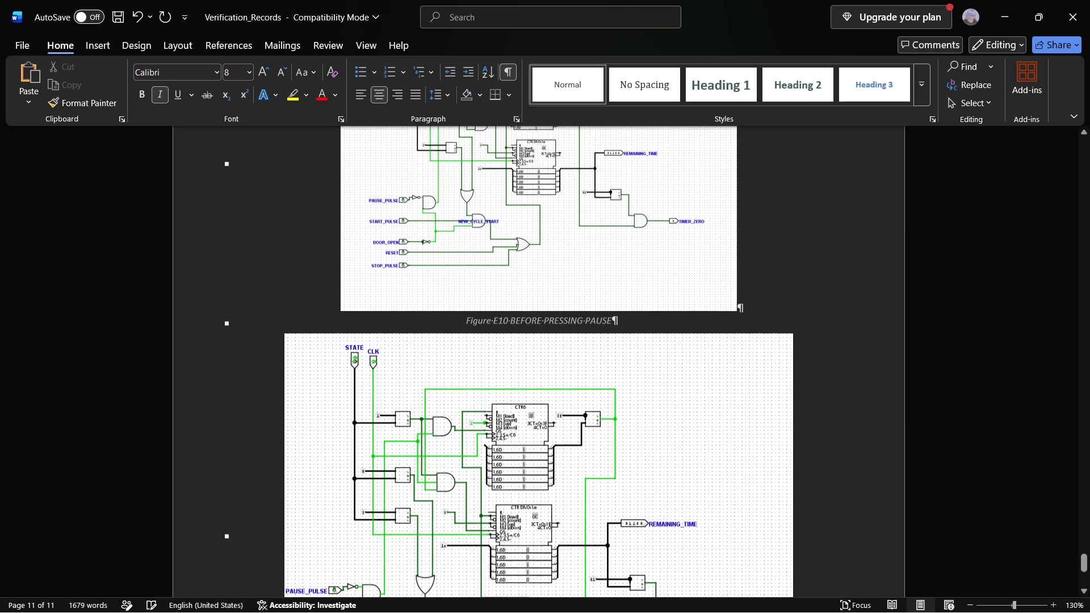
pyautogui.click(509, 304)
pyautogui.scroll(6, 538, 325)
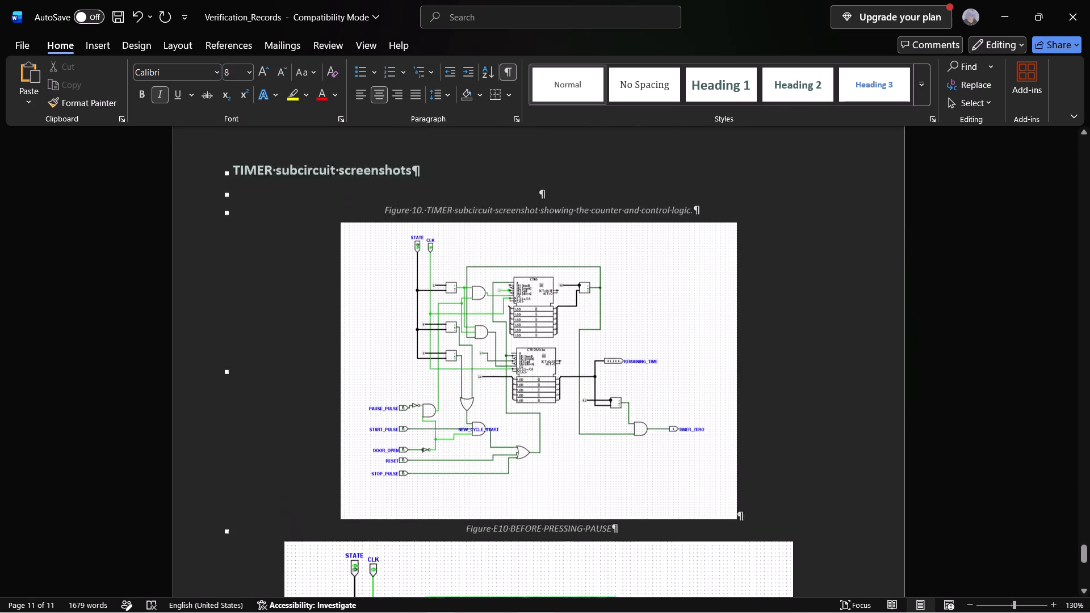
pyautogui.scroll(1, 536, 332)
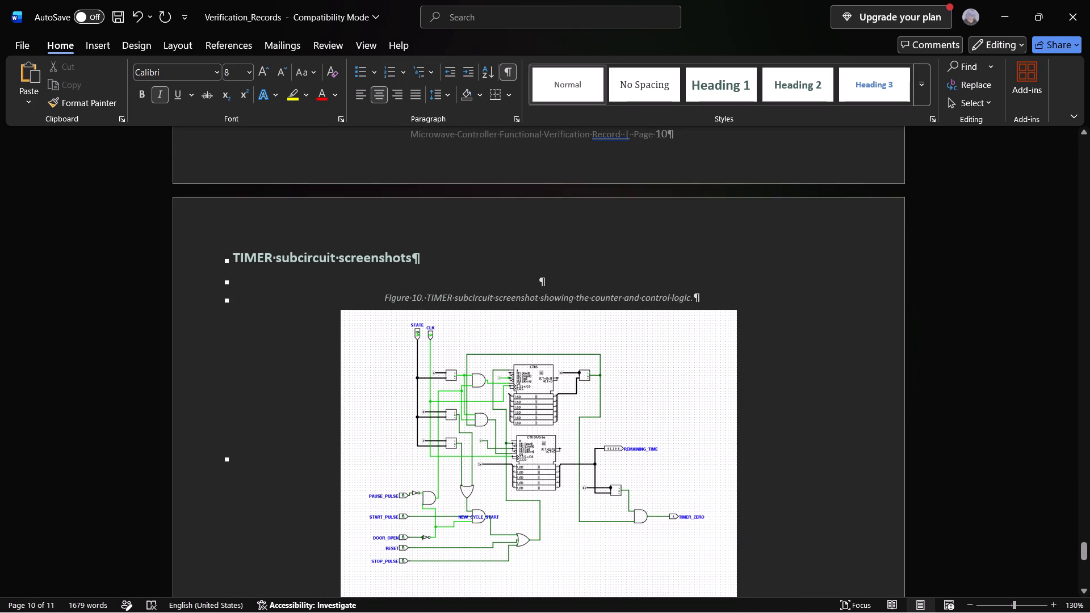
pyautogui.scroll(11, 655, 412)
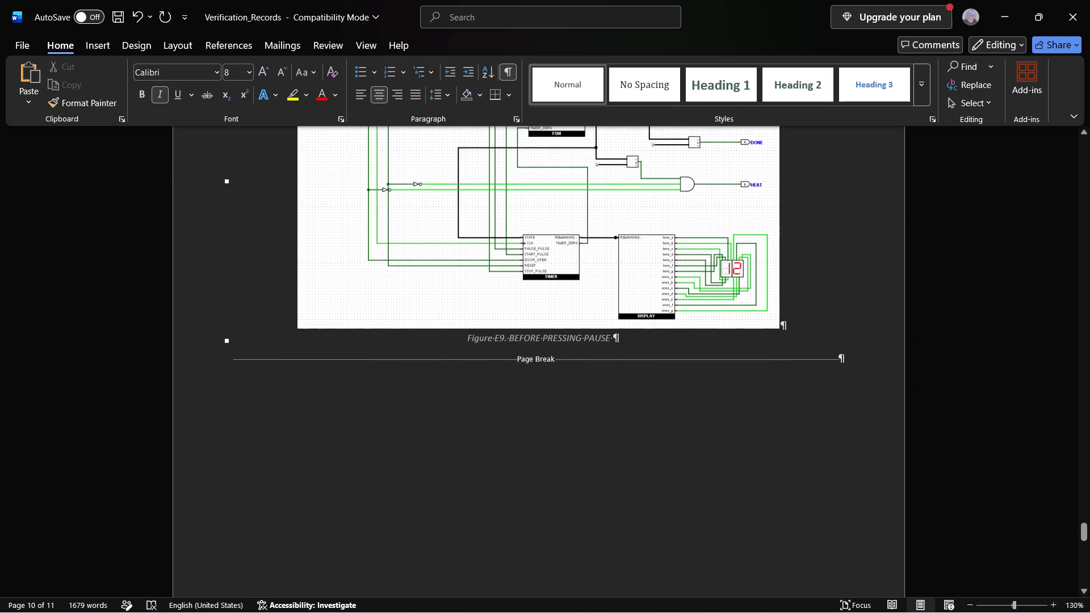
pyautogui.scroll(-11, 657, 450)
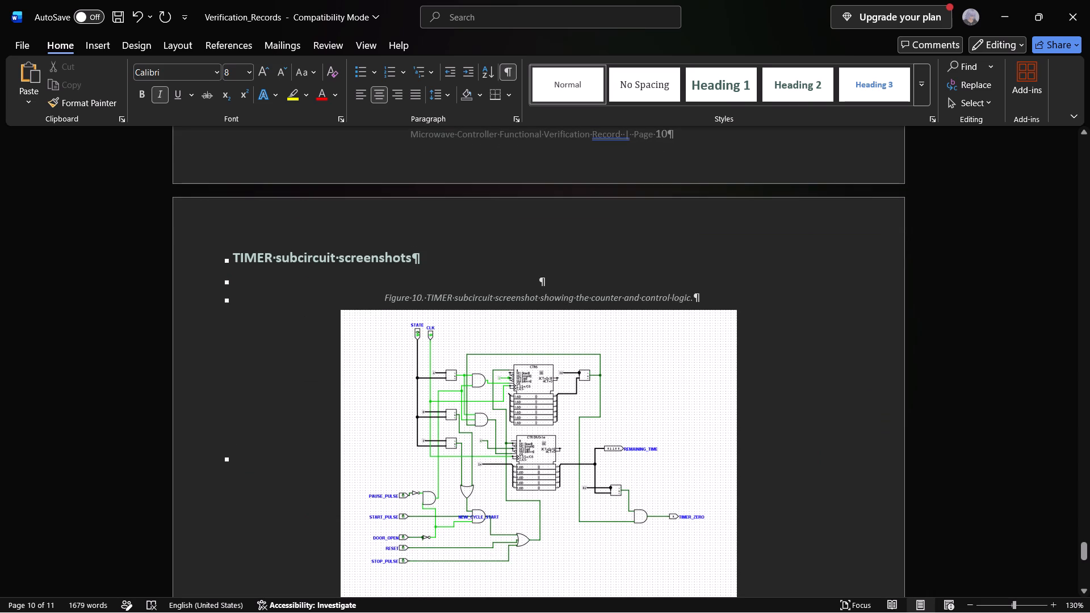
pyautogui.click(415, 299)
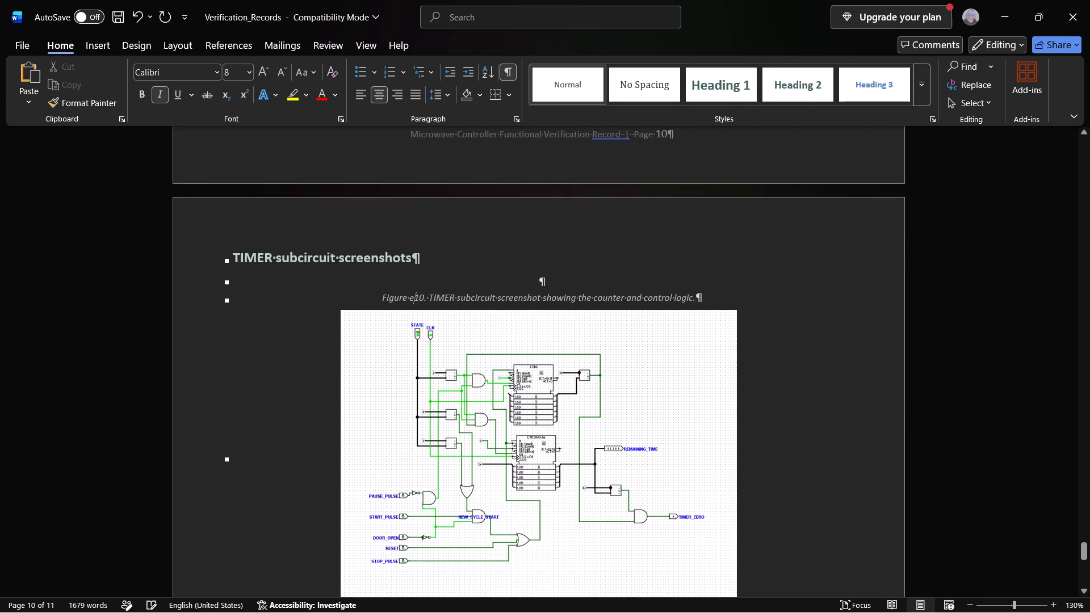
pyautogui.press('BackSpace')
# Delete the "TIMER subcircuit screenshot showing the counter and control logic" caption and the blank line above it, under the TIMER subcircuit screenshots heading.
pyautogui.scroll(-9, 613, 405)
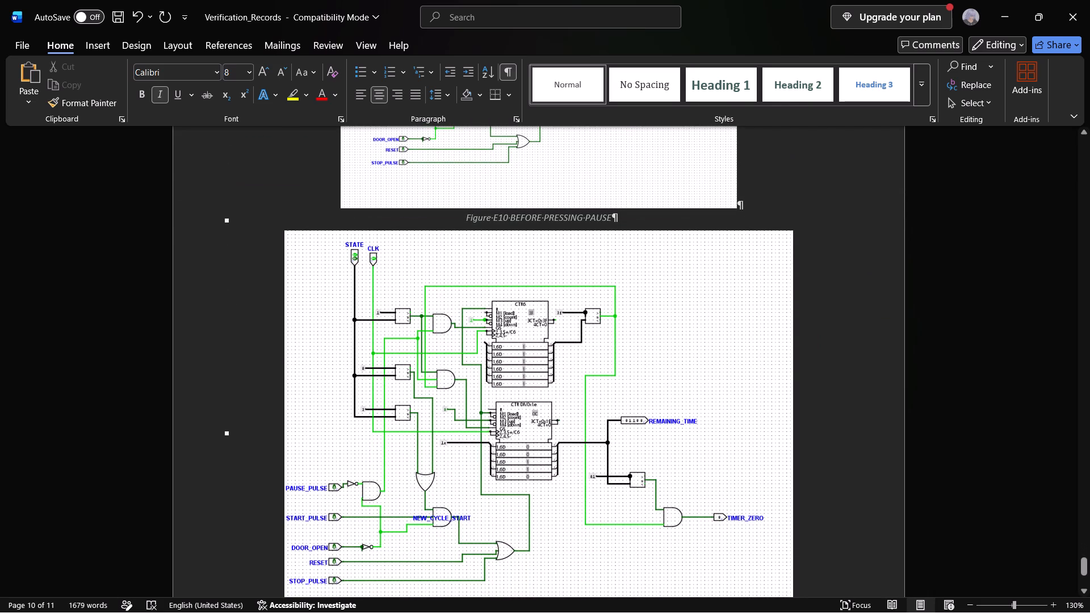
pyautogui.moveTo(627, 217); pyautogui.dragTo(586, 220)
pyautogui.scroll(4, 592, 309)
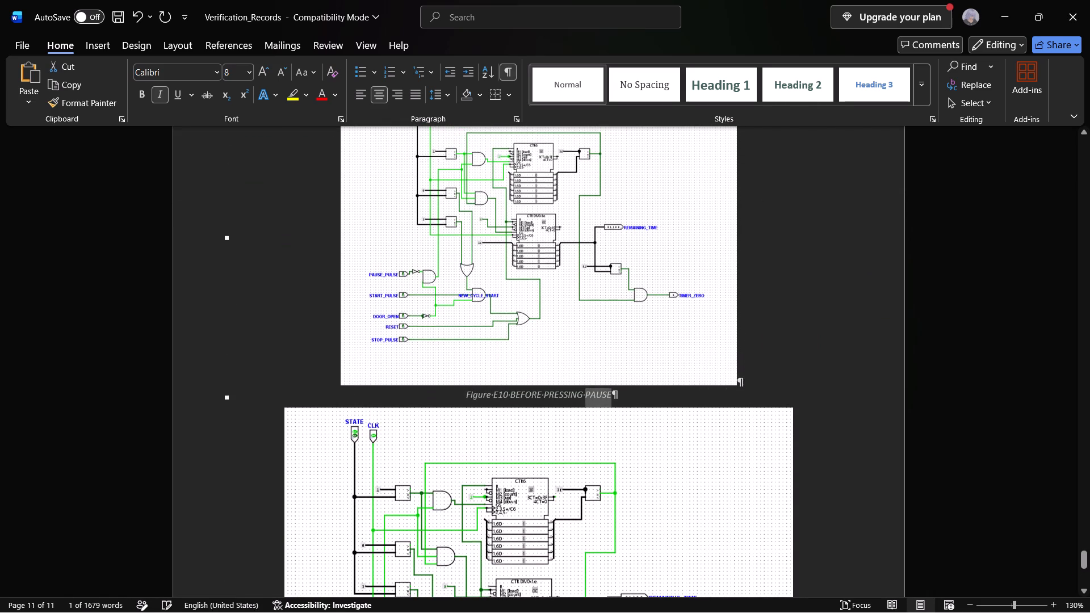
pyautogui.click(783, 348)
pyautogui.scroll(-7, 785, 361)
pyautogui.scroll(5, 668, 514)
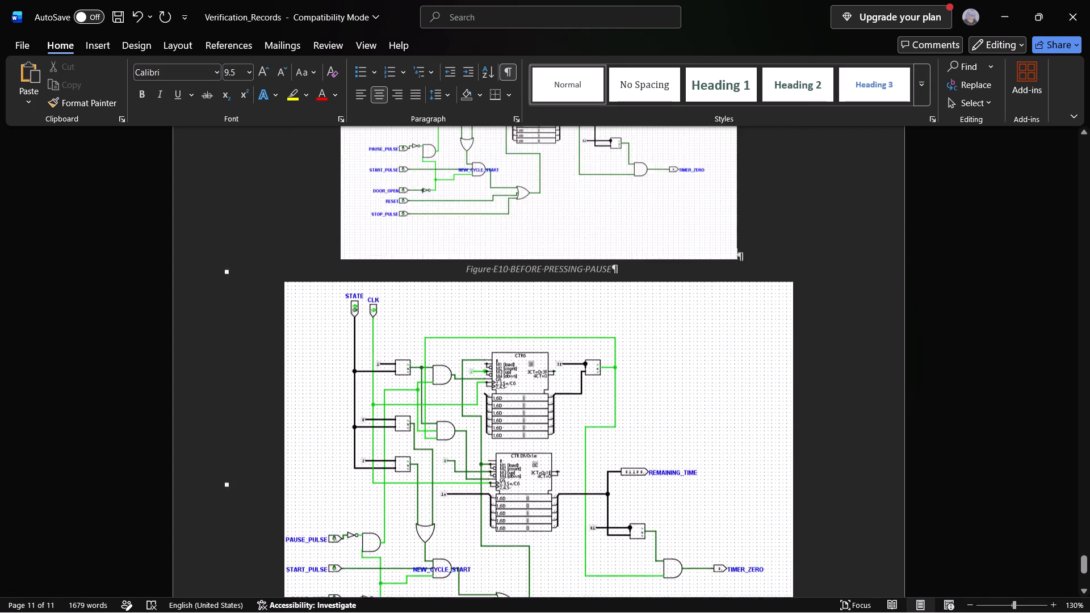
pyautogui.scroll(9, 673, 513)
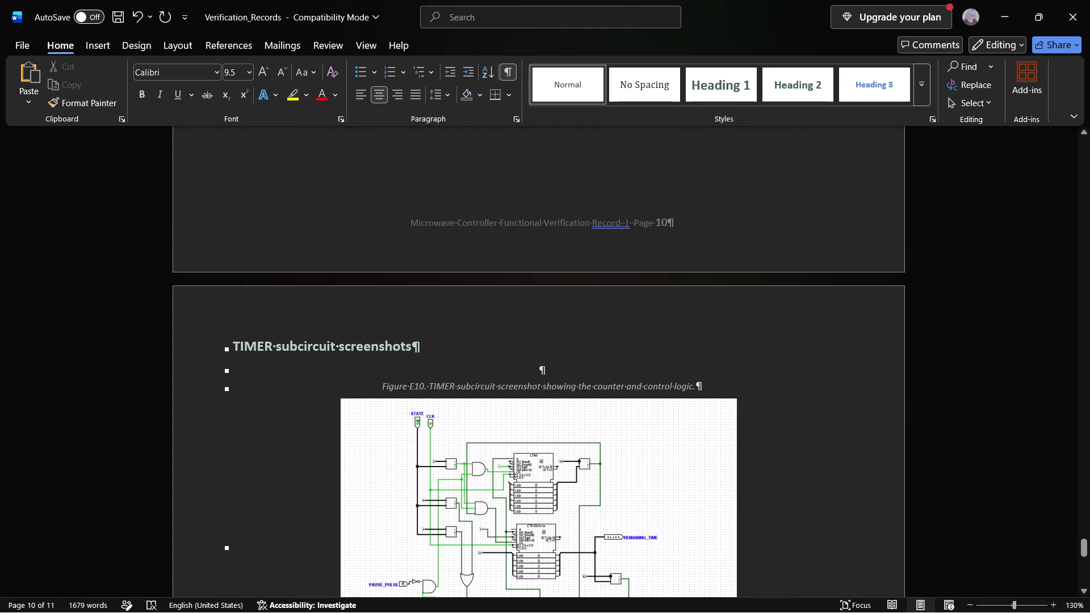
pyautogui.scroll(12, 649, 512)
pyautogui.scroll(-8, 661, 486)
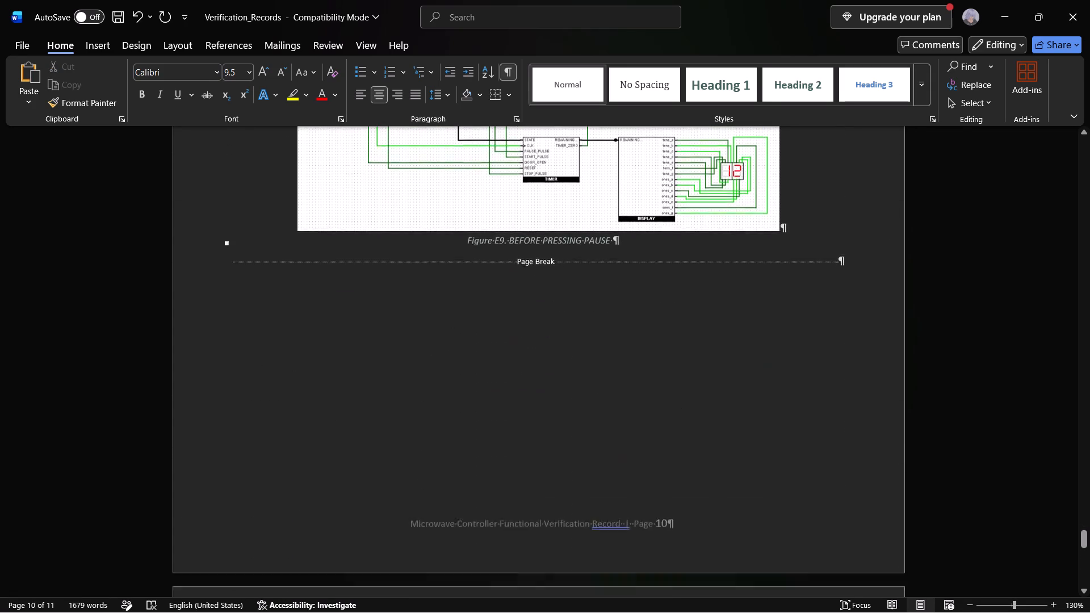
pyautogui.scroll(5, 678, 469)
pyautogui.scroll(-9, 689, 469)
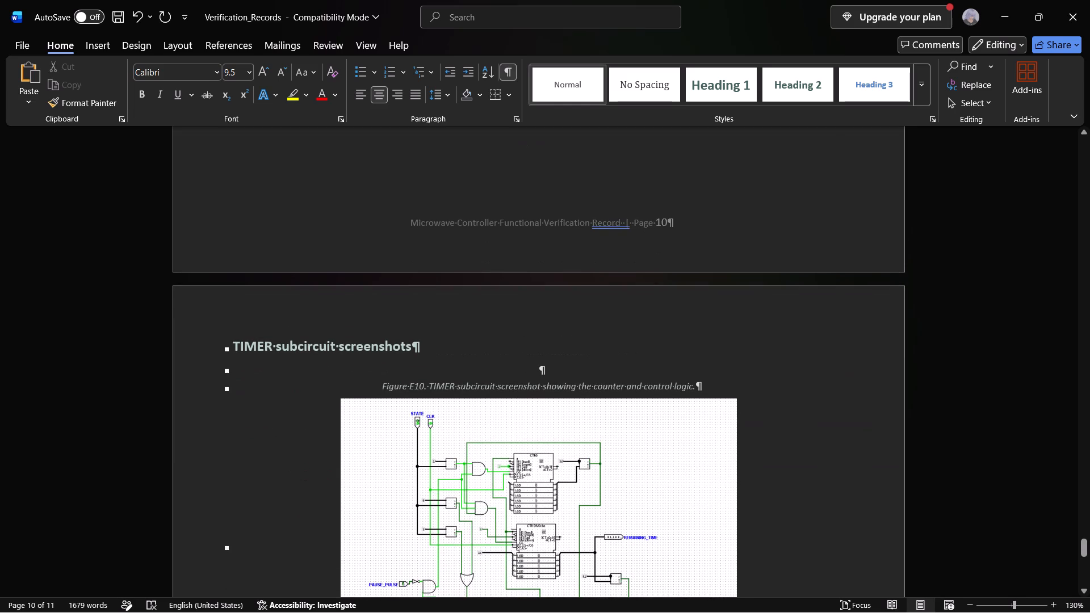
pyautogui.scroll(-4, 663, 433)
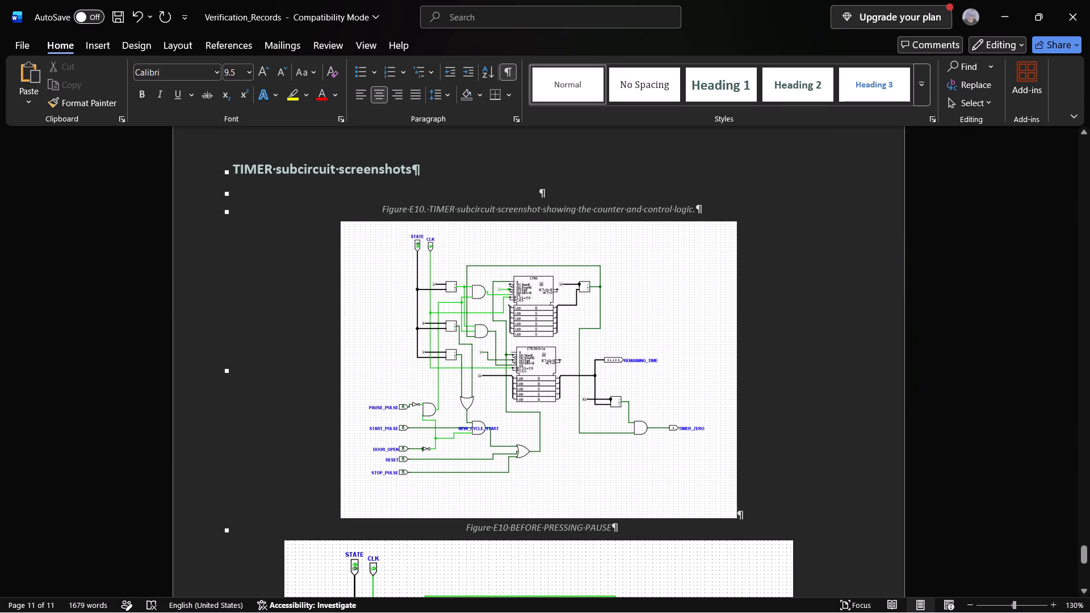
pyautogui.moveTo(705, 212); pyautogui.dragTo(405, 196)
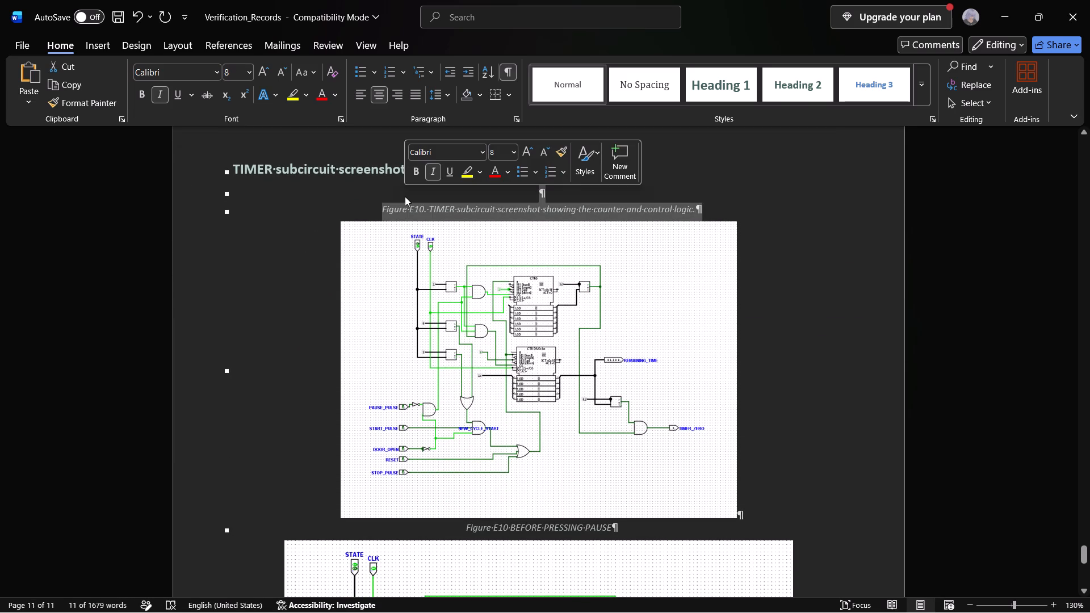
pyautogui.press('BackSpace')
# Check the figure order and captions from the last main-circuit screenshot through the final TIMER subcircuit screenshot.
pyautogui.scroll(9, 466, 302)
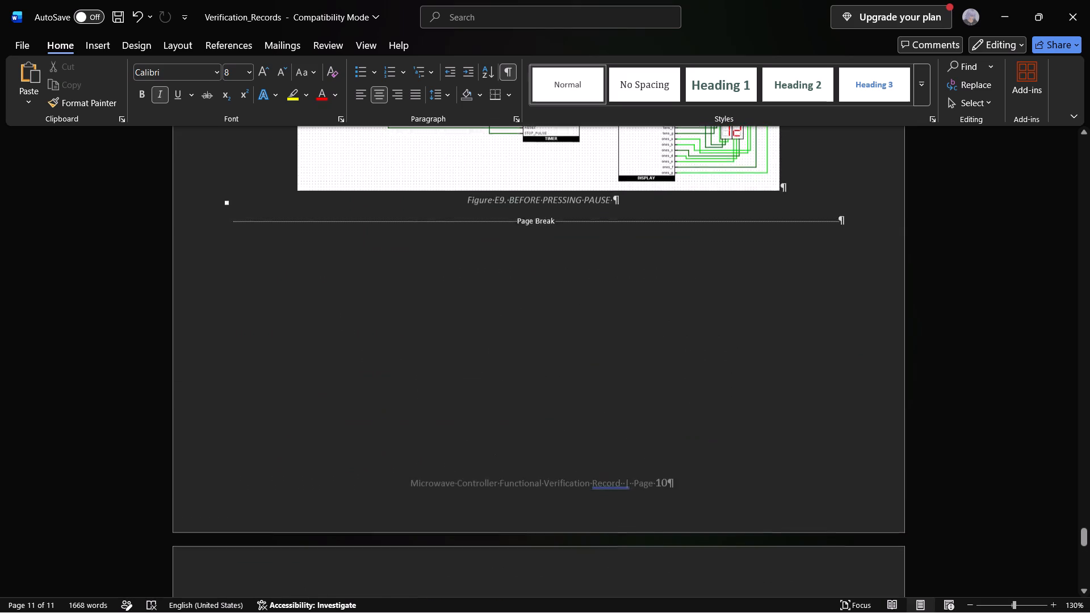
pyautogui.scroll(2, 484, 366)
pyautogui.scroll(-4, 502, 381)
pyautogui.scroll(7, 502, 382)
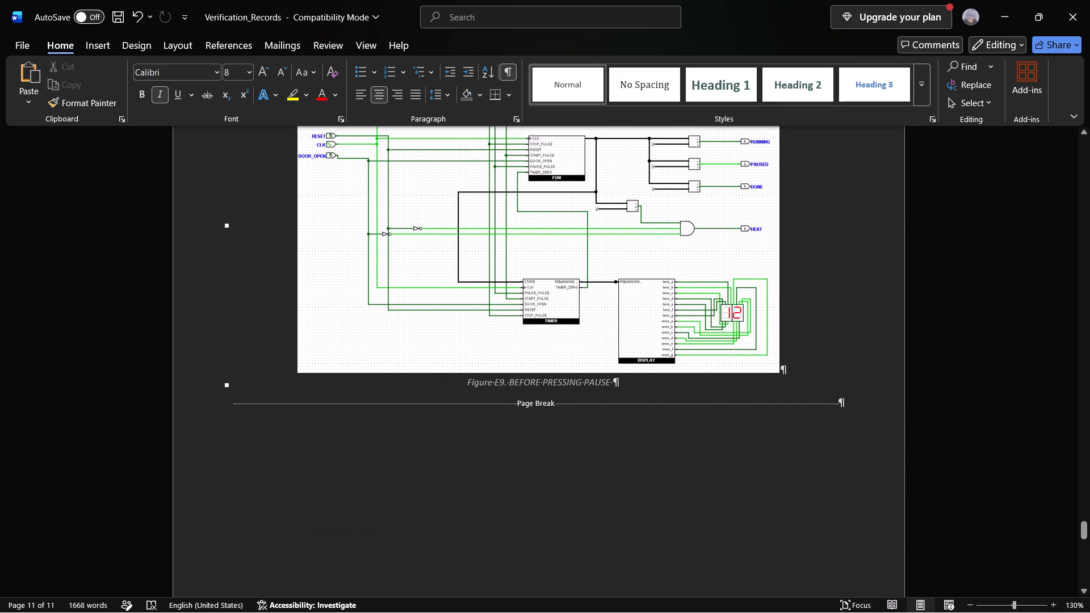
pyautogui.scroll(-15, 776, 522)
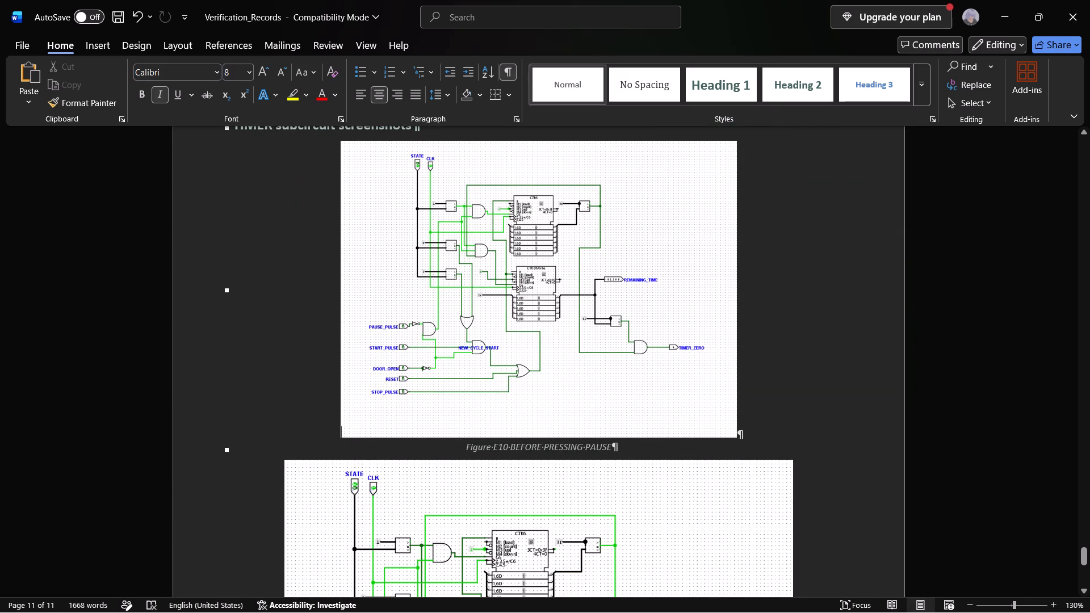
pyautogui.keyDown('ctrl'); pyautogui.scroll(2, 628, 316); pyautogui.keyUp('ctrl')
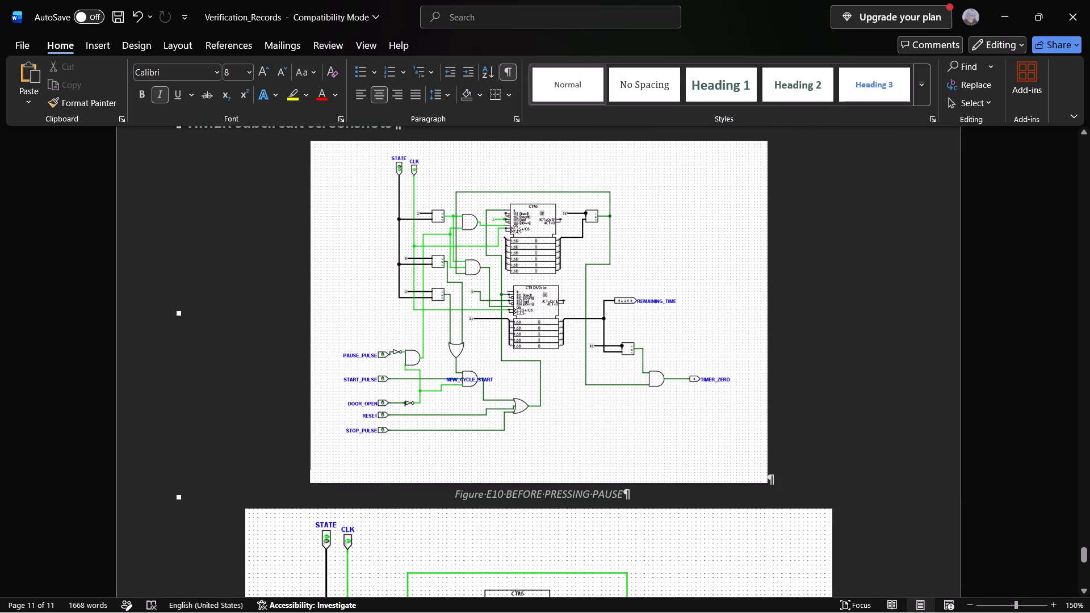
pyautogui.keyDown('ctrl'); pyautogui.scroll(-2, 623, 324); pyautogui.keyUp('ctrl')
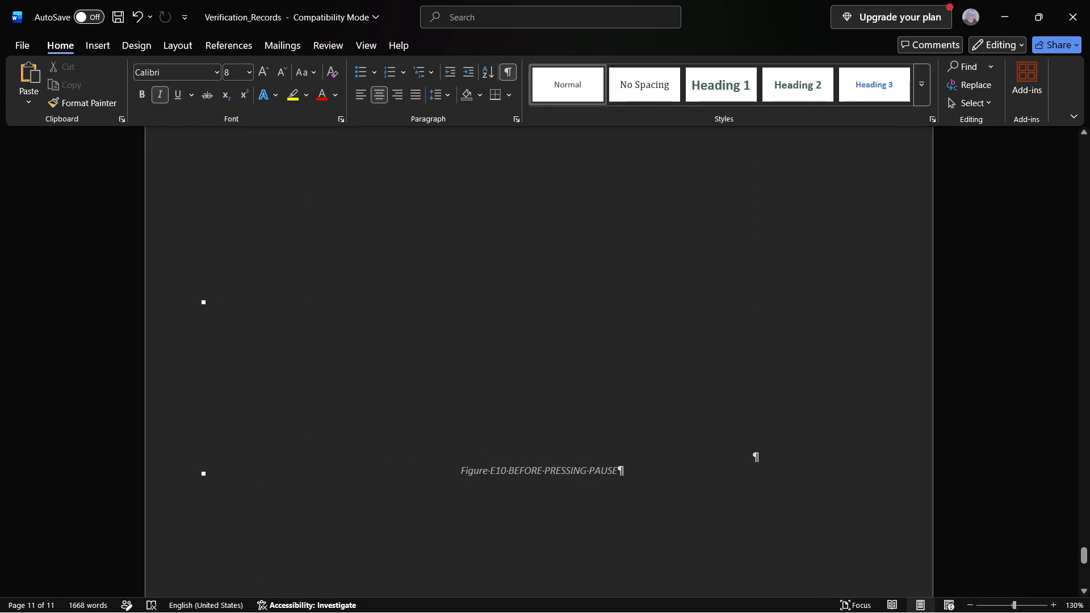
pyautogui.scroll(10, 654, 421)
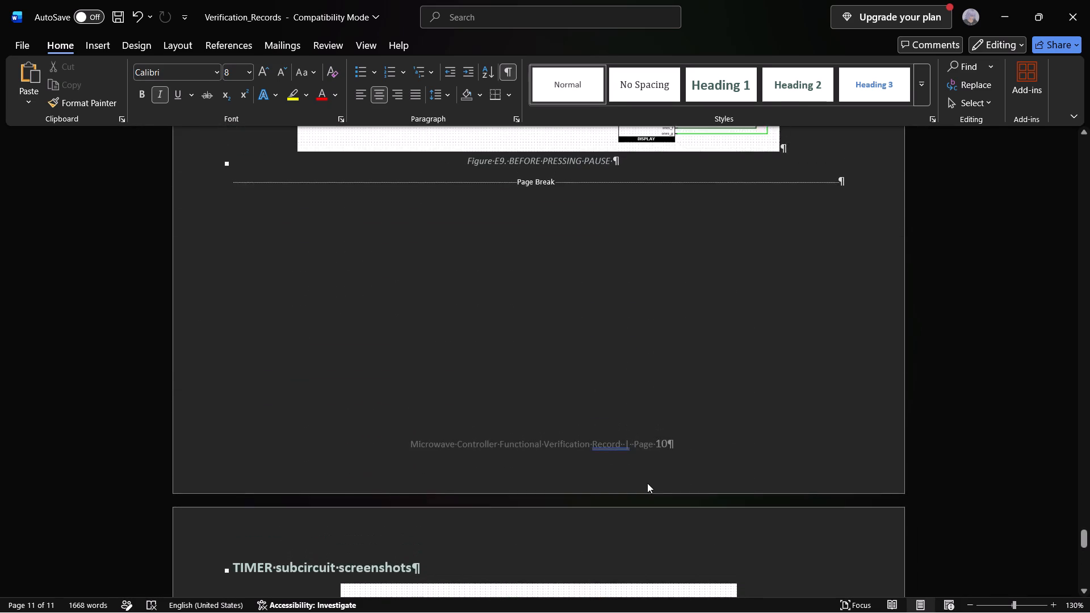
pyautogui.scroll(-19, 647, 483)
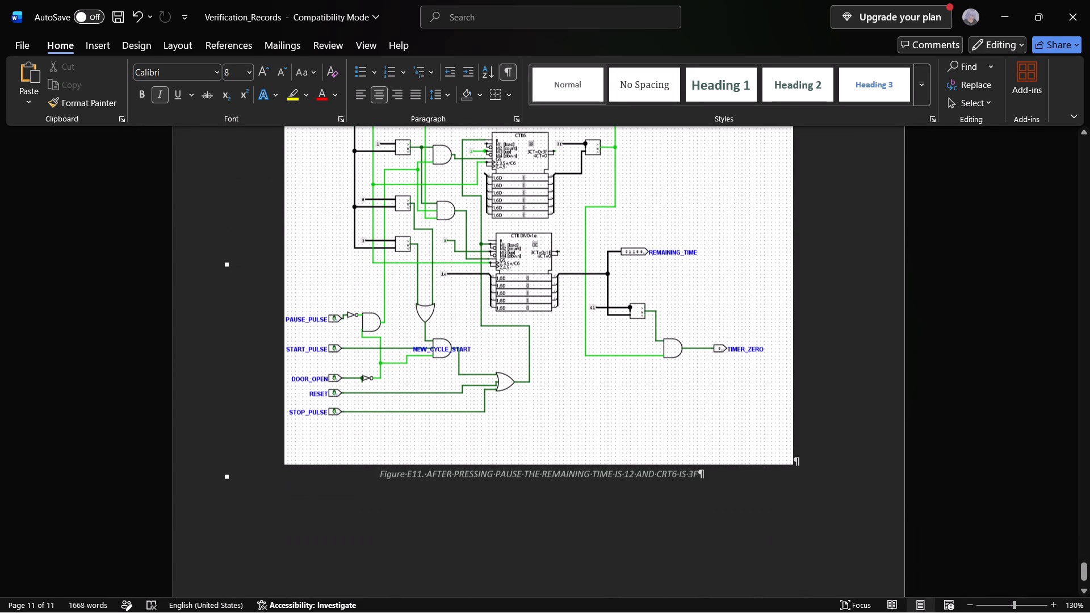
pyautogui.scroll(18, 1054, 536)
pyautogui.scroll(5, 799, 499)
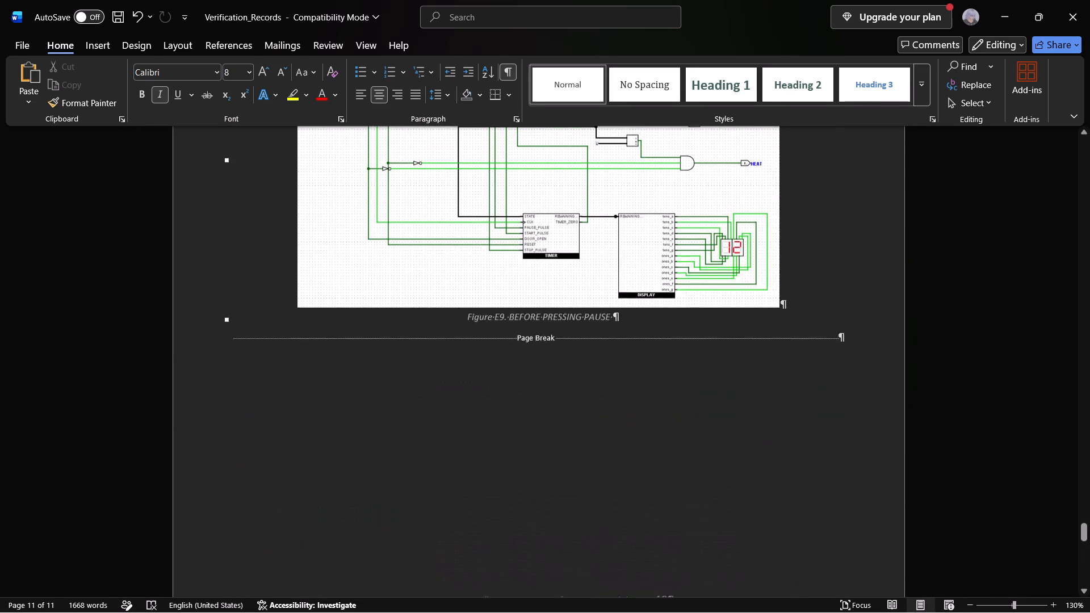
# Save the document.
pyautogui.moveTo(1083, 540); pyautogui.dragTo(1088, 404)
pyautogui.hotkey('ctrl', 's')
# Review the screenshot evidence section from its beginning, examining the main-circuit pictures and their captions.
pyautogui.scroll(8, 652, 433)
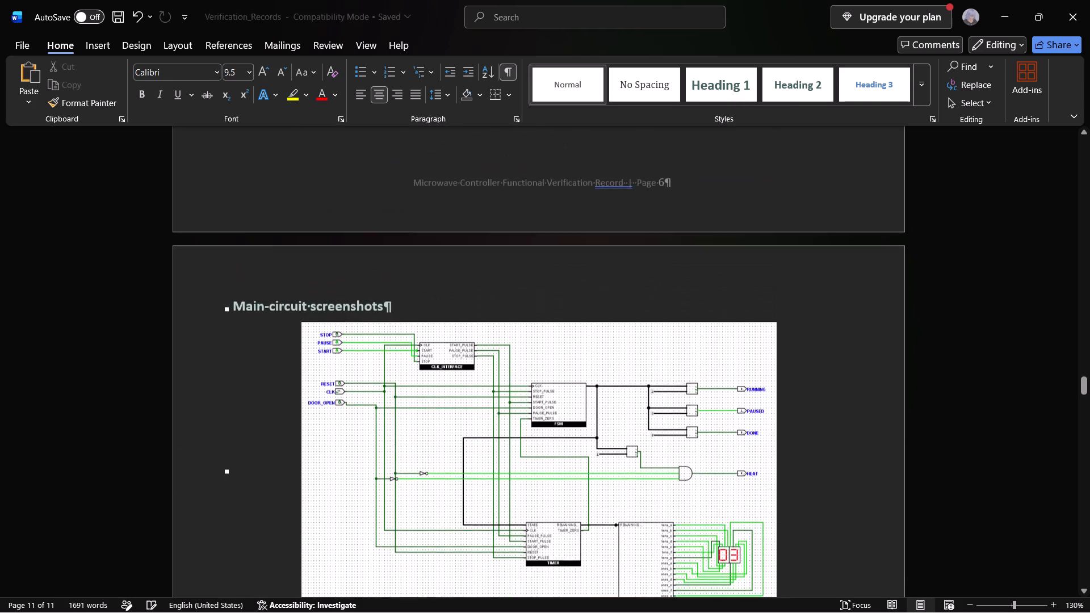
pyautogui.scroll(20, 691, 423)
pyautogui.scroll(7, 691, 423)
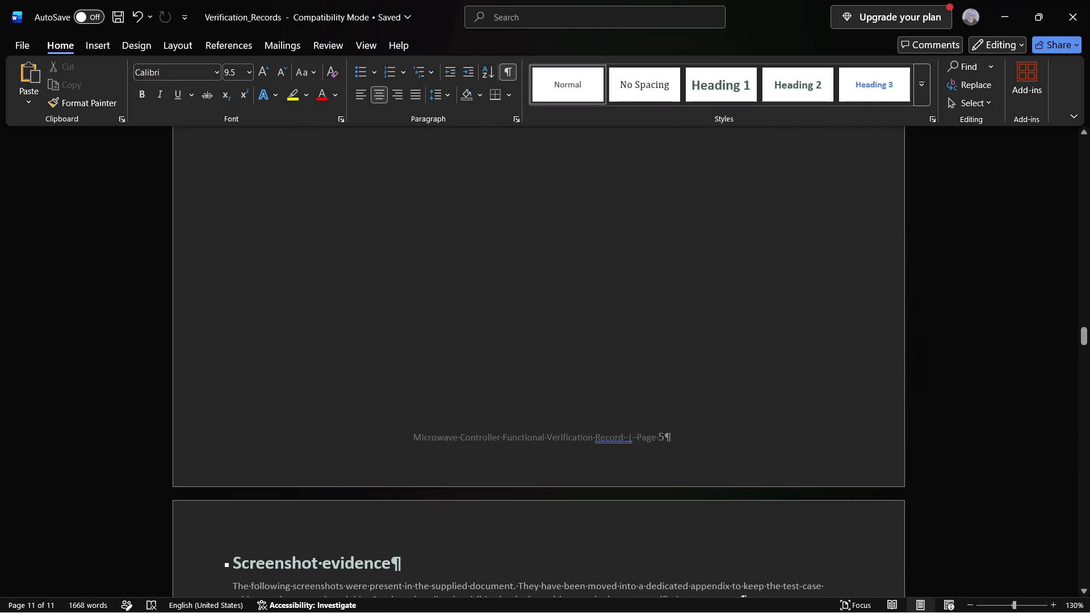
pyautogui.scroll(-3, 680, 460)
pyautogui.scroll(-7, 498, 457)
pyautogui.scroll(-4, 468, 397)
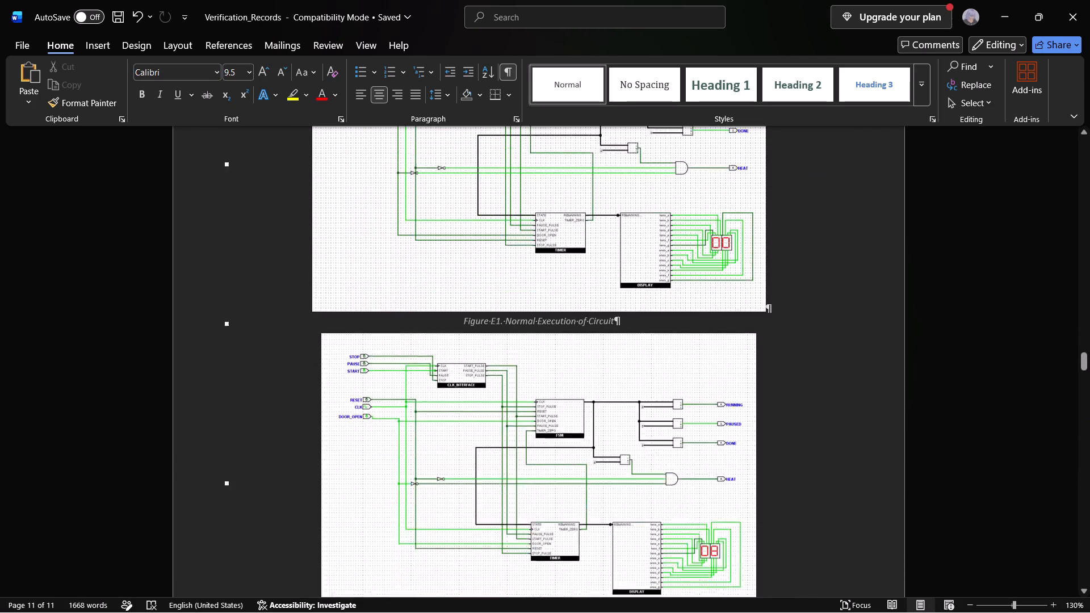
# Delete the repeated "Main-circuit screenshots" headings on the continuation pages, including those above Figures E6 and E8.
pyautogui.scroll(-15, 474, 347)
pyautogui.moveTo(413, 333); pyautogui.dragTo(233, 314)
pyautogui.press('BackSpace')
pyautogui.scroll(-19, 483, 343)
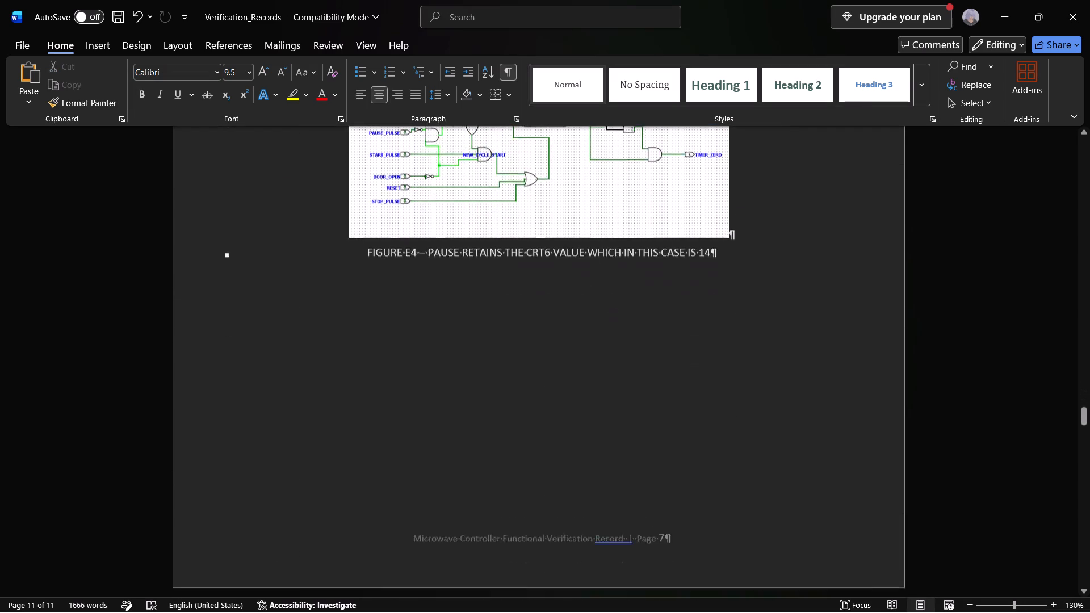
pyautogui.scroll(-9, 430, 351)
pyautogui.scroll(-20, 376, 352)
pyautogui.scroll(-1, 376, 352)
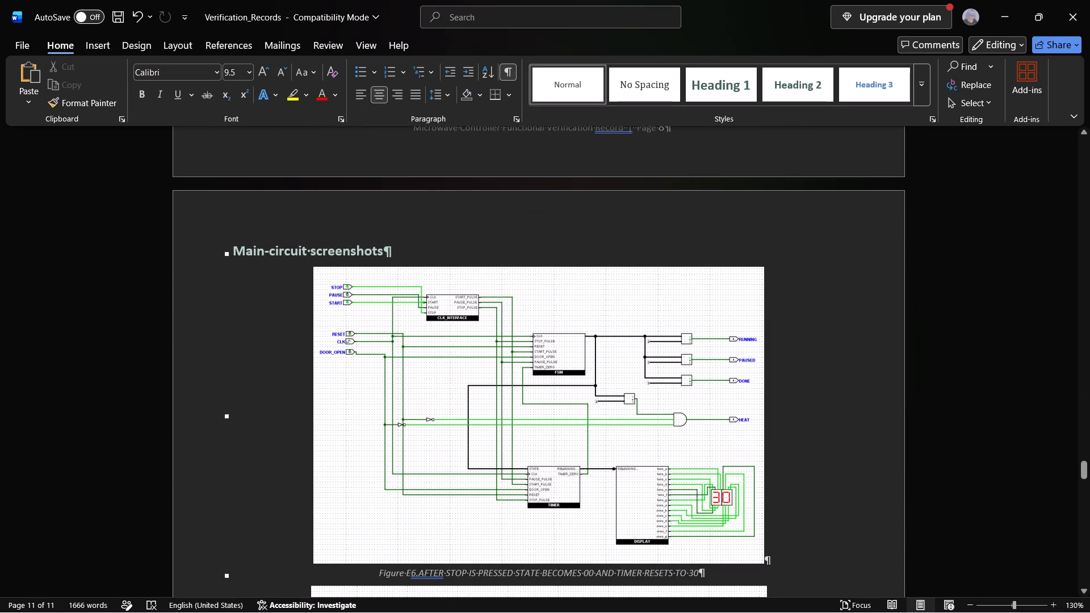
pyautogui.moveTo(407, 246); pyautogui.dragTo(238, 250)
pyautogui.press('BackSpace')
pyautogui.scroll(-20, 401, 347)
pyautogui.scroll(-2, 401, 347)
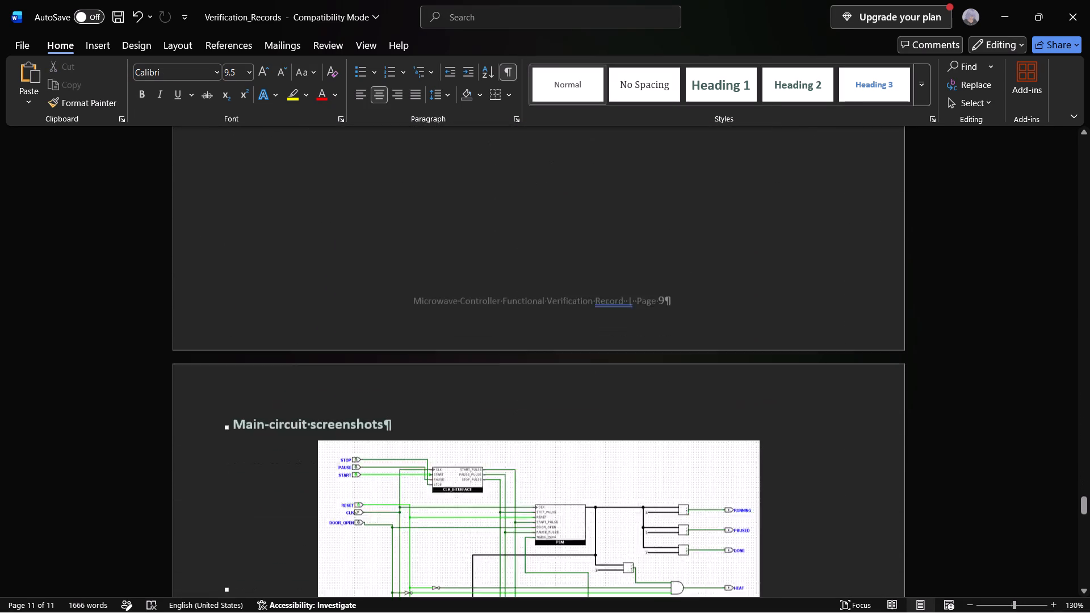
pyautogui.scroll(-4, 385, 422)
pyautogui.moveTo(410, 140); pyautogui.dragTo(227, 156)
pyautogui.press('BackSpace')
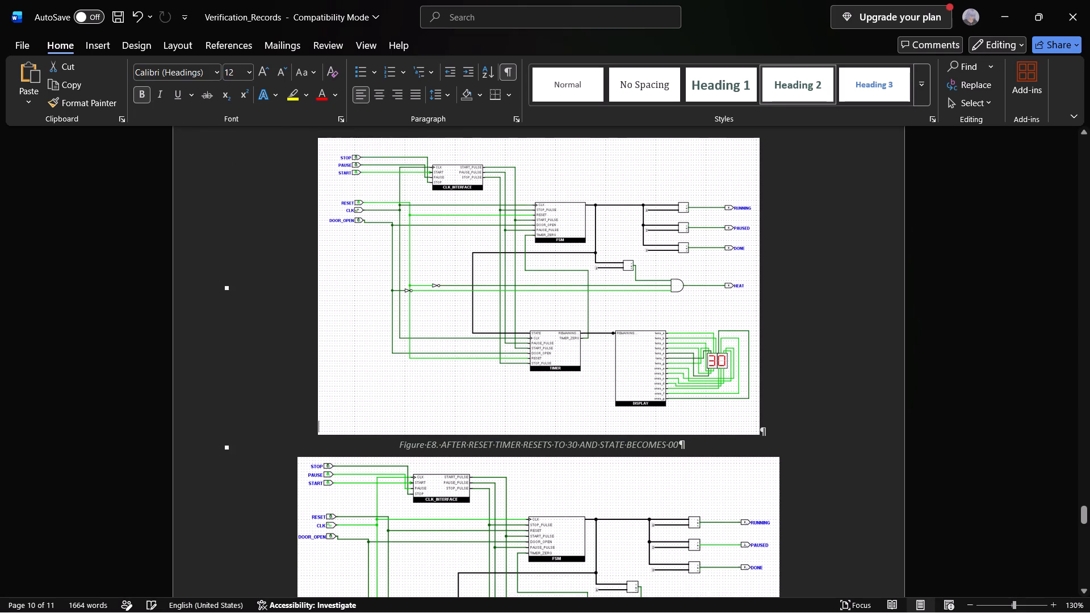
# Delete the "TIMER subcircuit screenshots" heading above the Figure E10 picture.
pyautogui.scroll(-20, 409, 417)
pyautogui.scroll(-1, 409, 417)
pyautogui.moveTo(444, 265); pyautogui.dragTo(252, 261)
pyautogui.press('BackSpace')
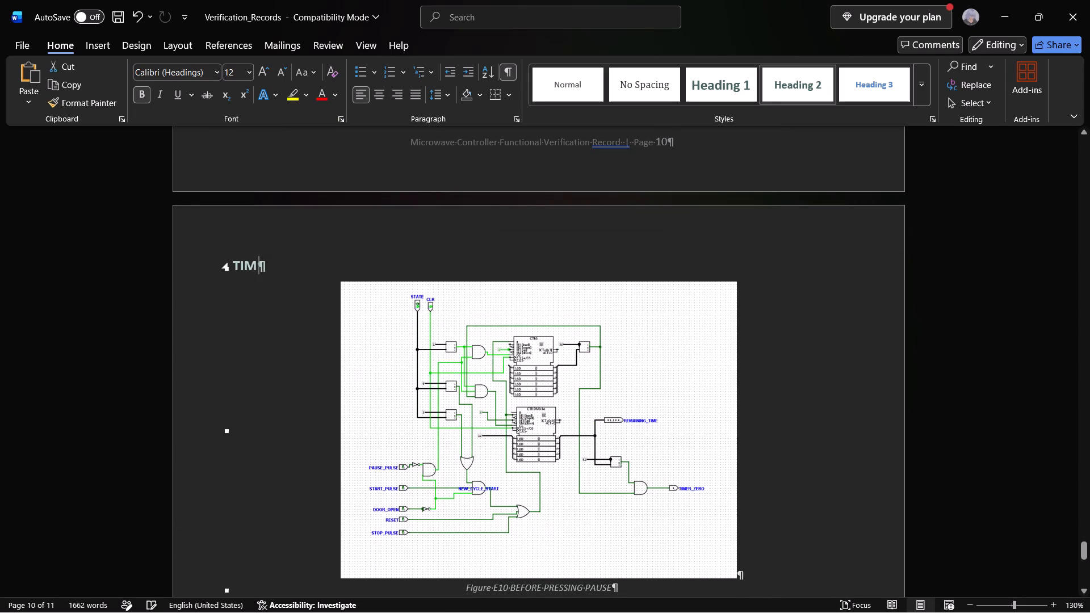
pyautogui.press('BackSpace')
pyautogui.press('BackSpace')
pyautogui.press('BackSpace')
# Save the Verification_Records document and close it.
pyautogui.scroll(-20, 385, 339)
pyautogui.scroll(-7, 385, 339)
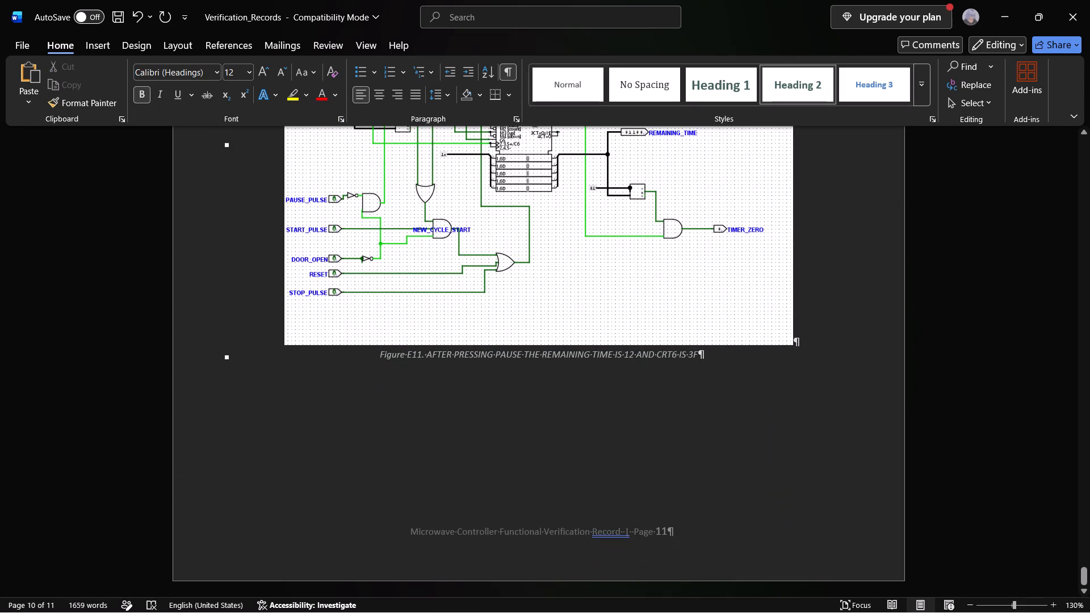
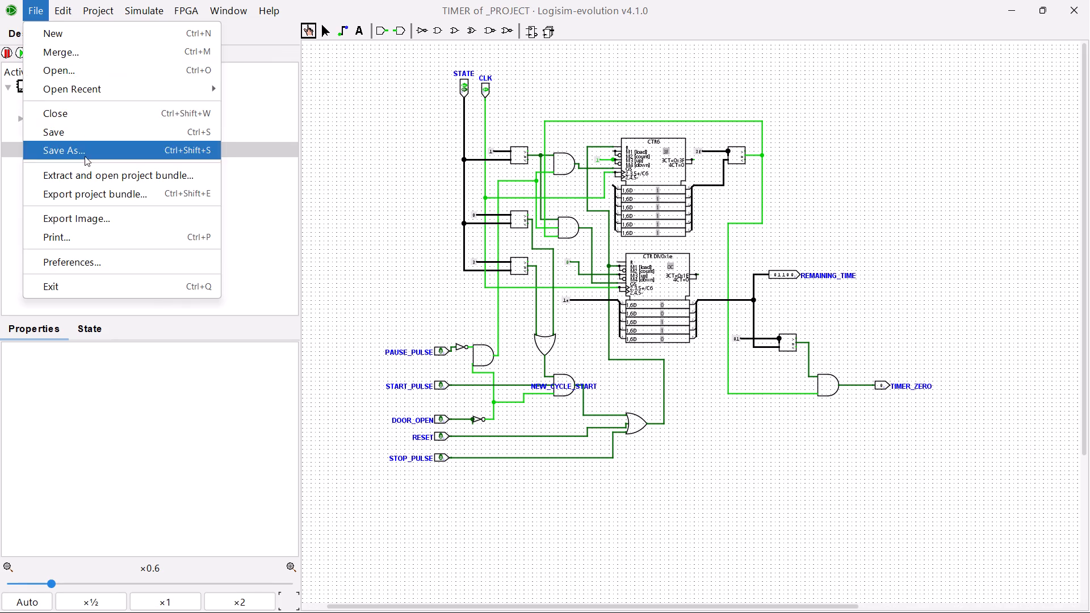
pyautogui.click(85, 156)
pyautogui.click(521, 363)
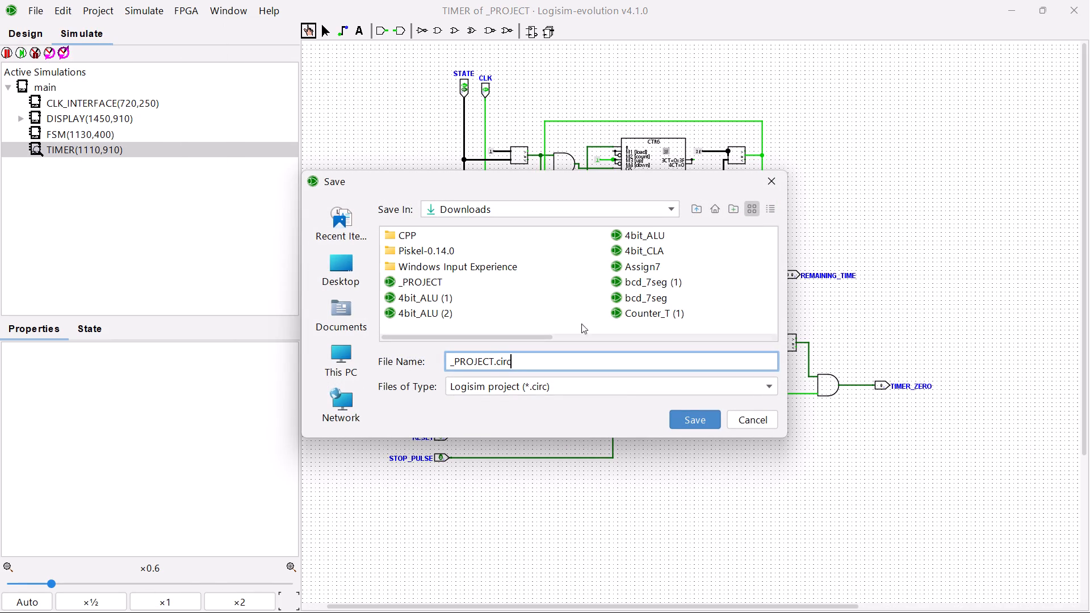
pyautogui.press('Return')
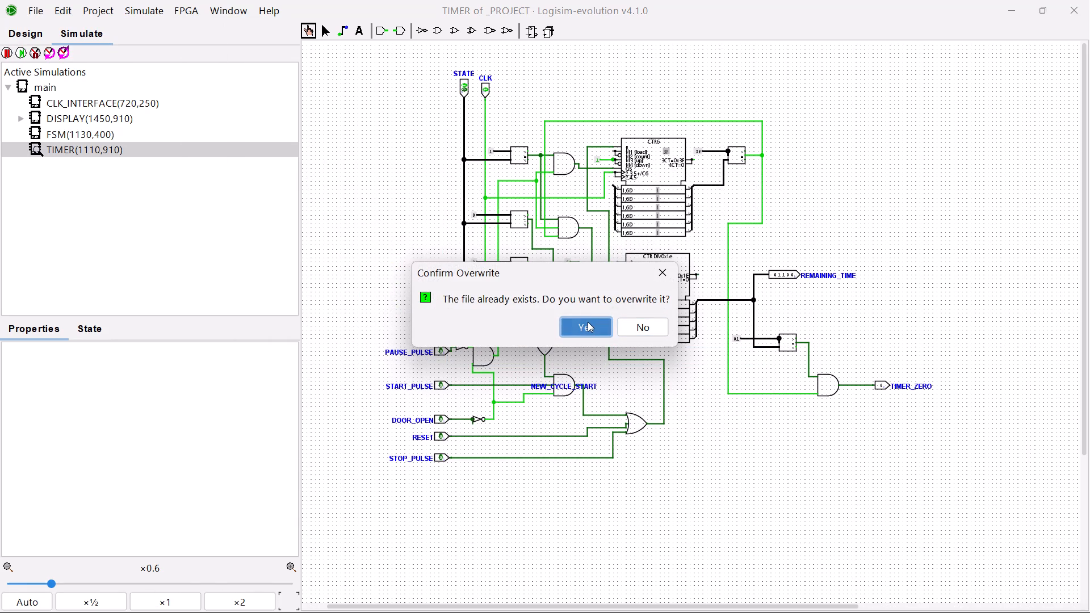
# Decline overwriting the existing file, keeping it as it is.
pyautogui.click(634, 329)
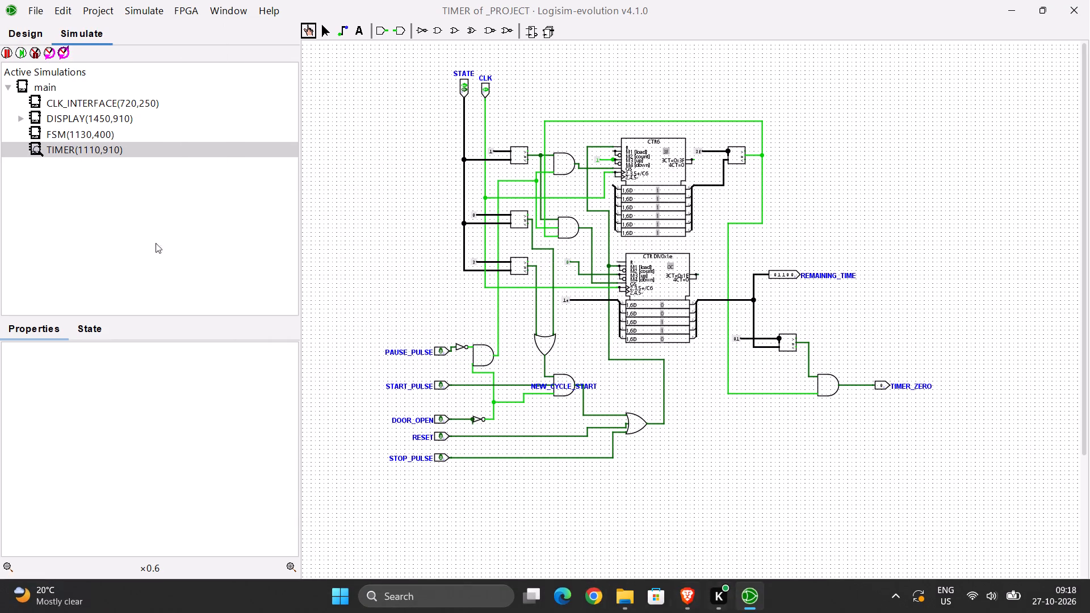
# Bring up Save As for the _PROJECT circuit to check its folder and file name.
pyautogui.click(48, 10)
pyautogui.click(72, 149)
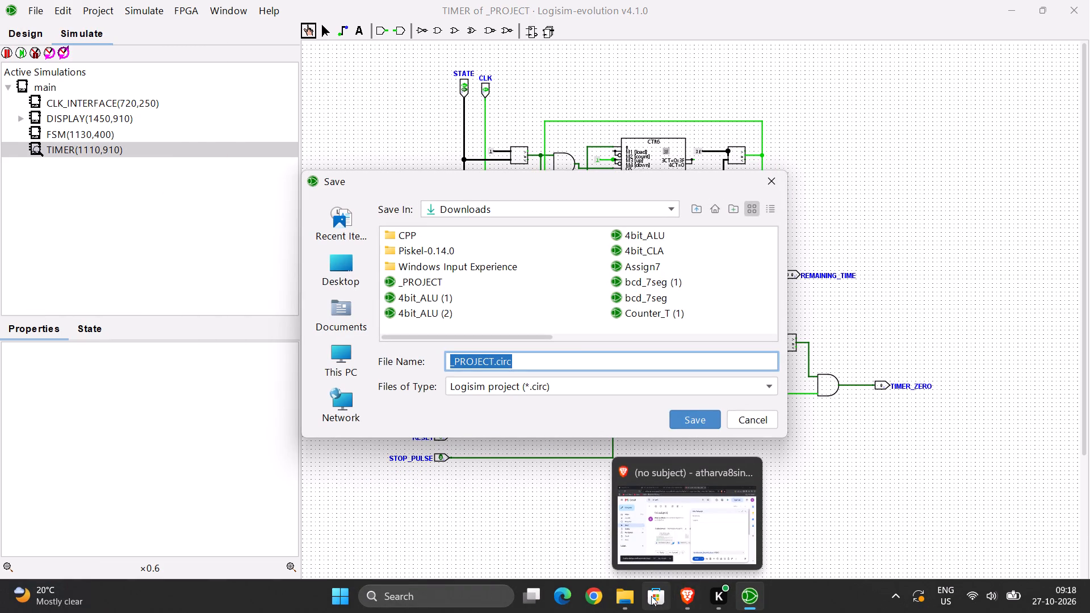
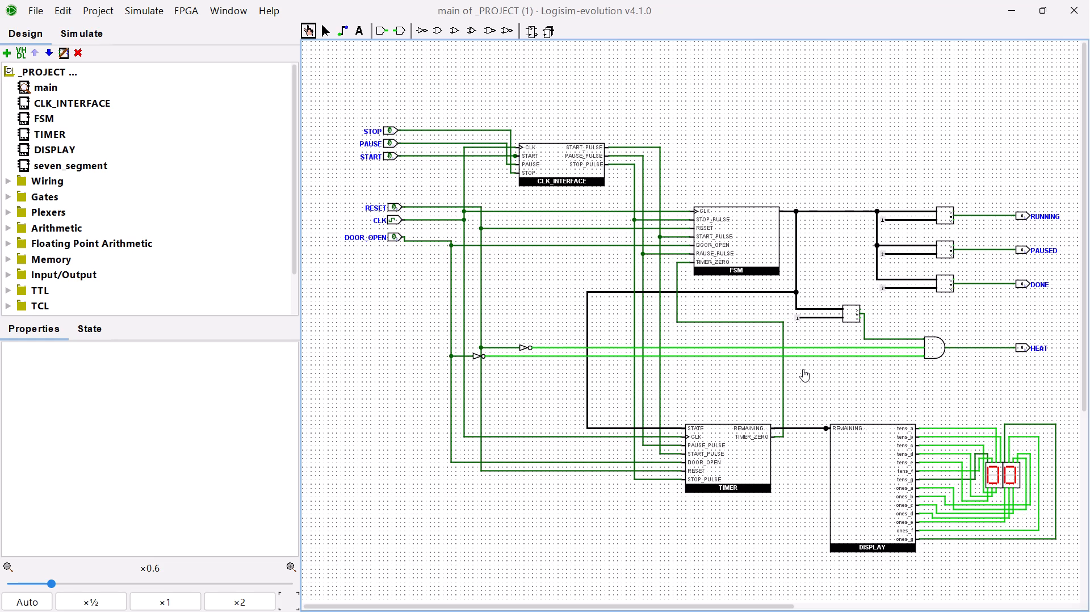
pyautogui.scroll(-2, 563, 388)
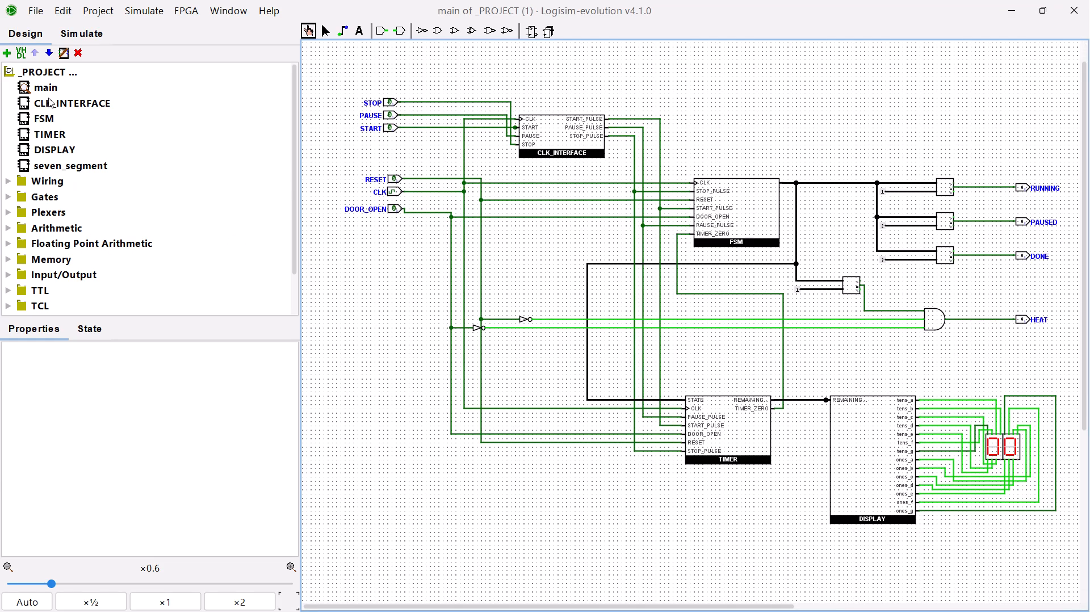
pyautogui.doubleClick(48, 98)
pyautogui.doubleClick(33, 111)
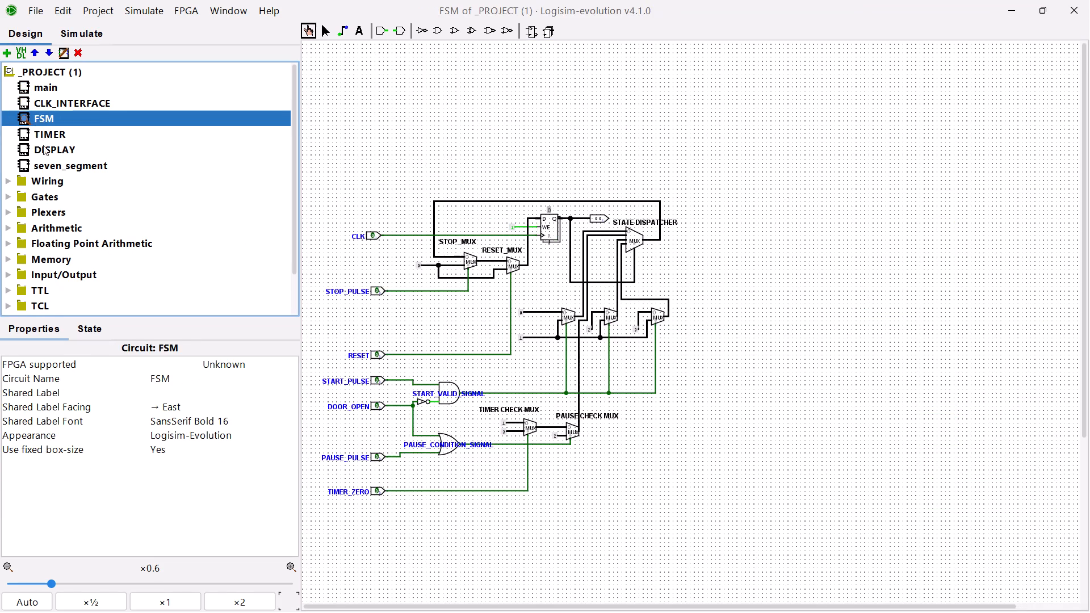
pyautogui.doubleClick(44, 146)
pyautogui.doubleClick(52, 171)
pyautogui.doubleClick(53, 144)
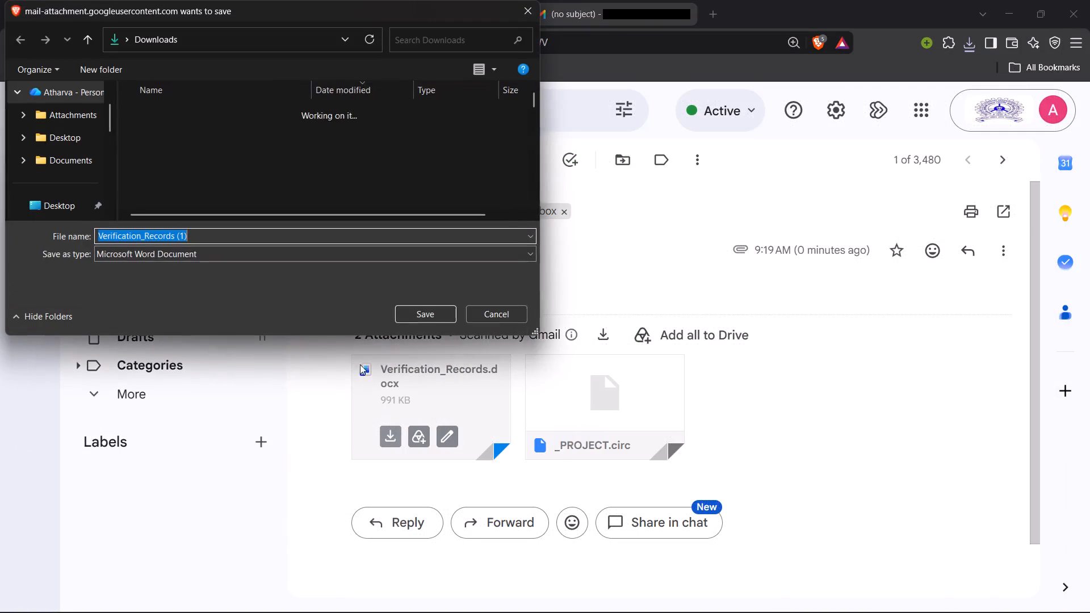
pyautogui.click(412, 316)
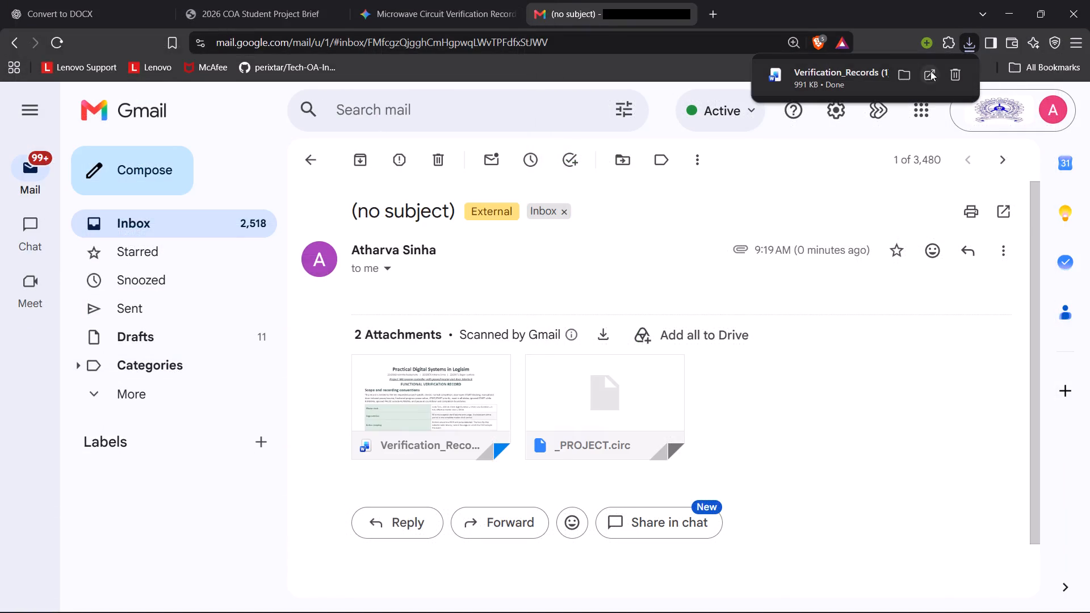
# Open the downloaded Verification_Records (1) document in Word and check the title block on its first page.
pyautogui.click(925, 71)
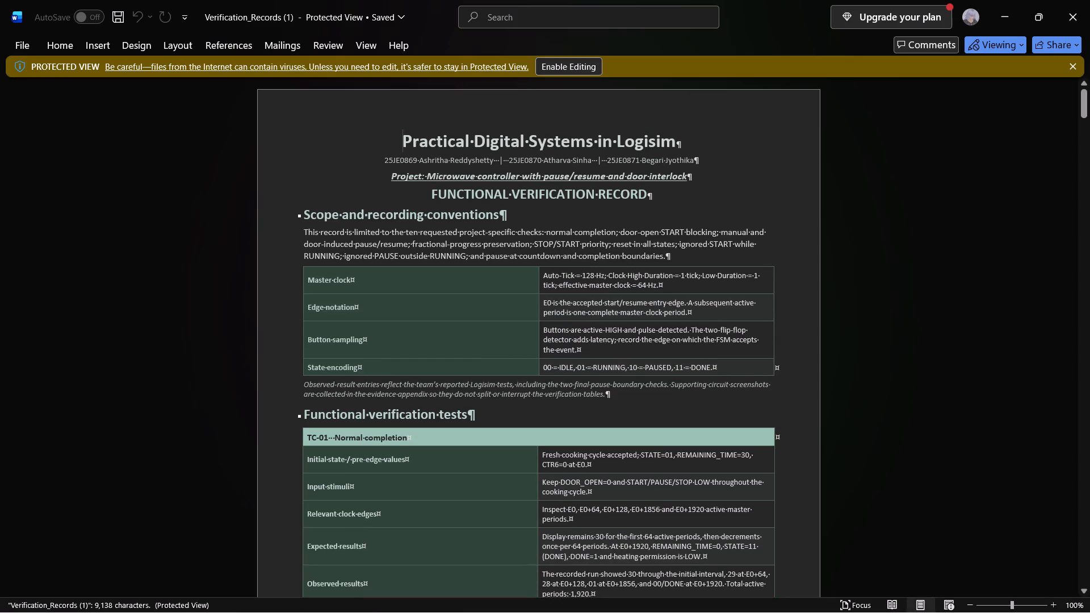
pyautogui.click(657, 161)
pyautogui.click(622, 157)
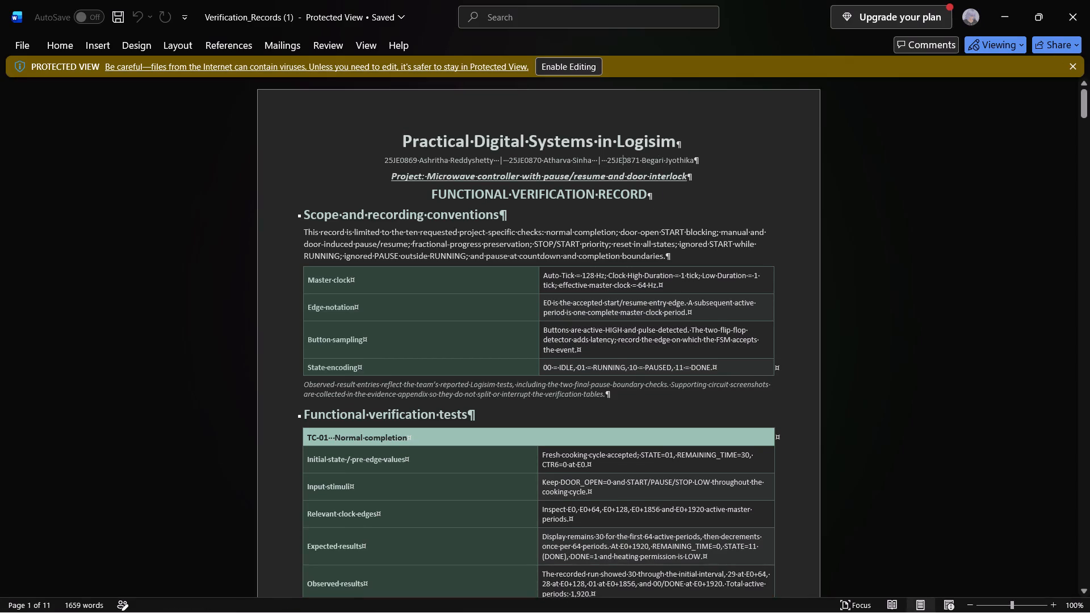
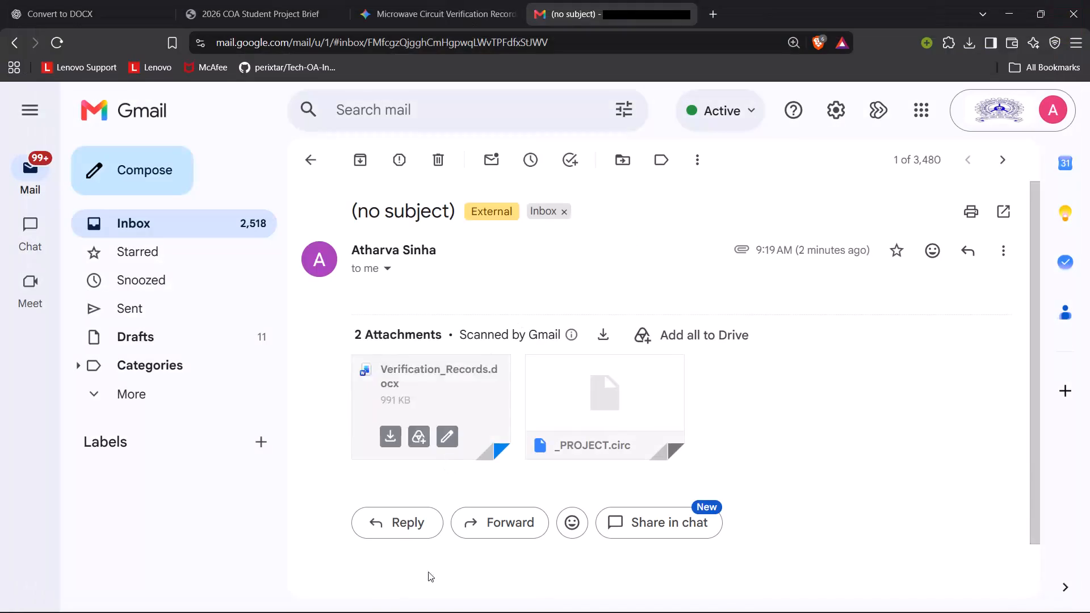
# Close the web browser window showing the received email.
pyautogui.click(1089, 0)
# Cancel the pending save of _PROJECT.circ and close the Logisim-evolution project window.
pyautogui.click(557, 177)
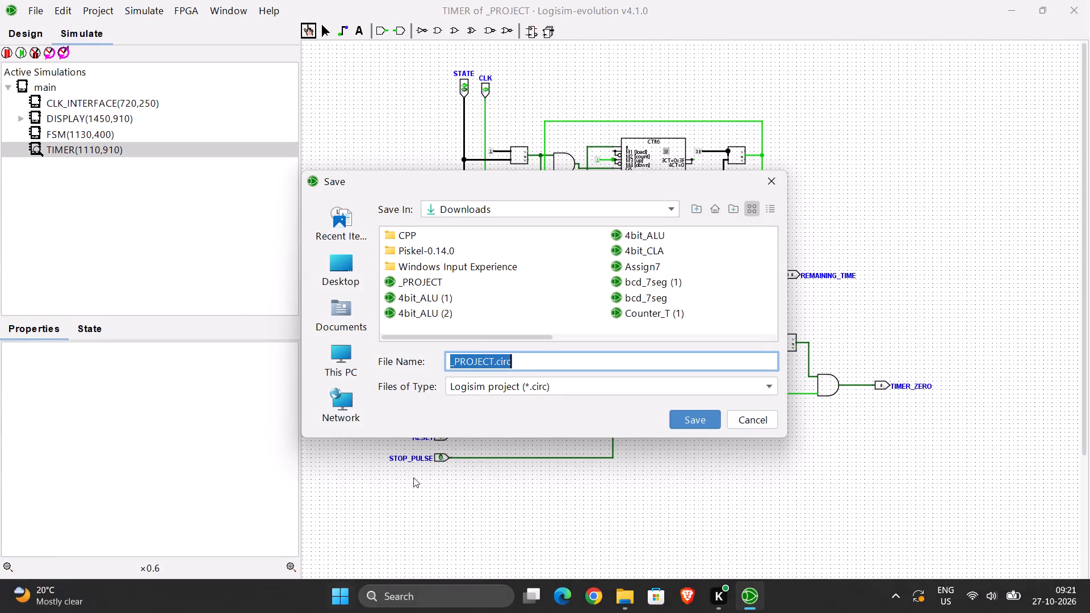
pyautogui.click(757, 406)
pyautogui.click(756, 418)
pyautogui.click(1089, 0)
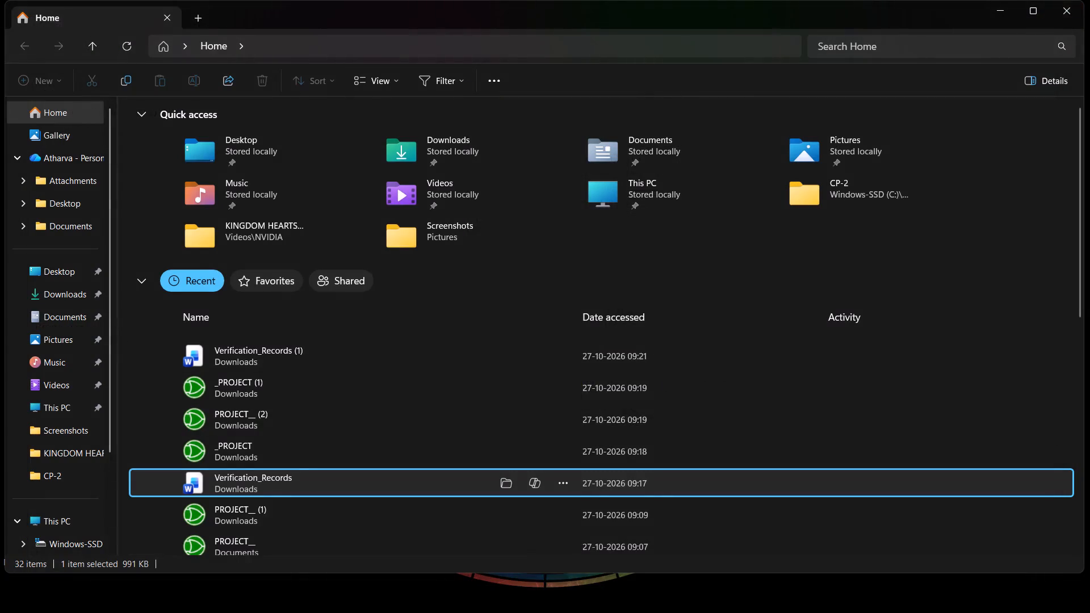